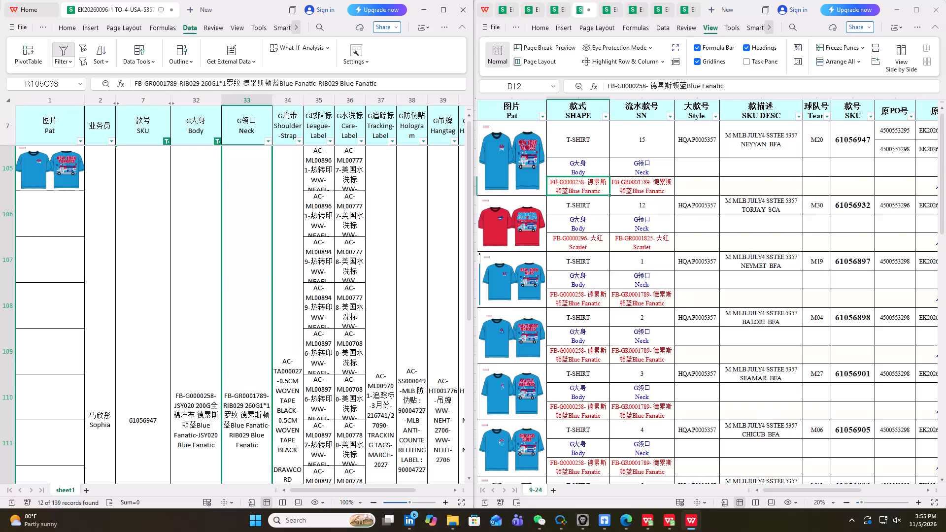
# Check the neck fabric entry for SKU 61056947 on sheet 9-24, and fill its SKU cell yellow.
pyautogui.click(653, 189)
pyautogui.scroll(3, 209, 338)
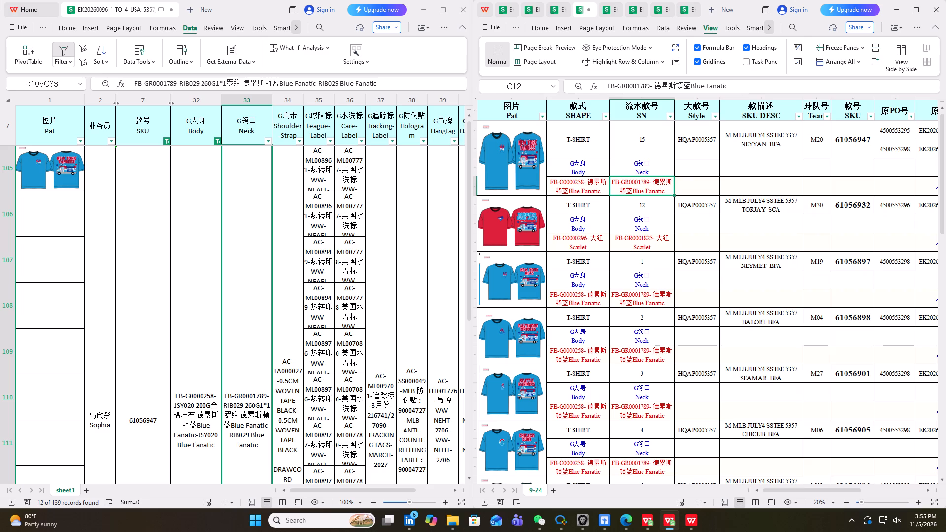
pyautogui.scroll(5, 187, 198)
pyautogui.scroll(7, 194, 268)
pyautogui.scroll(4, 826, 300)
pyautogui.click(854, 137)
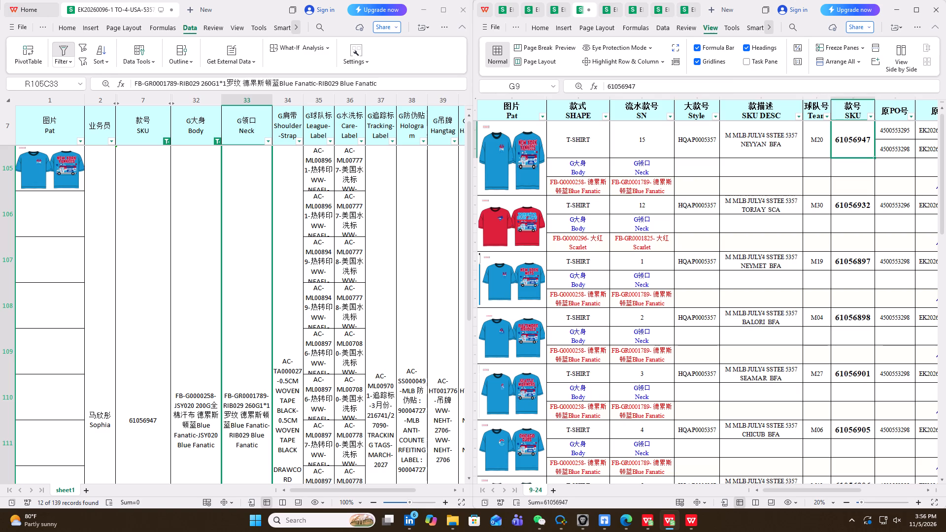
pyautogui.rightClick(847, 144)
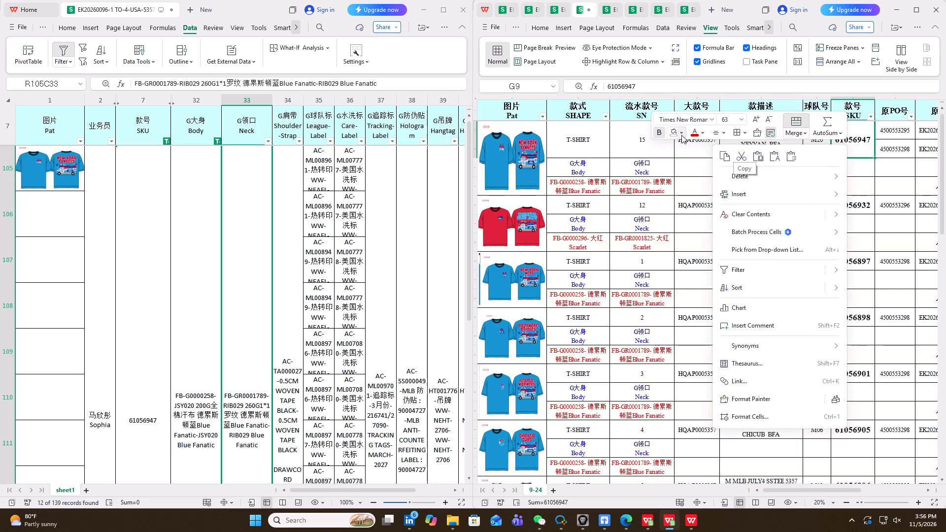
pyautogui.click(681, 134)
pyautogui.click(702, 227)
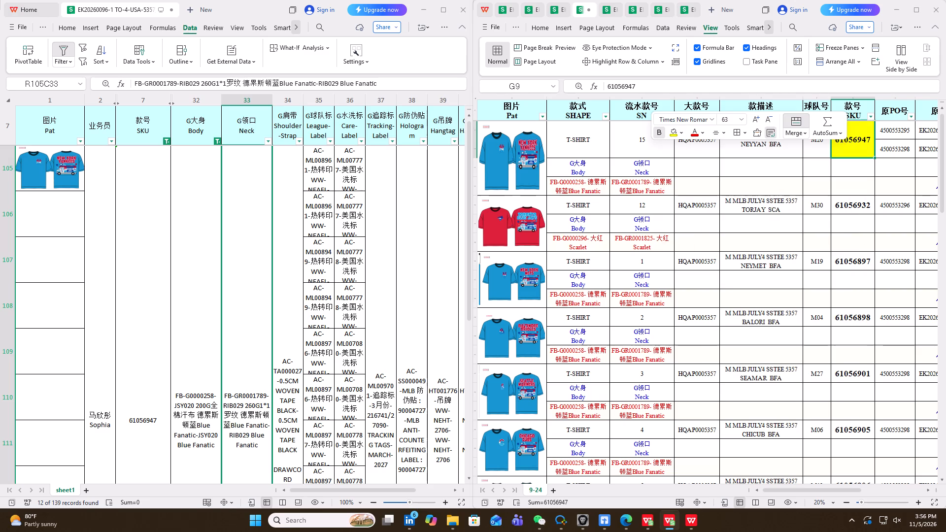
pyautogui.click(845, 169)
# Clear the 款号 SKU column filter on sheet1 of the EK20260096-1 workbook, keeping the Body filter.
pyautogui.scroll(4, 170, 346)
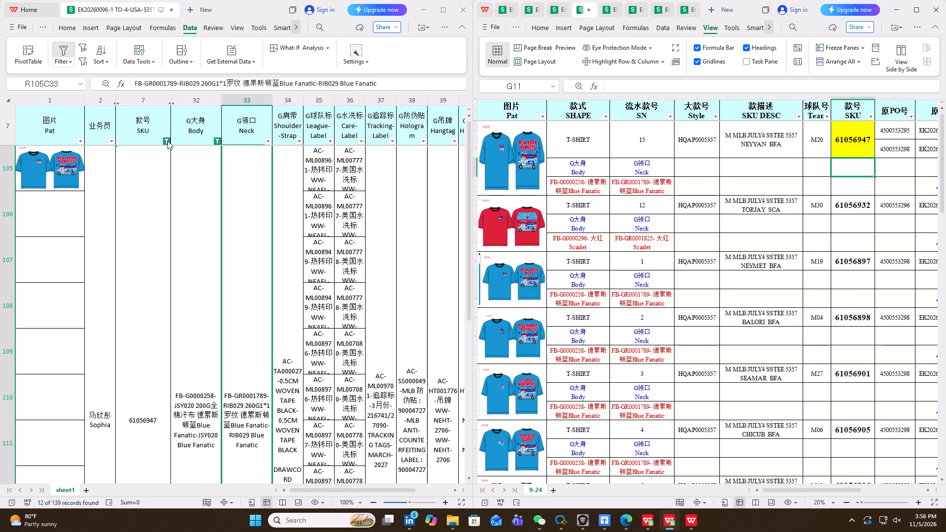
pyautogui.click(167, 141)
pyautogui.click(352, 172)
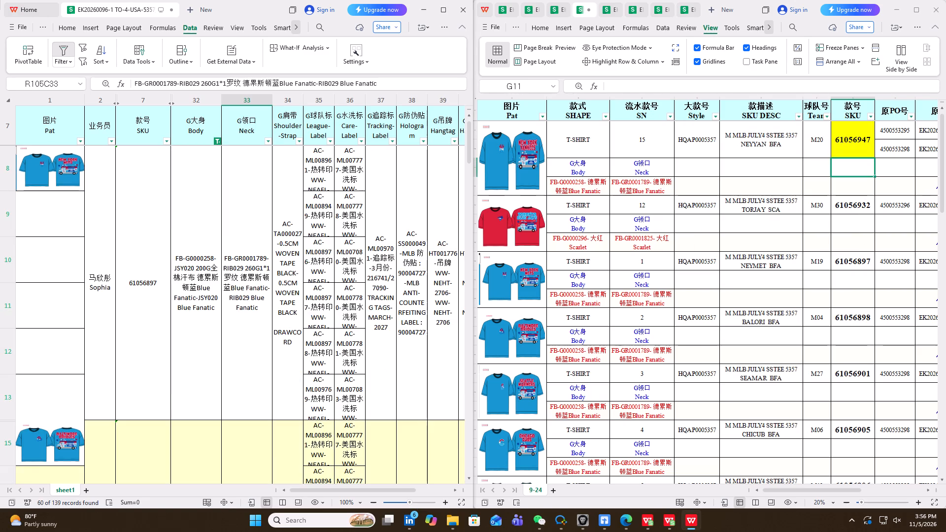
# Compare SKU 61056897 between the two workbooks and fill its SKU cell yellow on sheet 9-24.
pyautogui.scroll(-3, 188, 280)
pyautogui.scroll(3, 188, 280)
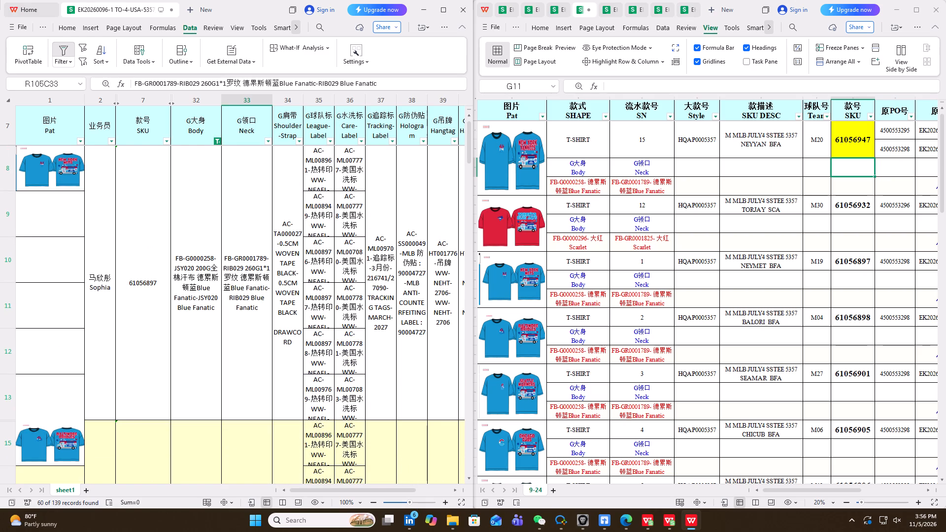
pyautogui.scroll(2, 169, 338)
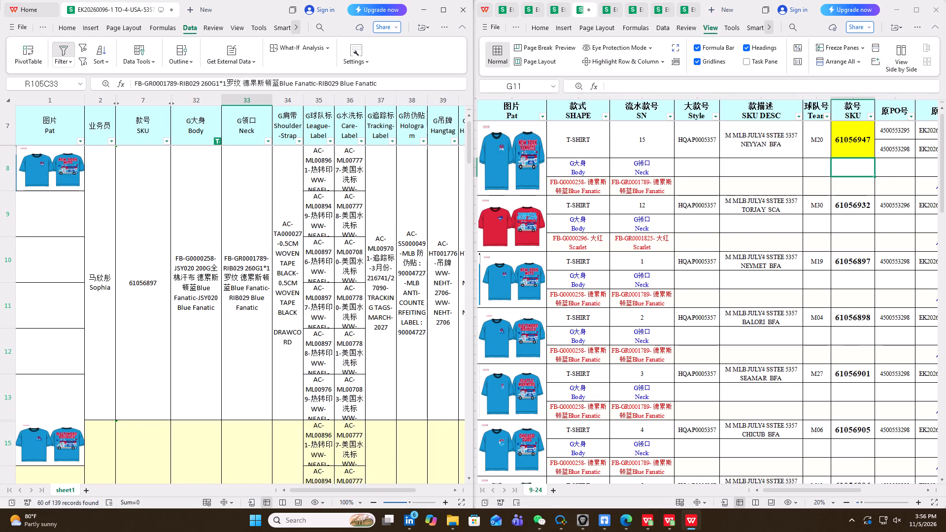
pyautogui.click(859, 259)
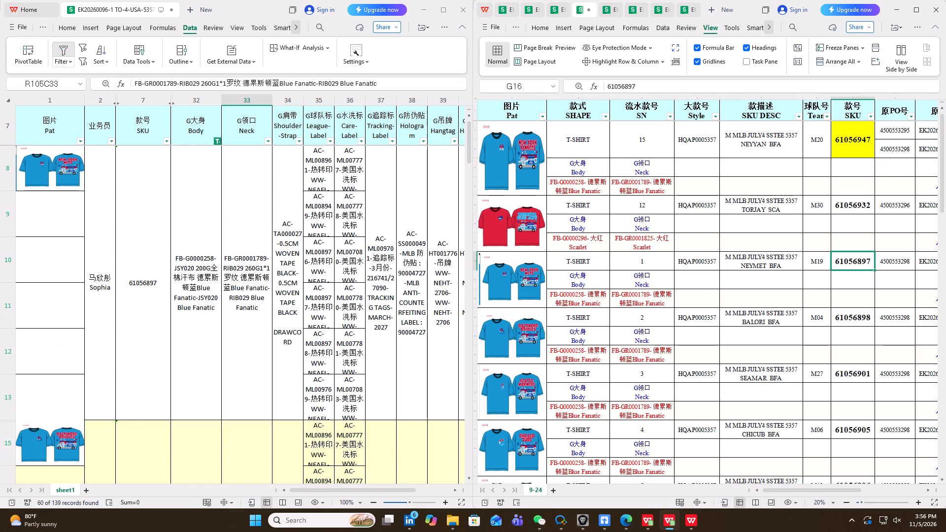
pyautogui.rightClick(845, 260)
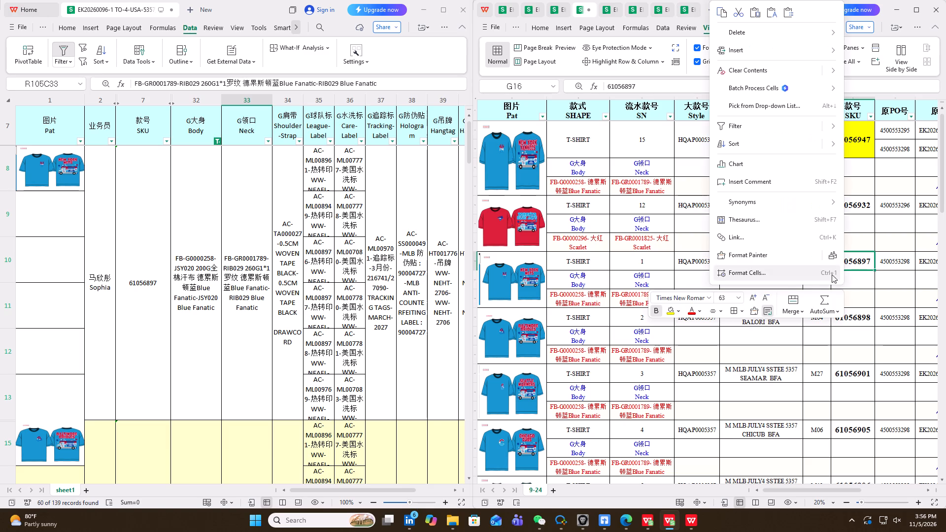
pyautogui.click(668, 309)
pyautogui.click(869, 275)
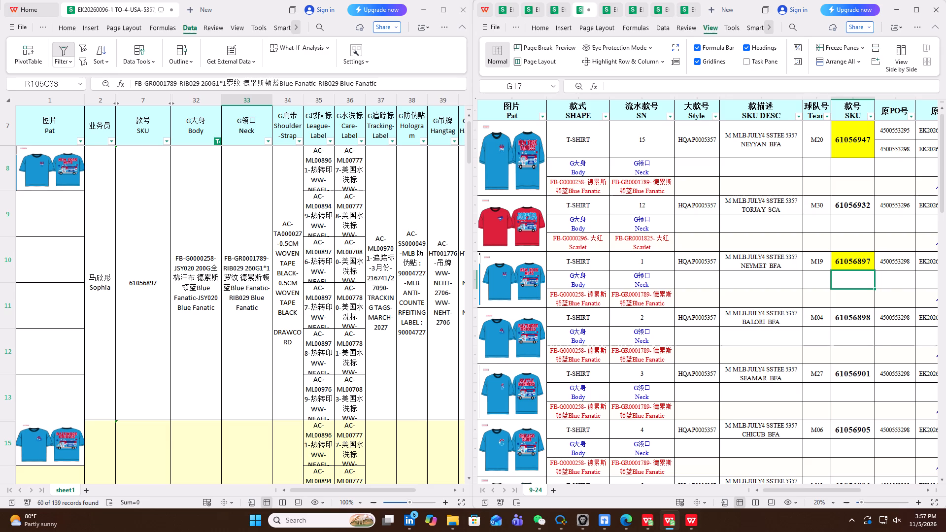
# Compare SKU 61056898 between the two workbooks and fill its SKU cell yellow on sheet 9-24.
pyautogui.scroll(-7, 236, 311)
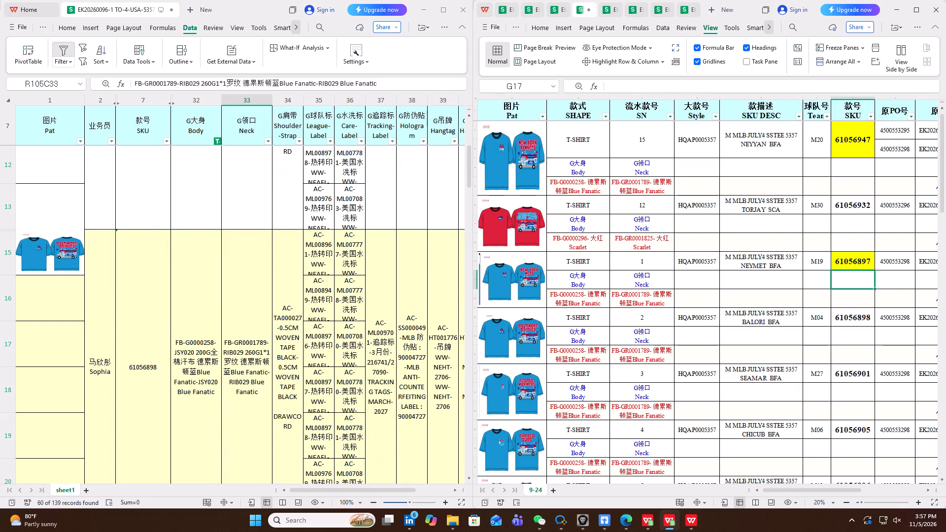
pyautogui.scroll(-3, 812, 352)
pyautogui.click(852, 237)
pyautogui.rightClick(852, 237)
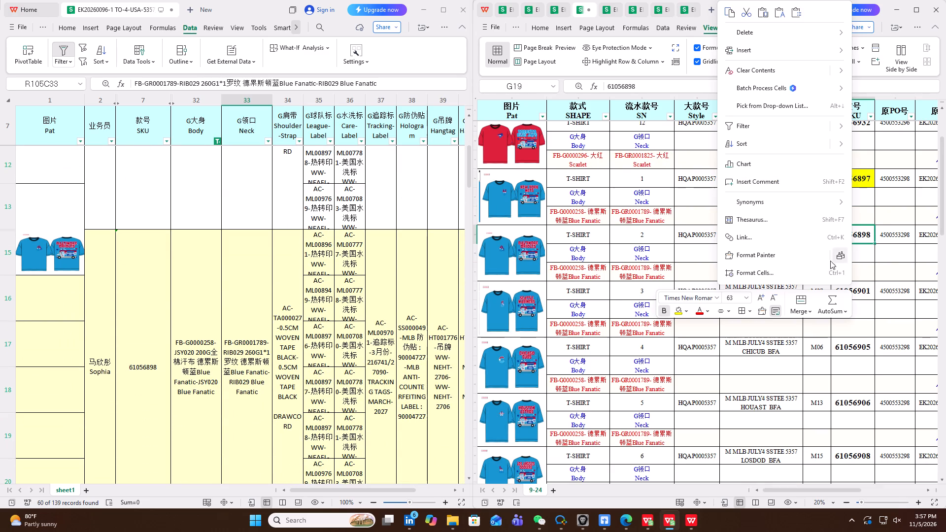
pyautogui.click(678, 311)
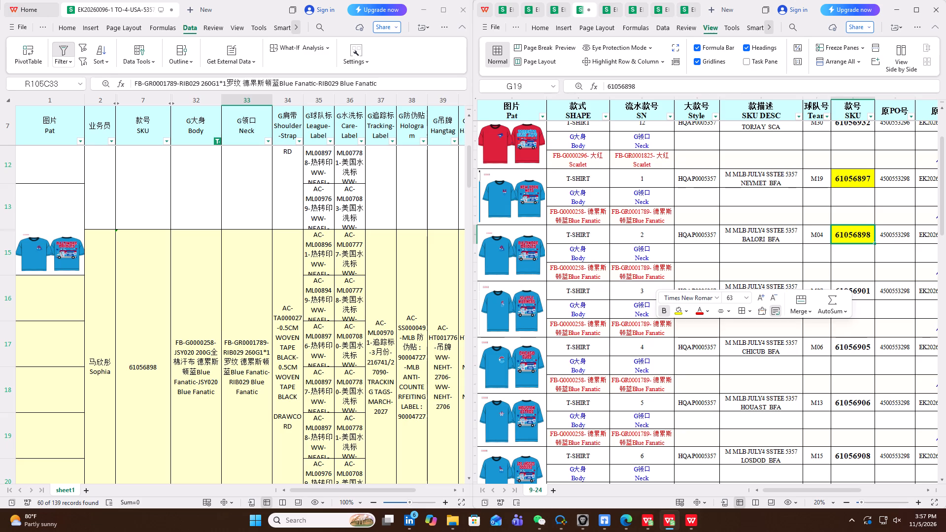
# Compare SKU 61056901 between the two workbooks and fill its SKU cell yellow on sheet 9-24.
pyautogui.scroll(-1, 252, 328)
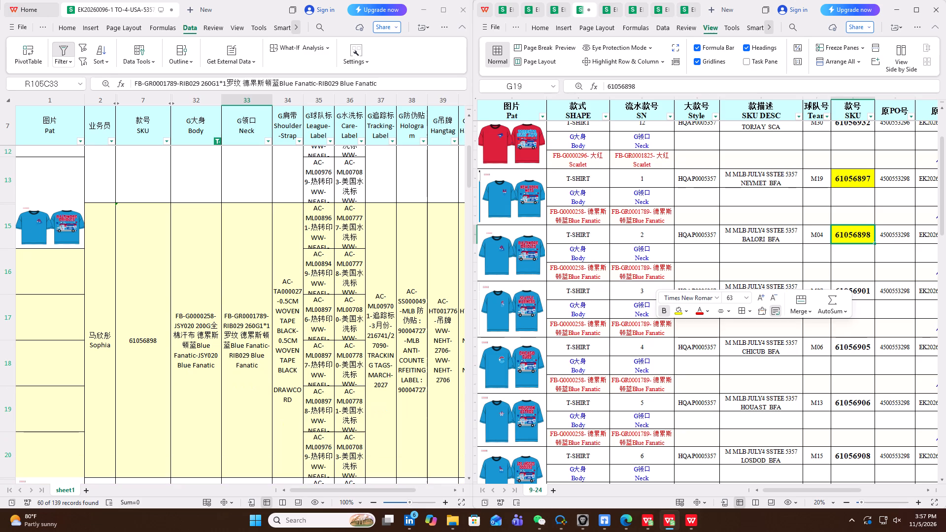
pyautogui.scroll(-8, 252, 328)
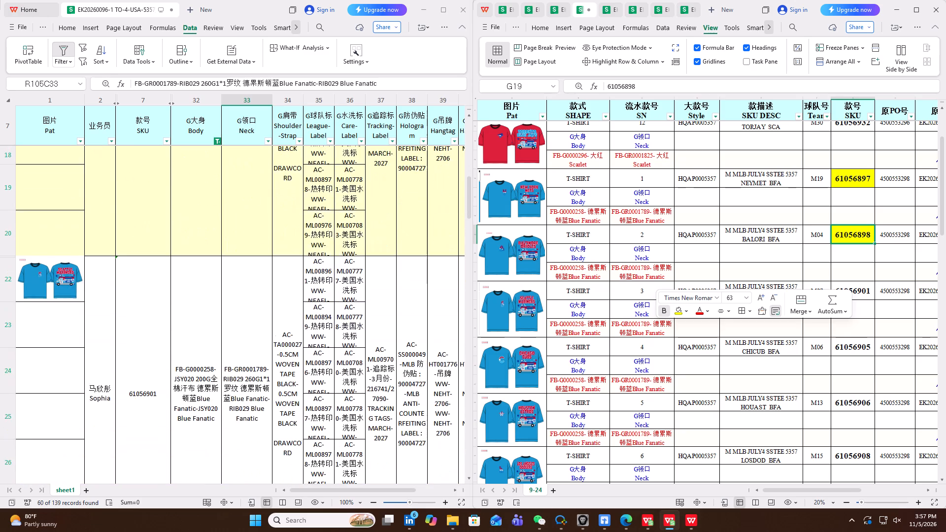
pyautogui.scroll(-5, 252, 328)
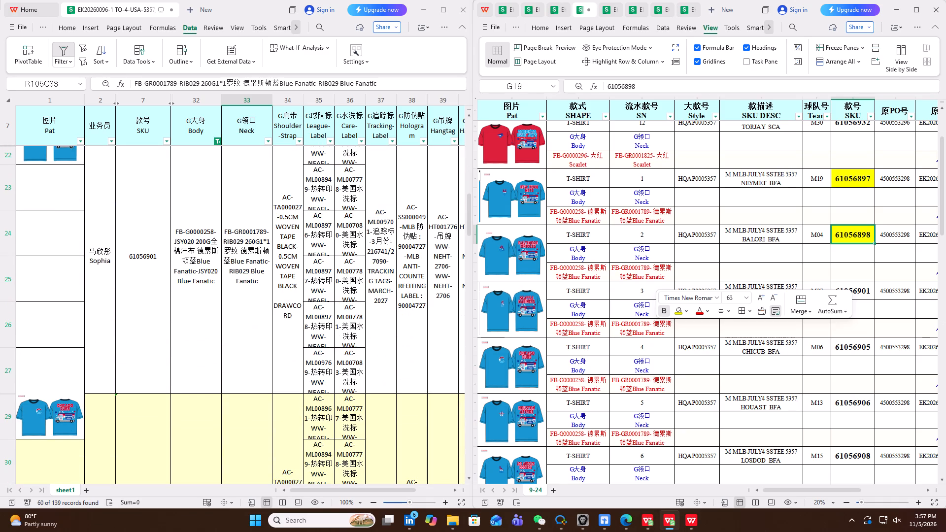
pyautogui.click(870, 298)
pyautogui.rightClick(870, 298)
pyautogui.click(697, 328)
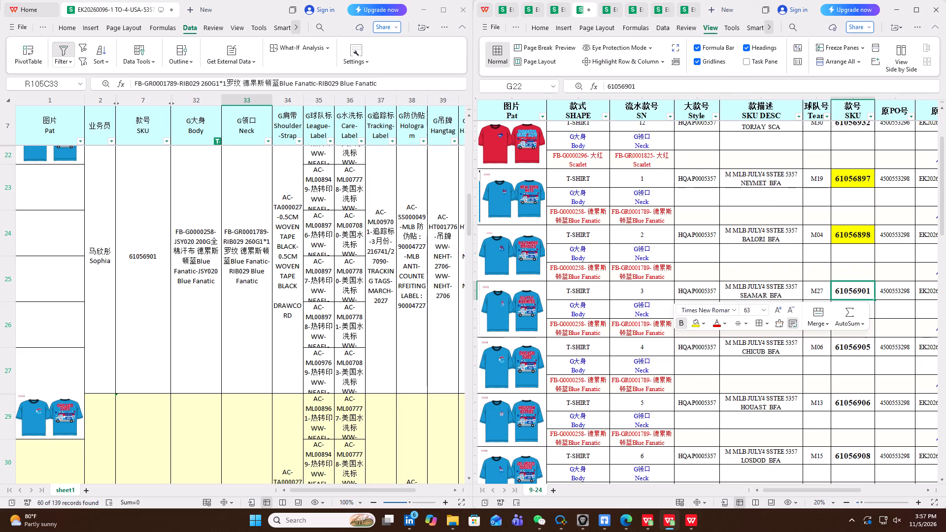
pyautogui.click(871, 334)
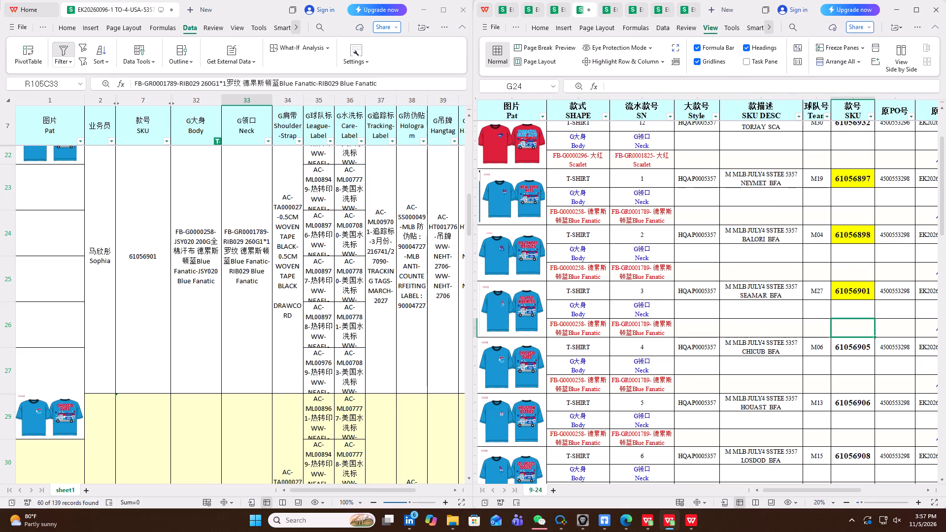
# Compare SKU 61056905 between the two workbooks and fill its SKU cell yellow on sheet 9-24.
pyautogui.scroll(2, 190, 327)
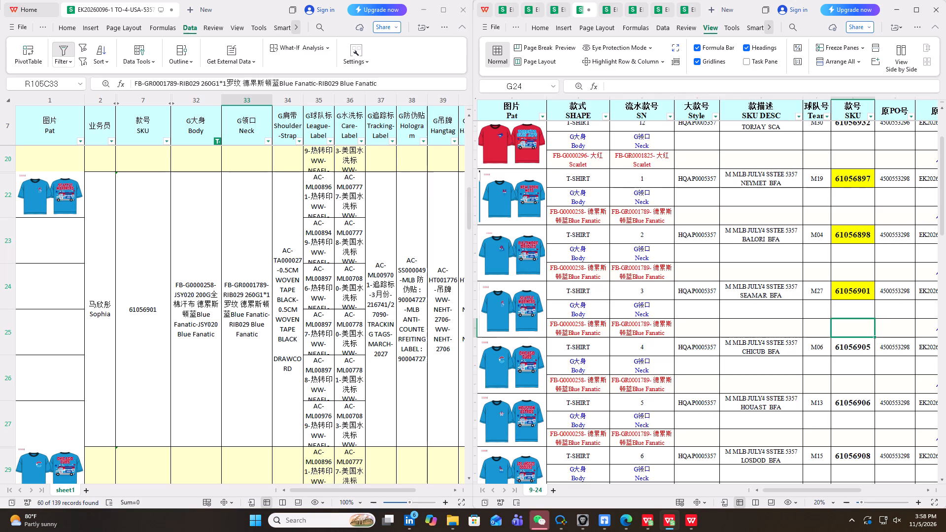
pyautogui.scroll(-10, 239, 355)
pyautogui.scroll(-2, 784, 370)
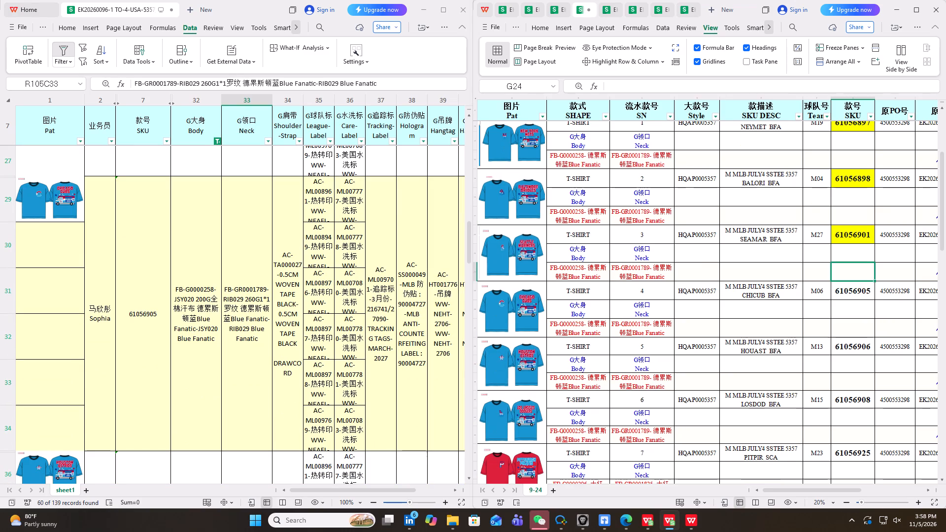
pyautogui.click(853, 293)
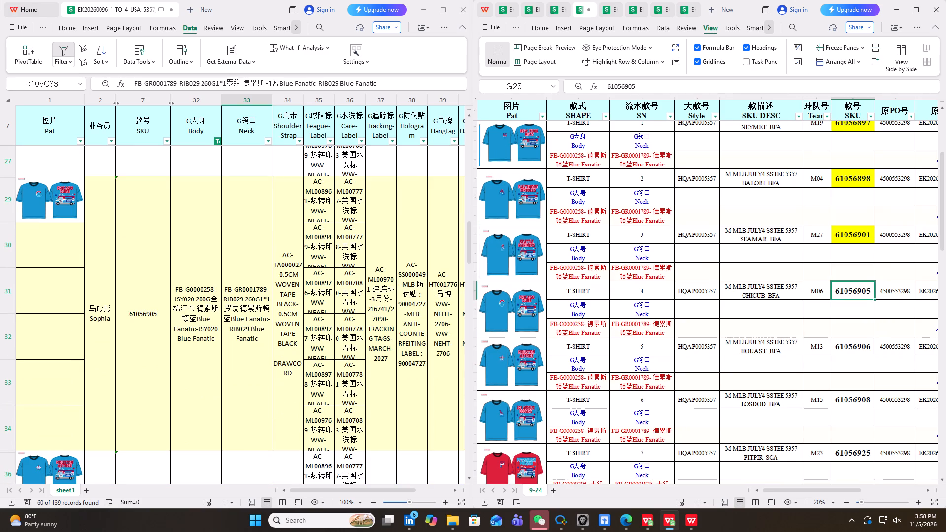
pyautogui.rightClick(860, 293)
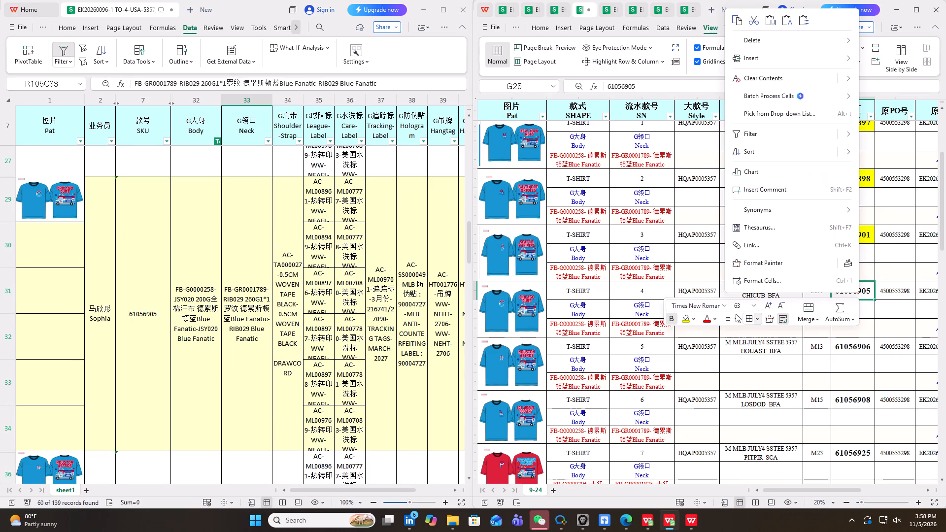
pyautogui.click(680, 317)
pyautogui.click(874, 328)
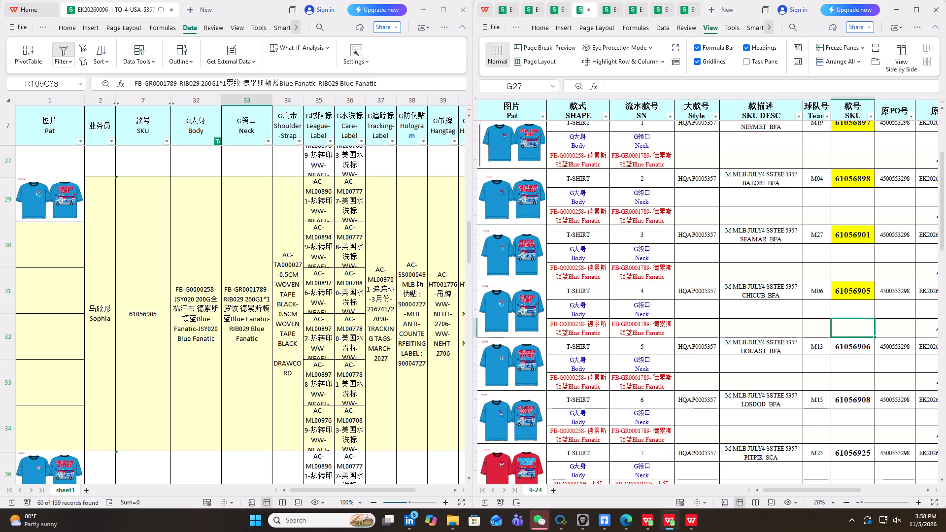
# Compare SKU 61056906 between the two workbooks and fill its SKU cell yellow on sheet 9-24.
pyautogui.scroll(-4, 180, 356)
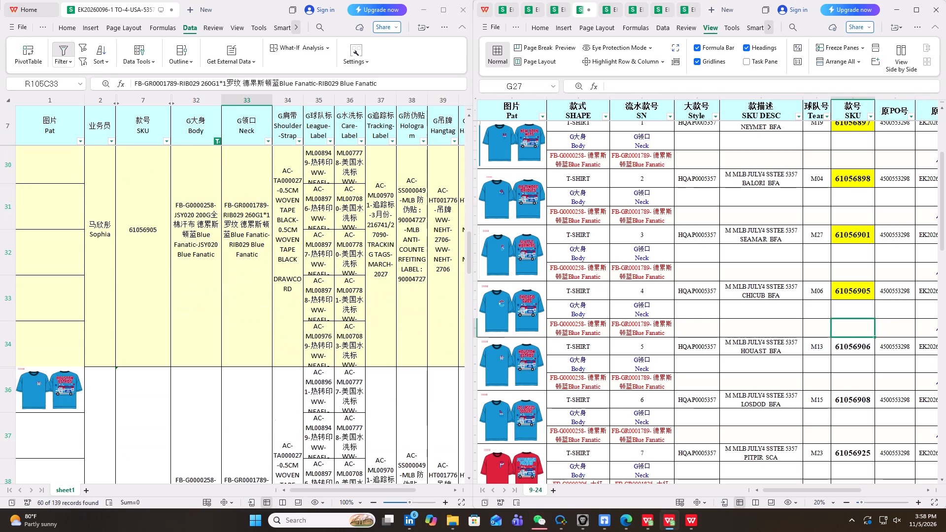
pyautogui.scroll(-8, 181, 355)
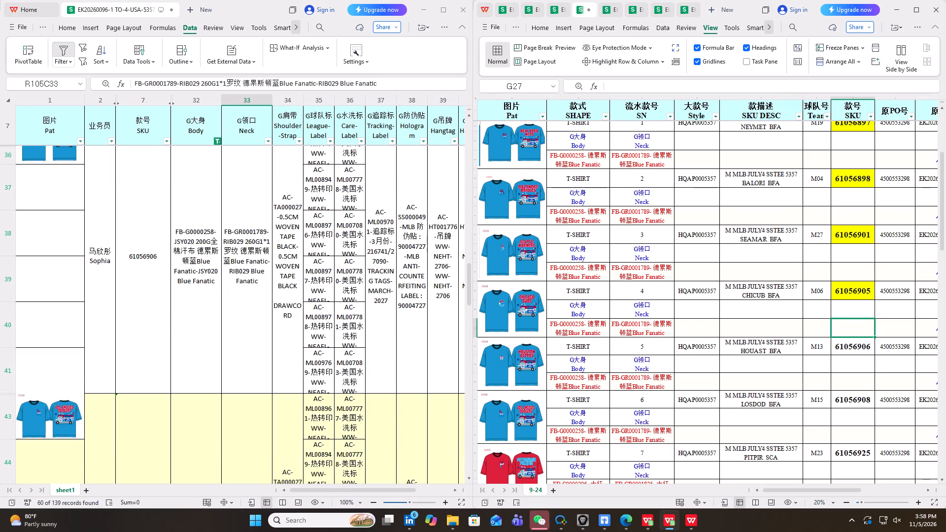
pyautogui.scroll(1, 203, 322)
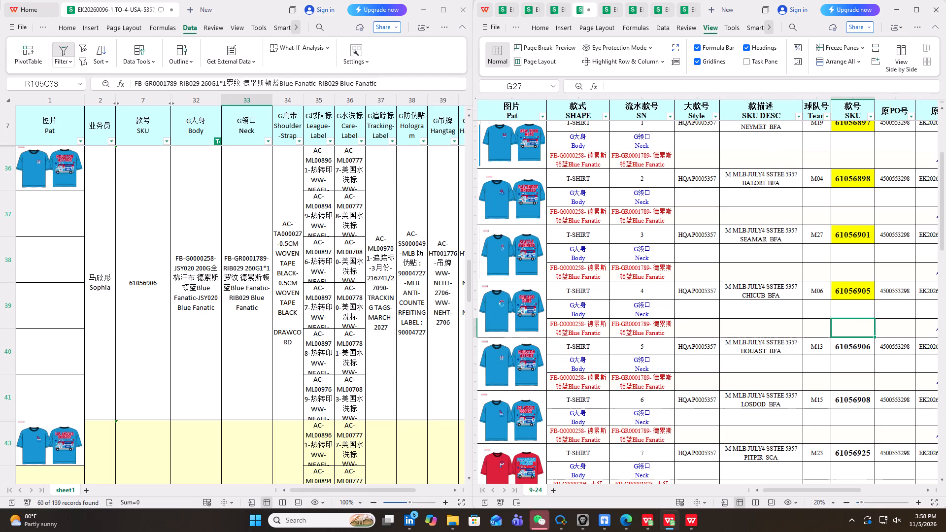
pyautogui.click(863, 351)
pyautogui.rightClick(863, 351)
pyautogui.click(689, 378)
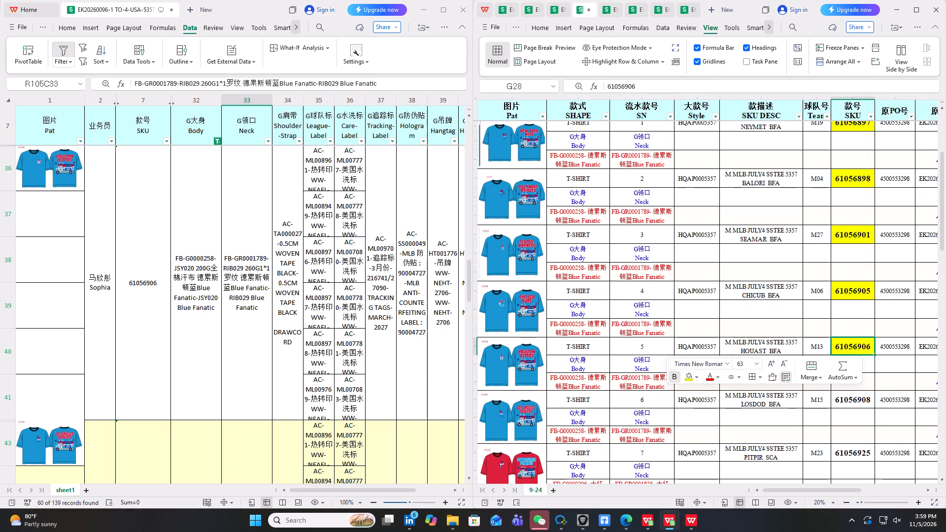
pyautogui.click(870, 389)
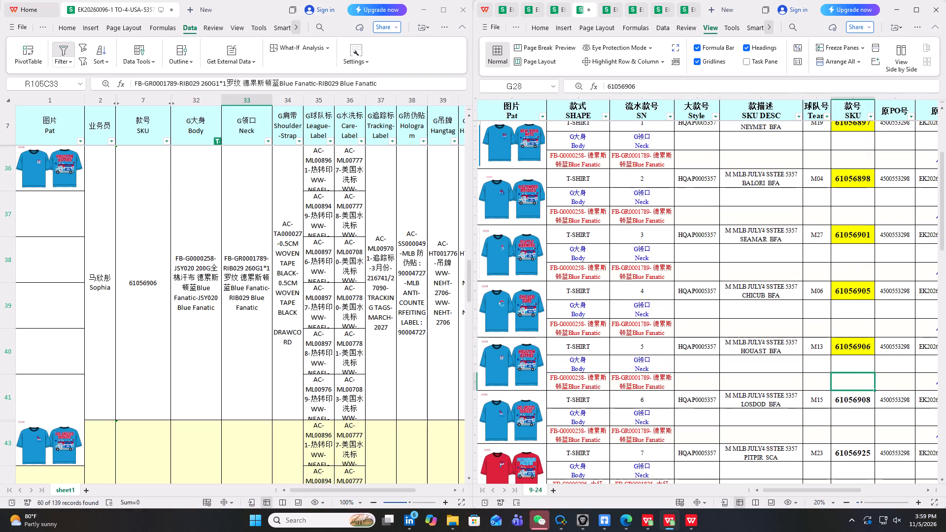
# Compare SKU 61056908 between the two workbooks and fill its SKU cell yellow on sheet 9-24.
pyautogui.scroll(-3, 708, 364)
pyautogui.scroll(-2, 223, 331)
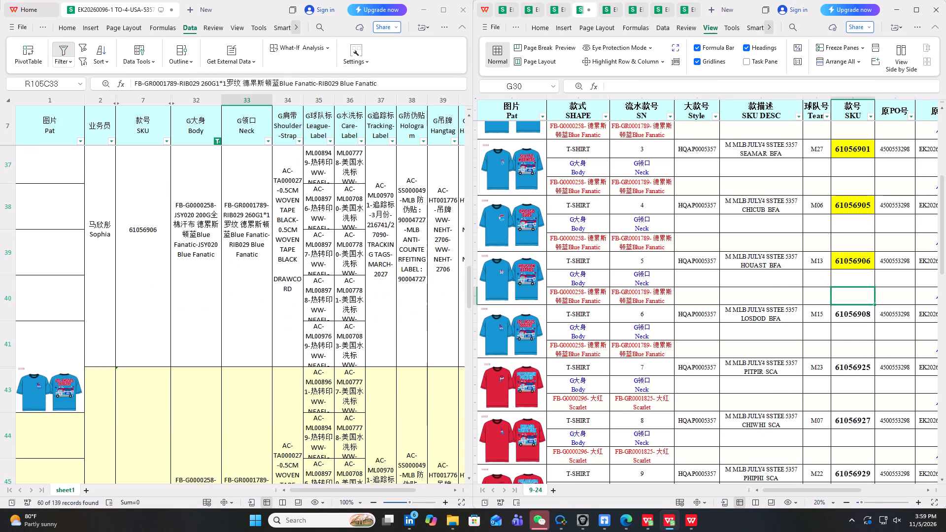
pyautogui.scroll(-5, 223, 331)
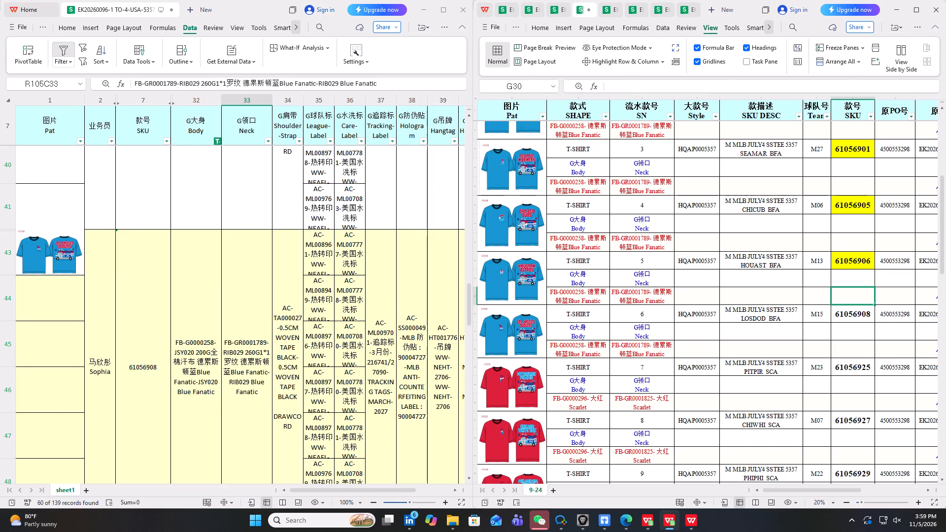
pyautogui.click(845, 319)
pyautogui.rightClick(845, 319)
pyautogui.click(672, 346)
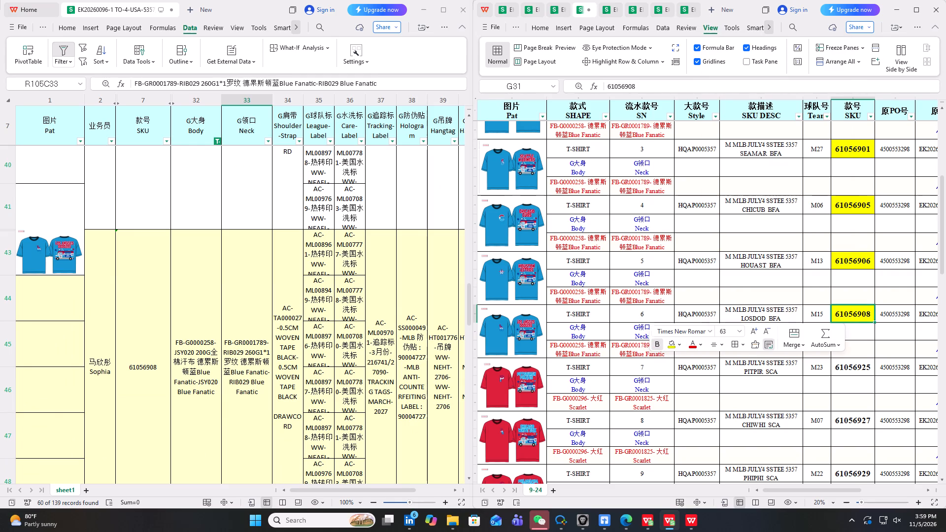
# Compare the body and neck fabrics of SKU 61056947 between the two workbooks.
pyautogui.click(859, 352)
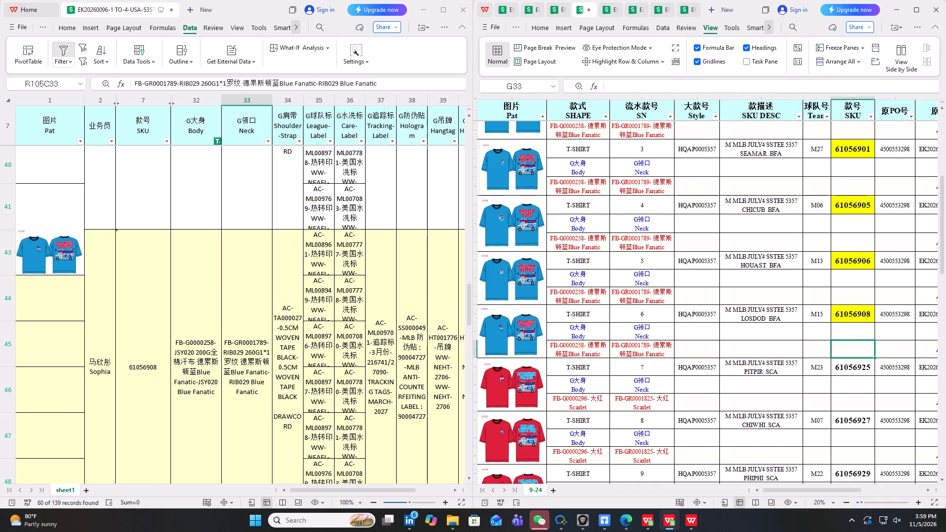
pyautogui.scroll(-17, 220, 360)
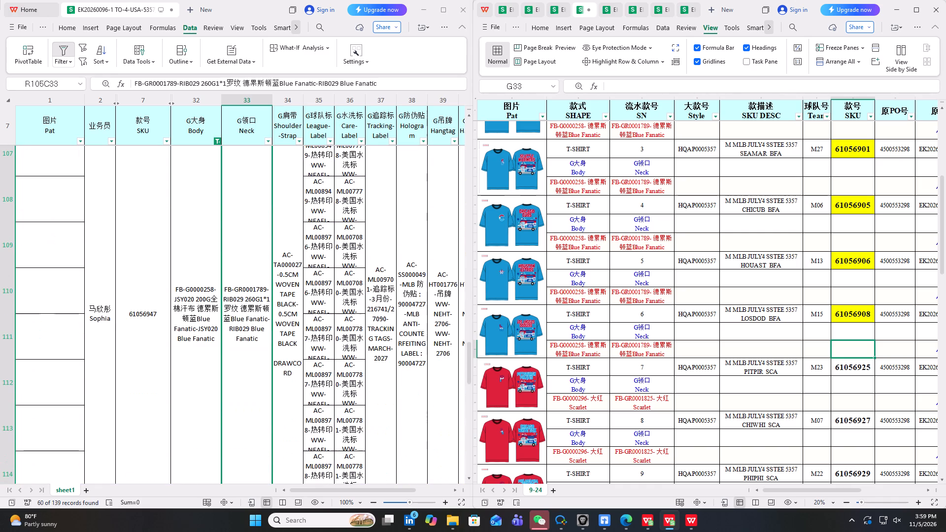
pyautogui.scroll(5, 747, 381)
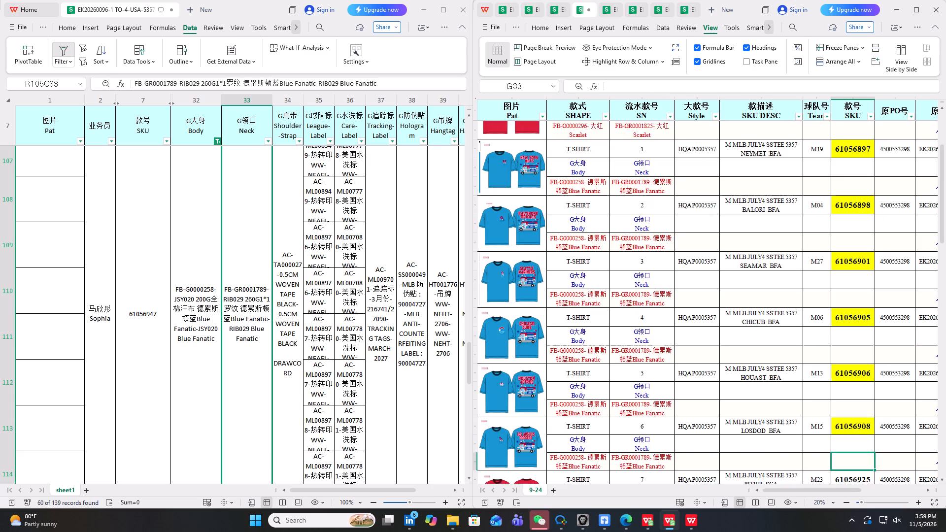
pyautogui.scroll(12, 747, 381)
pyautogui.scroll(-2, 192, 396)
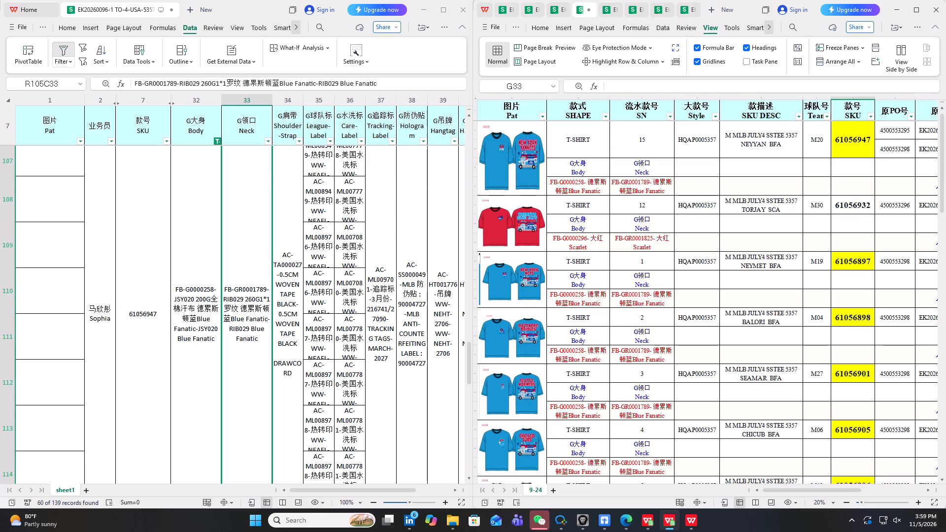
# Compare SKU 61056993 between the two workbooks and fill its SKU cell yellow on sheet 9-24.
pyautogui.scroll(-12, 192, 396)
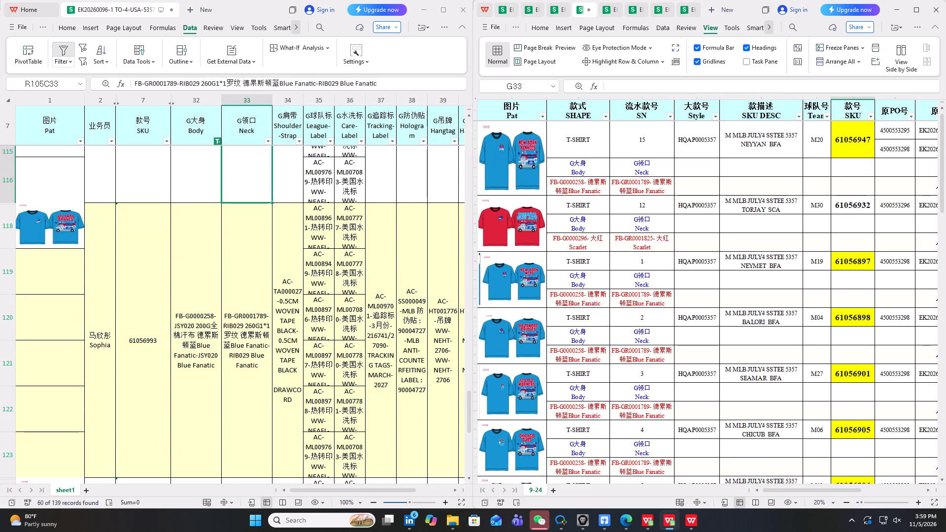
pyautogui.scroll(-17, 749, 366)
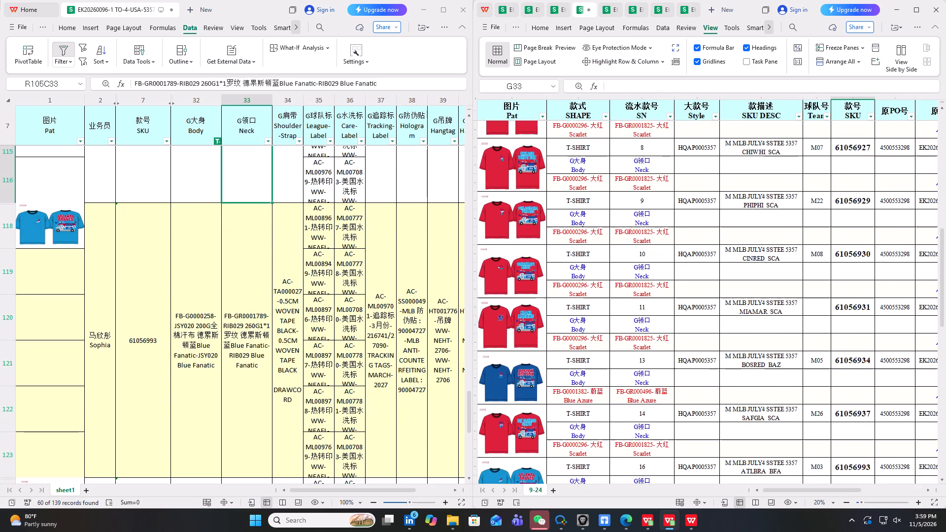
pyautogui.scroll(-5, 749, 366)
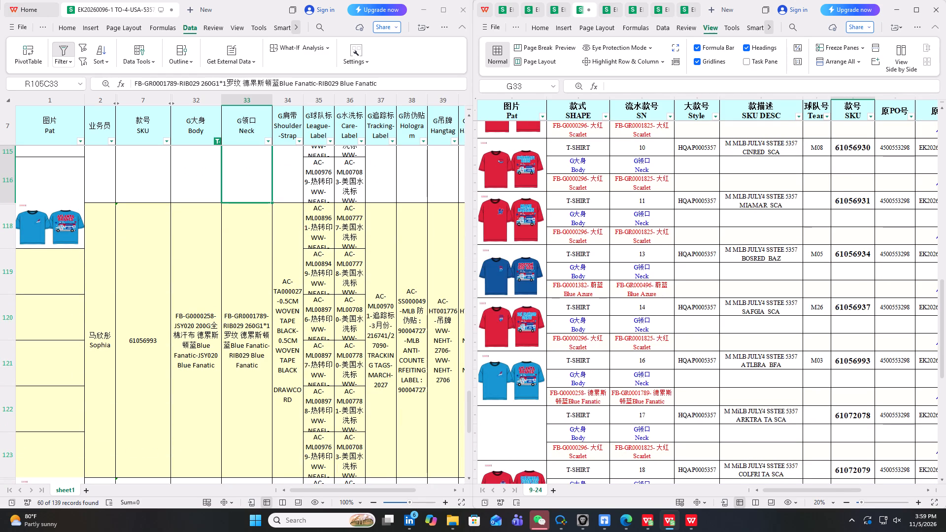
pyautogui.click(853, 364)
pyautogui.rightClick(853, 364)
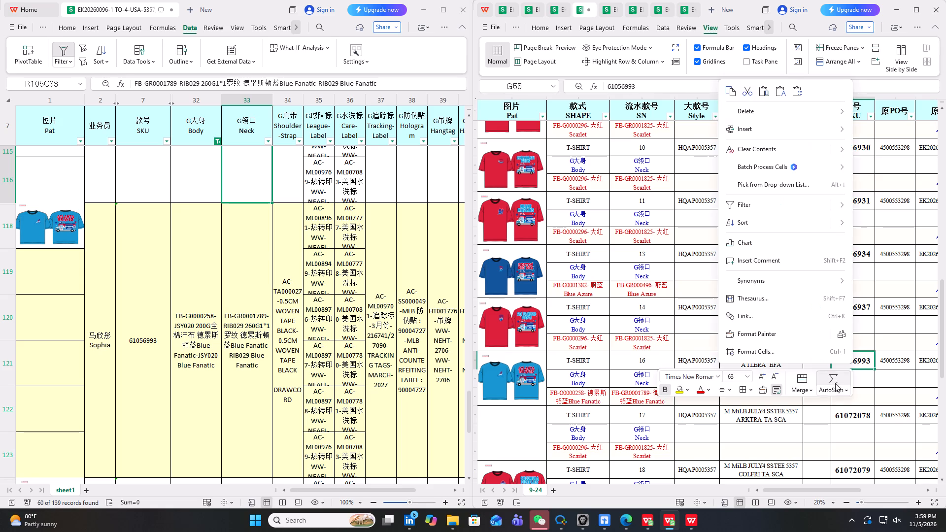
pyautogui.click(679, 390)
pyautogui.click(857, 378)
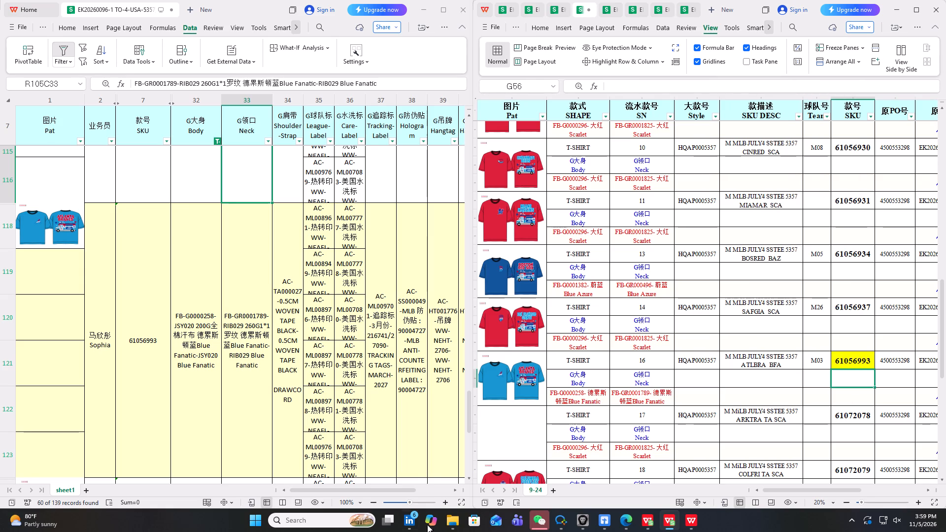
# Switch to WeChat, read the recent messages in the EBK planning group, and return to the workbooks.
pyautogui.click(538, 521)
pyautogui.scroll(7, 502, 240)
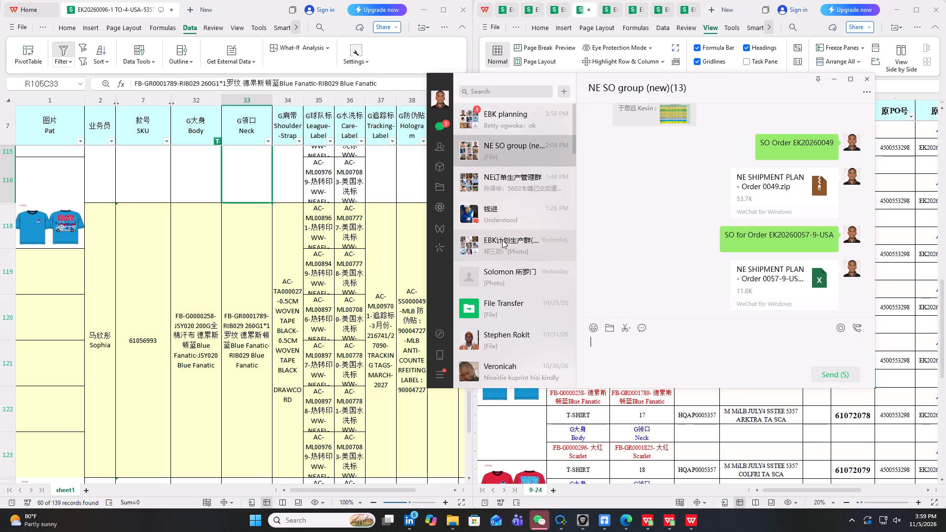
pyautogui.scroll(4, 502, 240)
pyautogui.click(512, 115)
pyautogui.scroll(4, 702, 241)
pyautogui.scroll(-6, 713, 231)
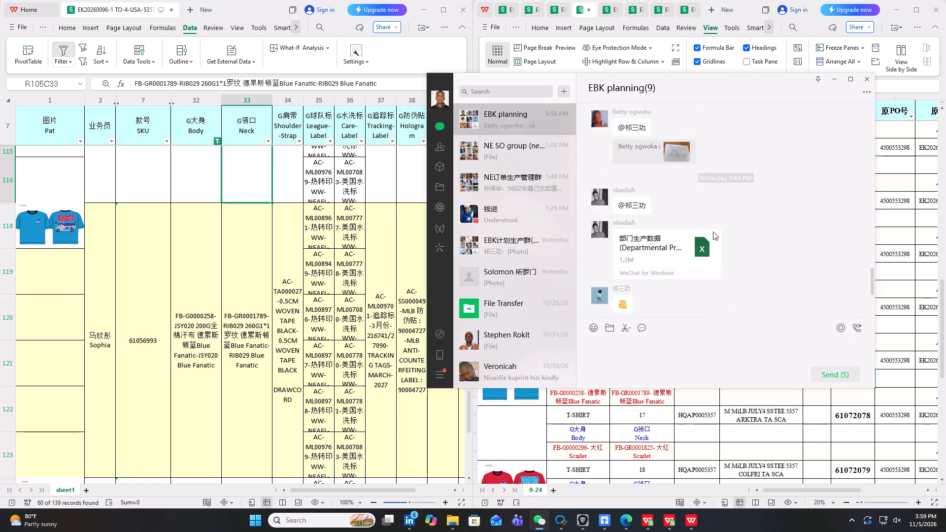
pyautogui.scroll(-2, 713, 232)
pyautogui.click(835, 81)
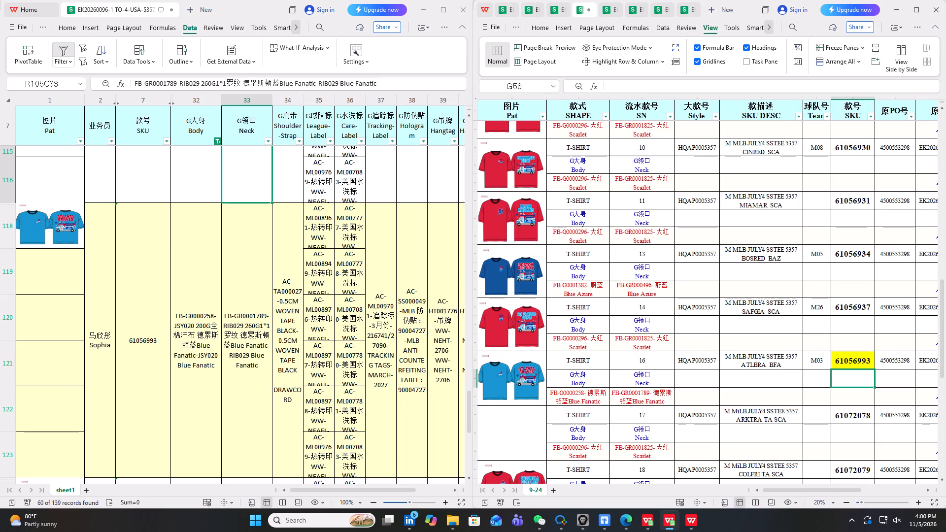
# Compare SKU 61072080 between the two workbooks and fill its SKU cell yellow on sheet 9-24.
pyautogui.scroll(-4, 219, 422)
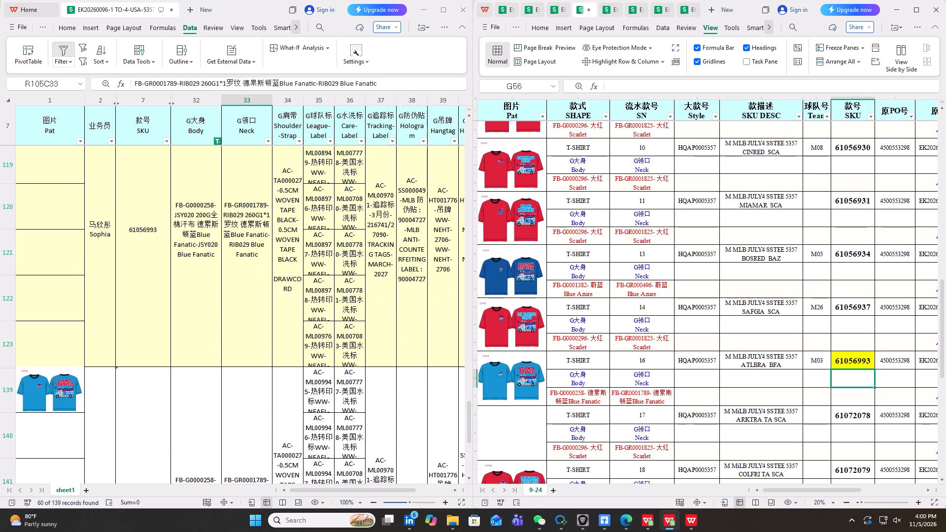
pyautogui.scroll(-6, 219, 422)
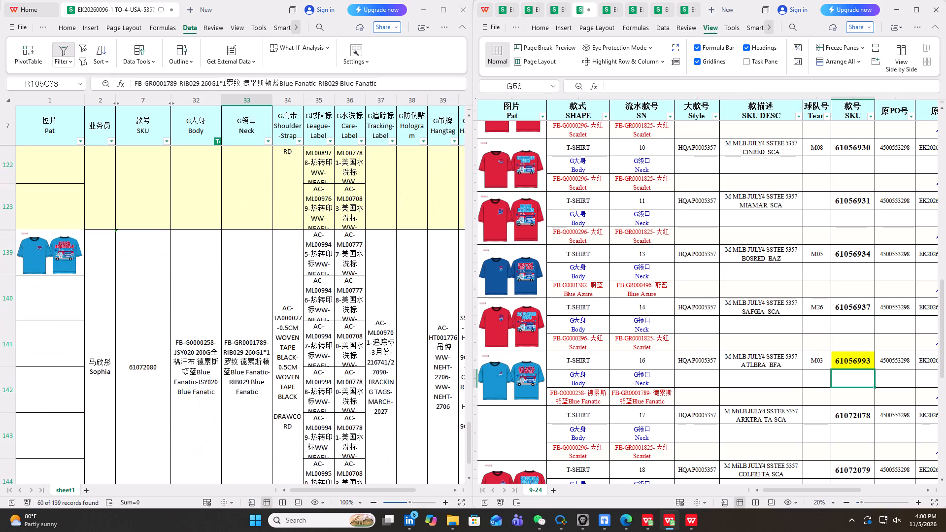
pyautogui.scroll(-2, 219, 422)
pyautogui.scroll(-4, 731, 389)
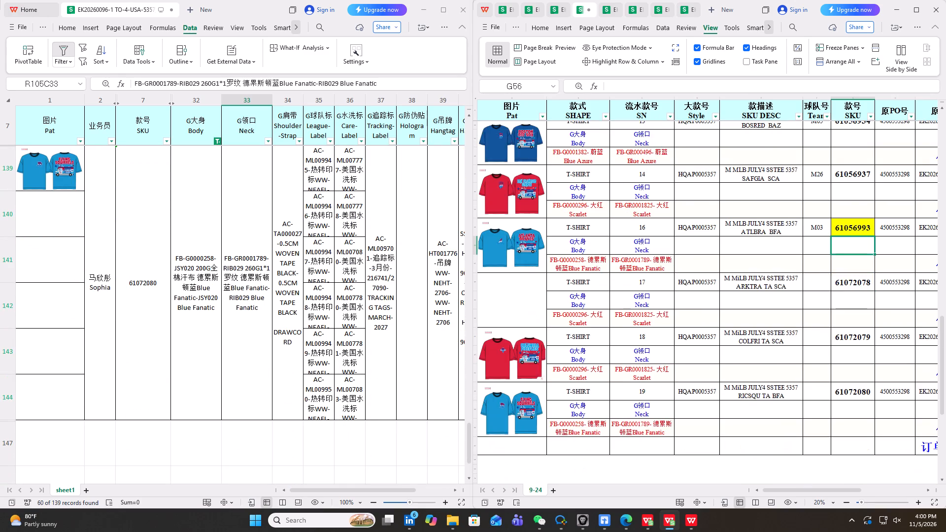
pyautogui.scroll(-2, 731, 389)
pyautogui.click(865, 362)
pyautogui.rightClick(863, 363)
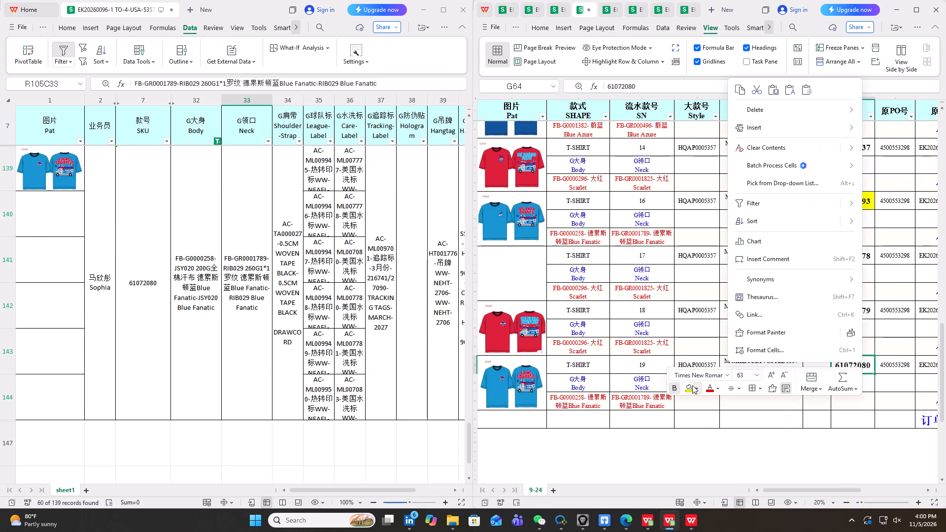
pyautogui.click(691, 385)
pyautogui.click(610, 402)
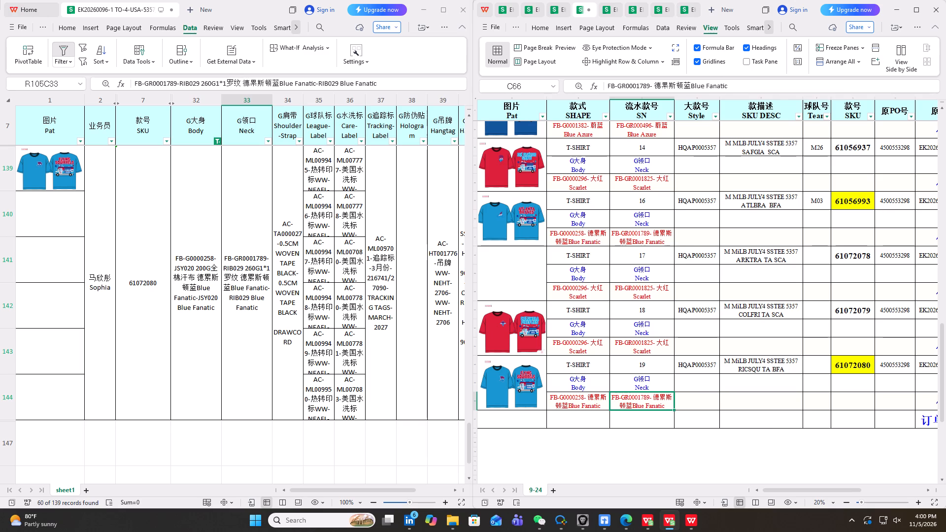
# Filter the Body column of sheet1 to show only the FB-G0001382 Blue Azure fabric.
pyautogui.click(217, 141)
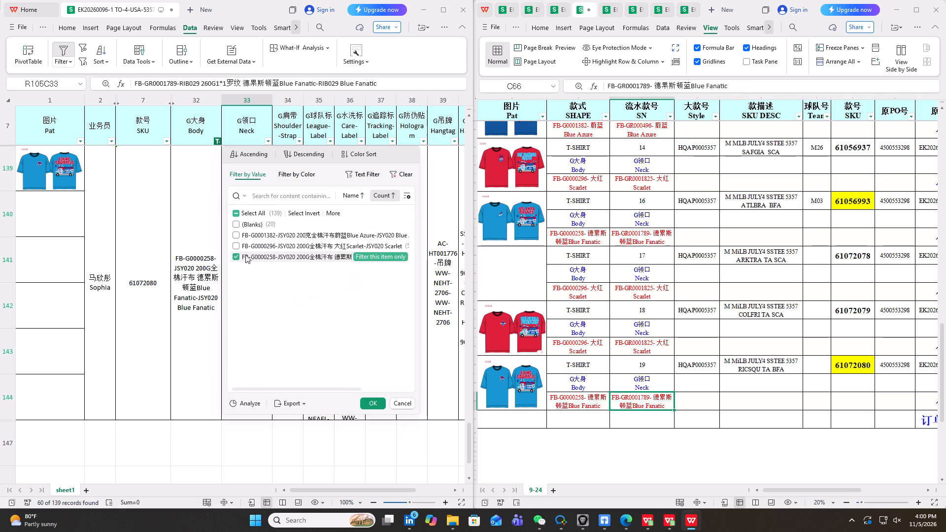
pyautogui.click(240, 256)
pyautogui.click(389, 235)
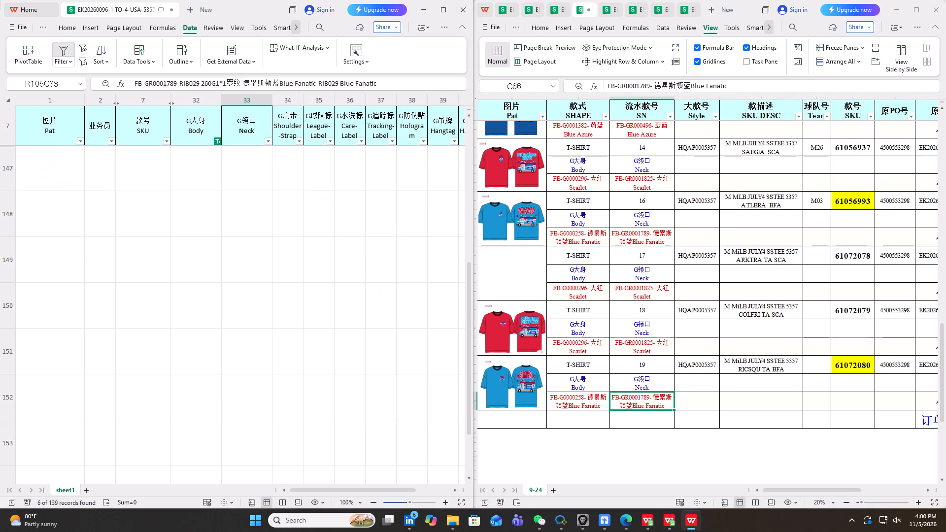
# Compare SKU 61056934 between the two workbooks and fill its SKU cell yellow on sheet 9-24.
pyautogui.scroll(19, 238, 315)
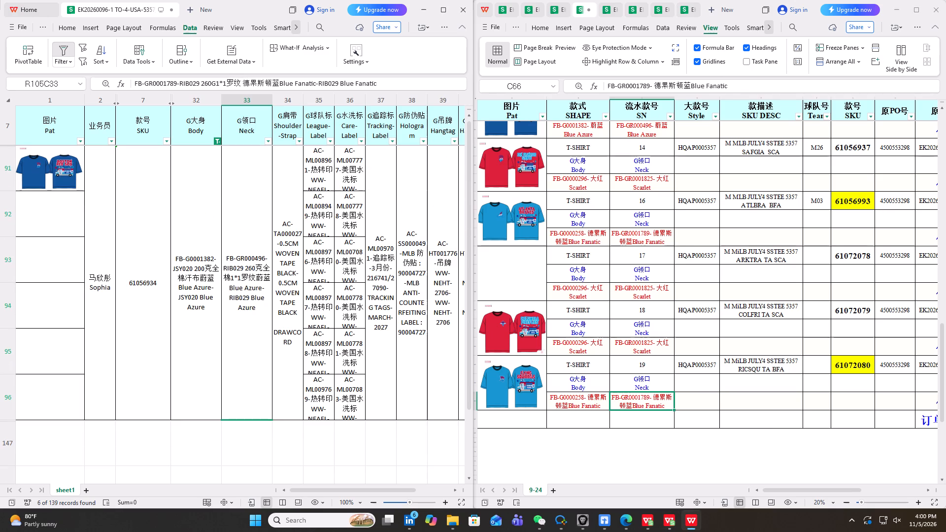
pyautogui.scroll(4, 677, 333)
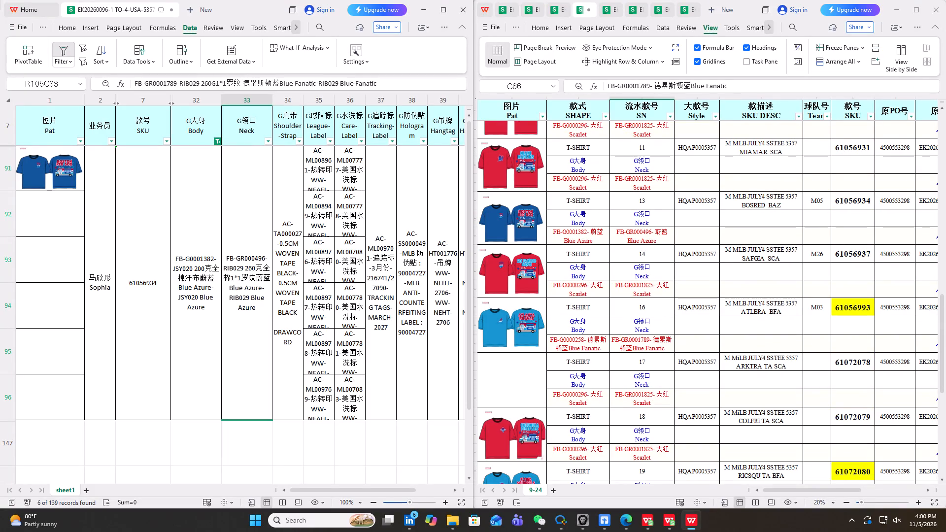
pyautogui.click(858, 203)
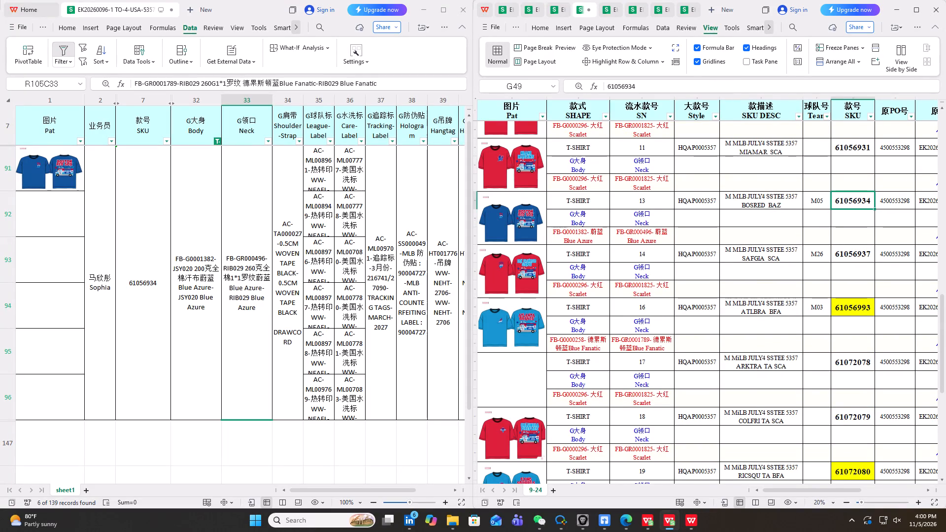
pyautogui.rightClick(858, 203)
pyautogui.click(682, 199)
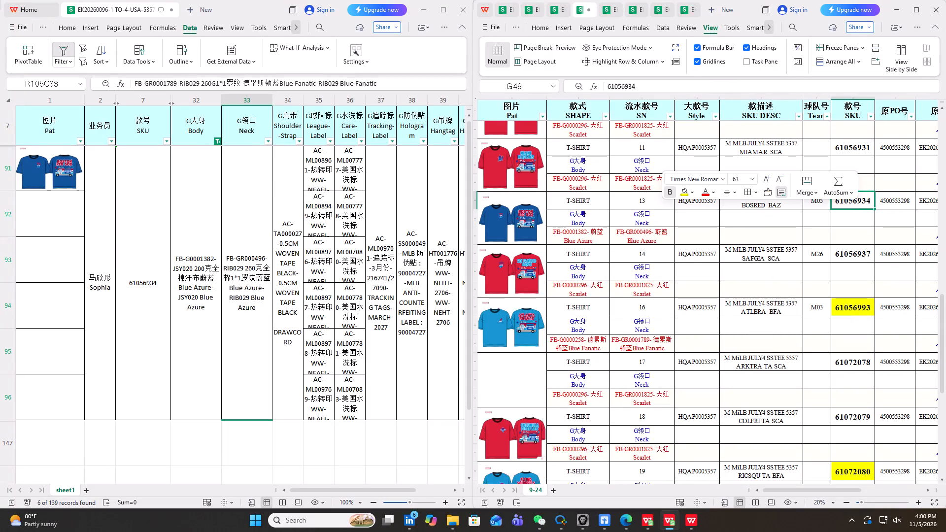
pyautogui.click(681, 196)
pyautogui.click(874, 222)
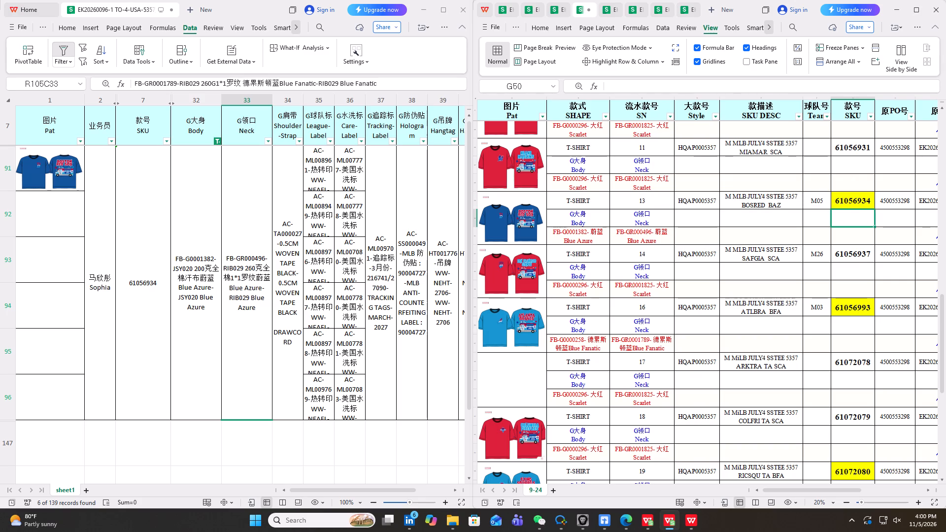
pyautogui.click(864, 204)
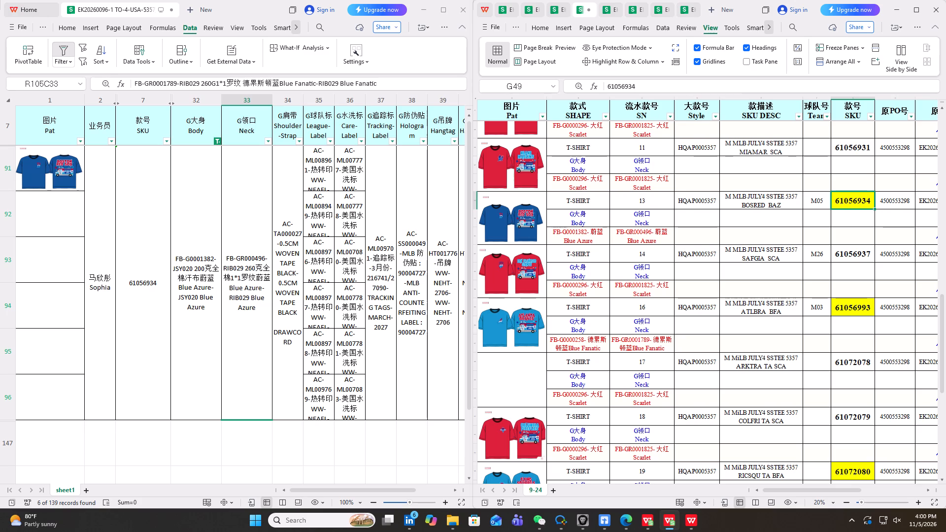
pyautogui.click(199, 362)
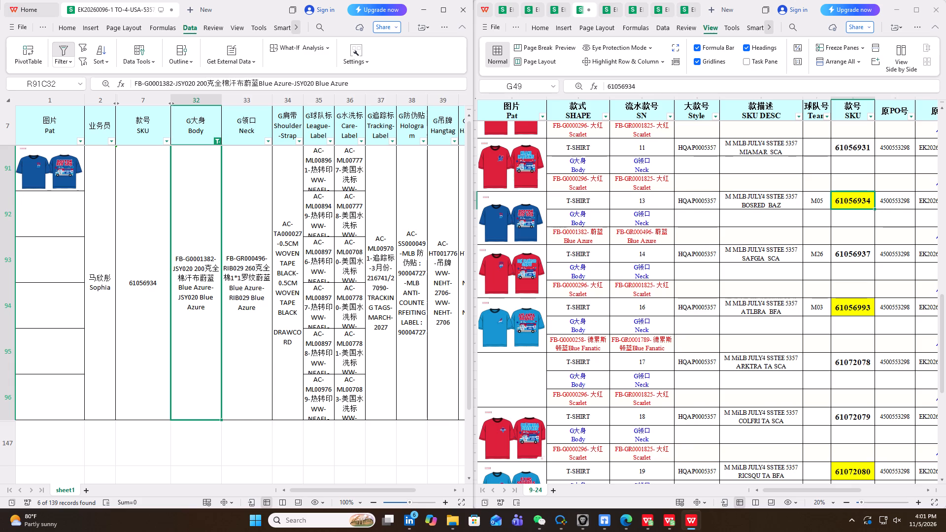
# Filter the Body column of sheet1 to show only the FB-G0000296 Scarlet fabric.
pyautogui.scroll(3, 257, 318)
pyautogui.click(216, 142)
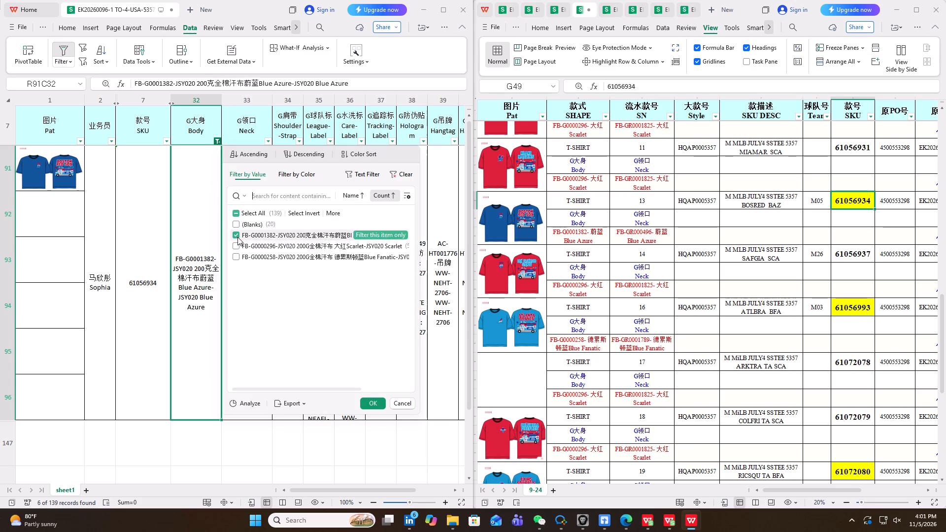
pyautogui.click(380, 244)
# Compare the Scarlet fabrics of SKU 61056925 between the two workbooks and fill its SKU cell yellow on sheet 9-24.
pyautogui.scroll(9, 173, 301)
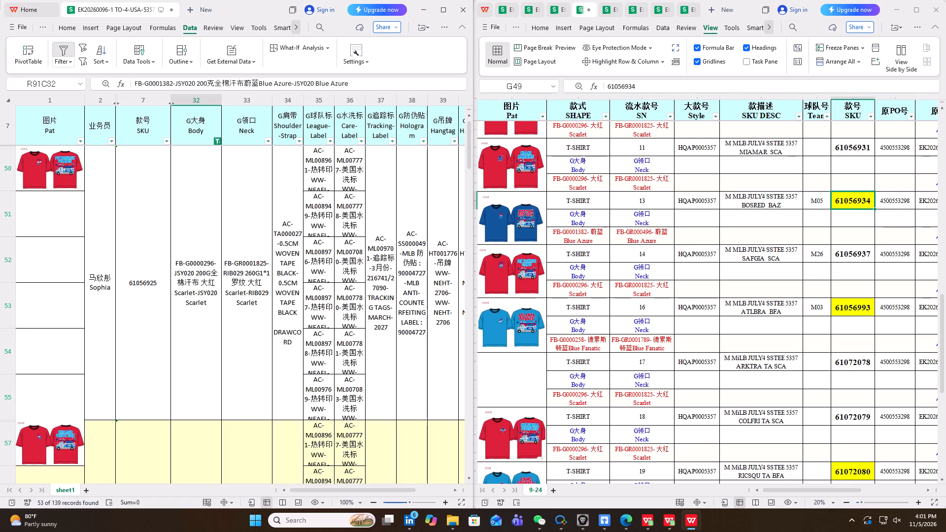
pyautogui.scroll(20, 629, 298)
pyautogui.scroll(15, 629, 298)
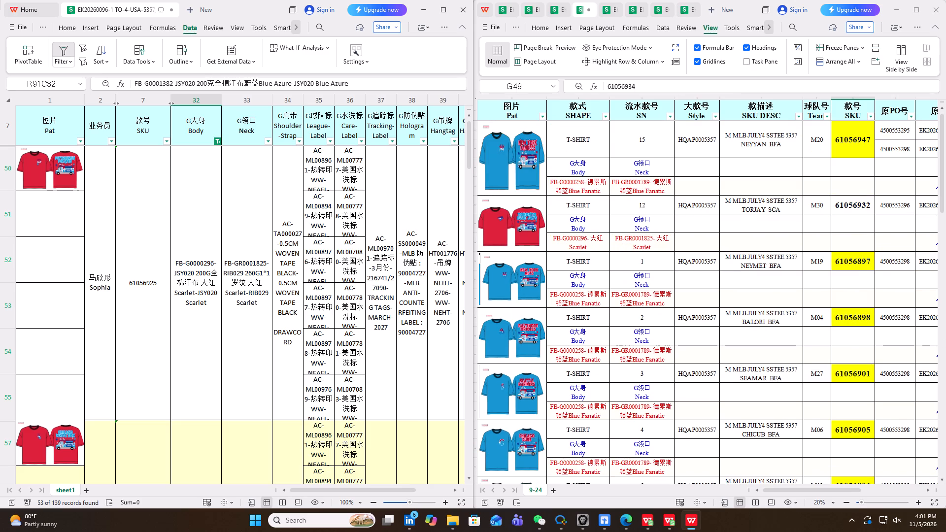
pyautogui.scroll(4, 632, 296)
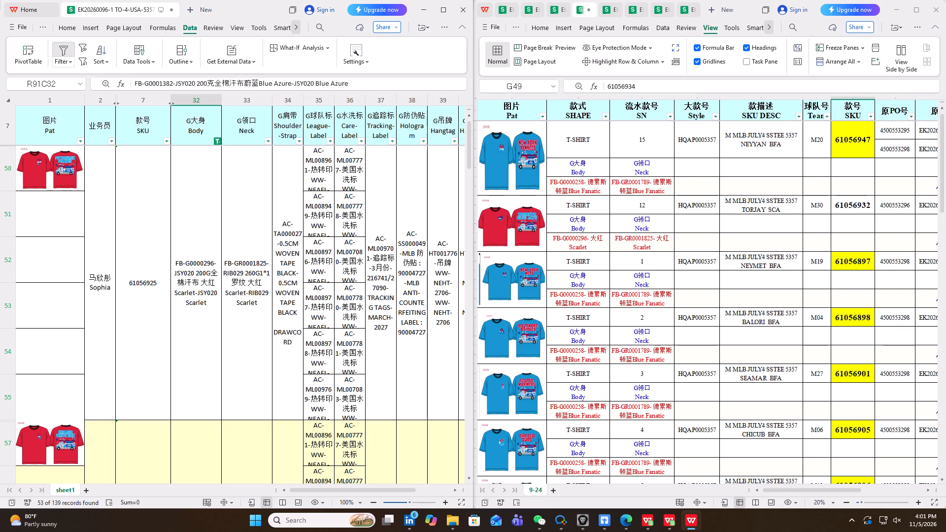
pyautogui.scroll(-3, 247, 301)
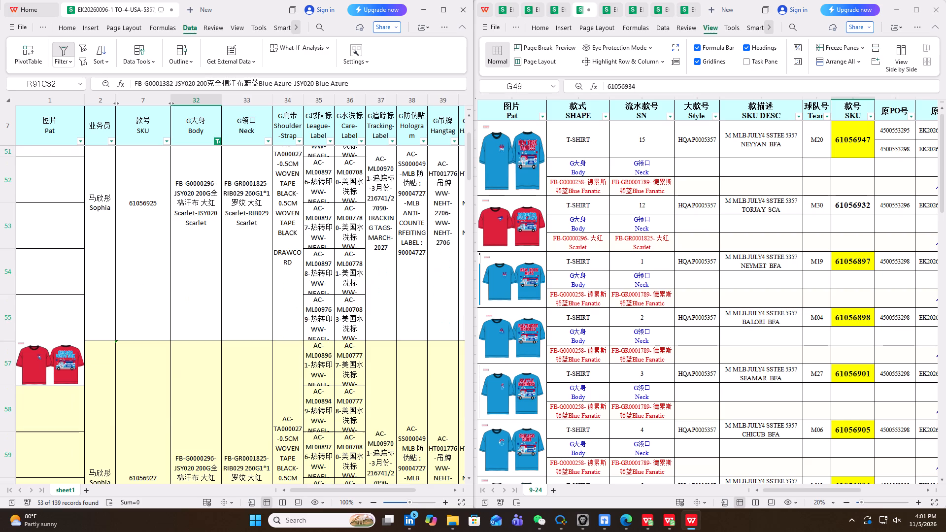
pyautogui.scroll(-5, 247, 301)
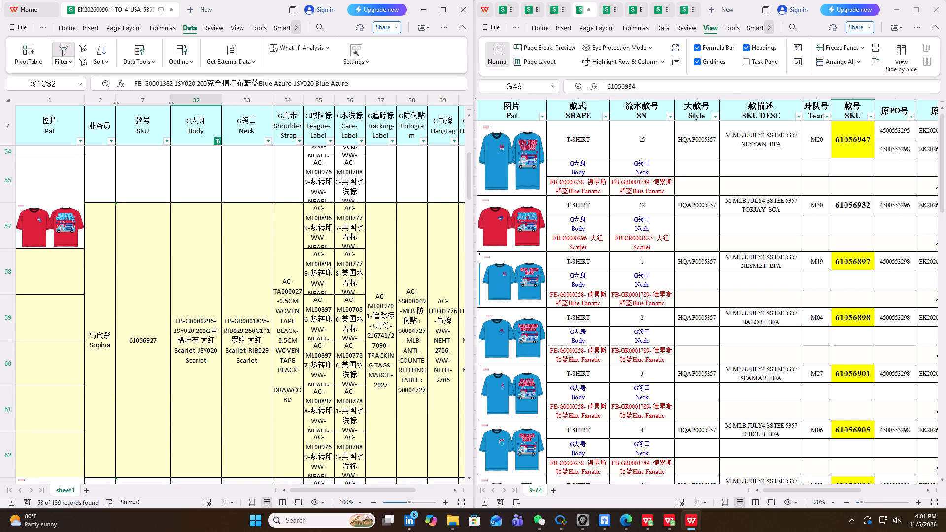
pyautogui.scroll(7, 238, 351)
pyautogui.scroll(-15, 922, 323)
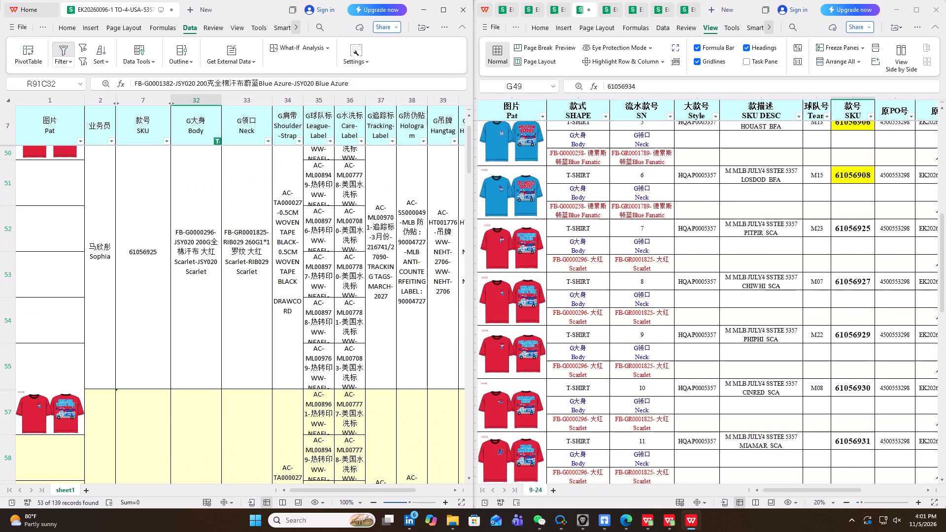
pyautogui.click(855, 231)
pyautogui.rightClick(855, 231)
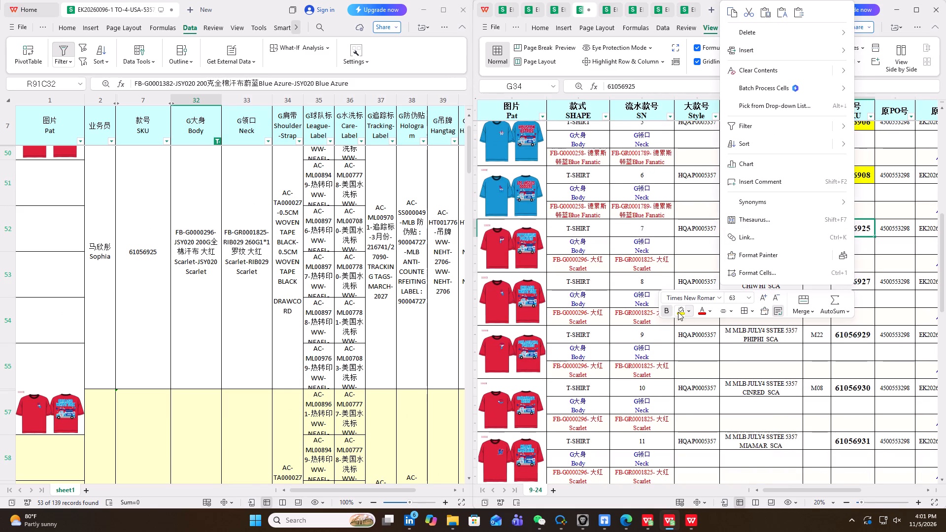
pyautogui.click(678, 312)
# Fill the SKU cells of Scarlet T-shirts 61056927 and 61056929 yellow on sheet 9-24.
pyautogui.click(861, 285)
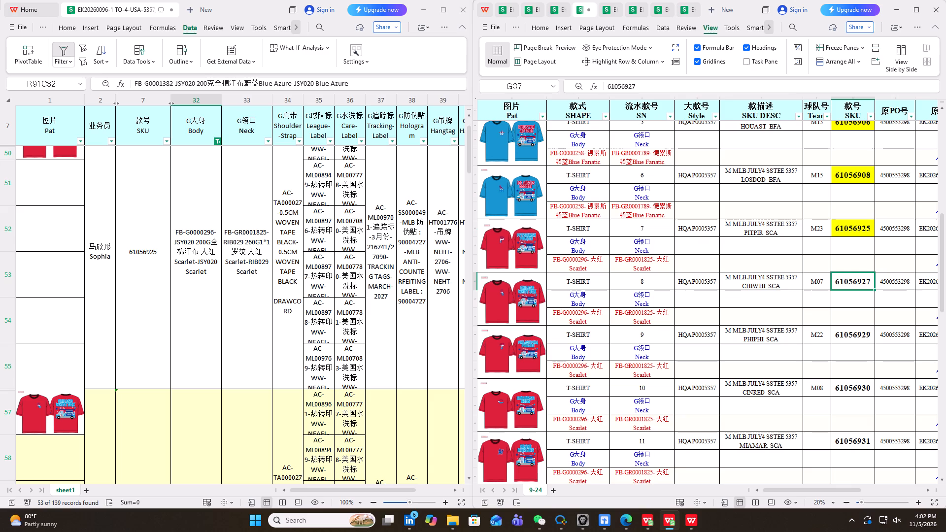
pyautogui.rightClick(855, 283)
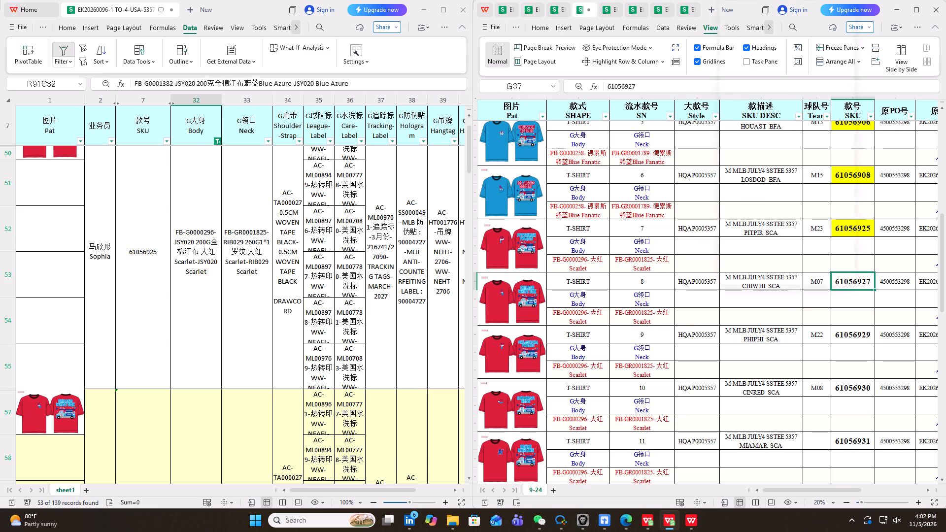
pyautogui.click(681, 311)
pyautogui.scroll(-2, 816, 360)
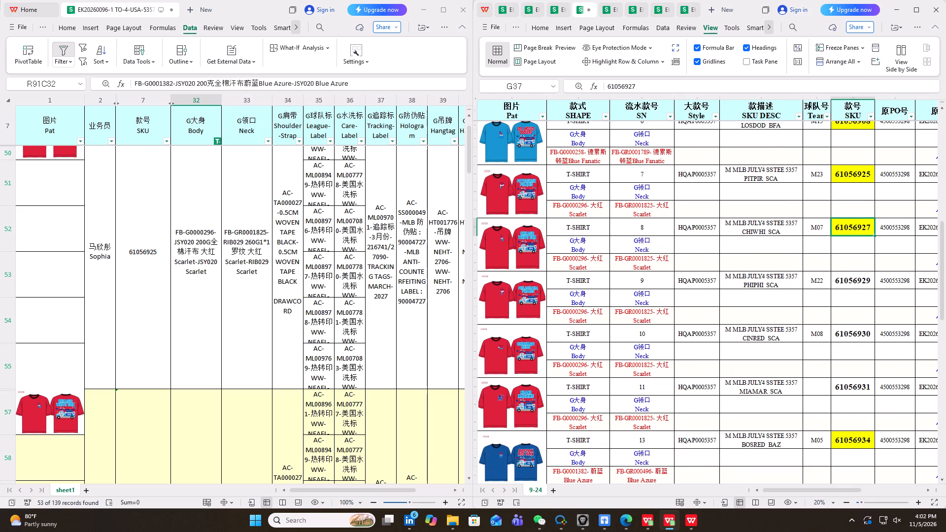
pyautogui.click(844, 282)
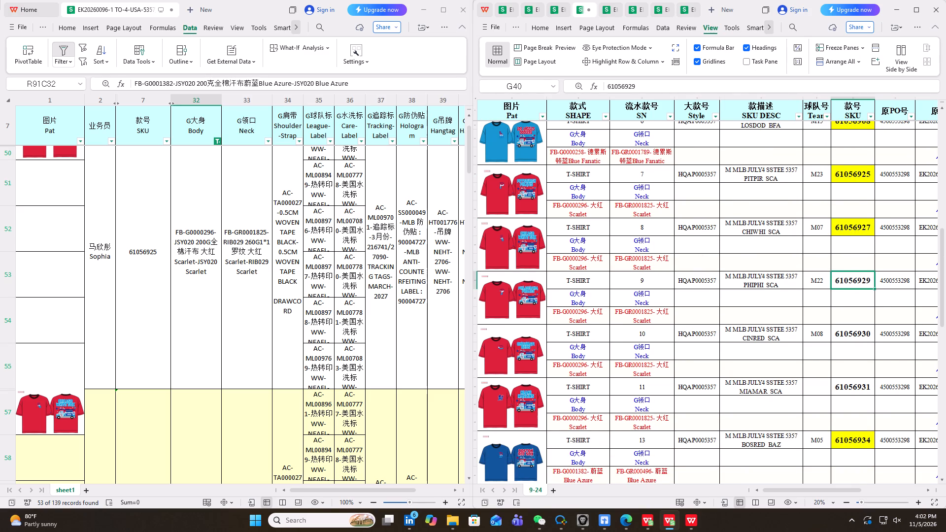
pyautogui.rightClick(845, 282)
pyautogui.click(672, 314)
# Fill the SKU cells of Scarlet T-shirts 61056930 and 61056931 yellow on sheet 9-24.
pyautogui.click(867, 332)
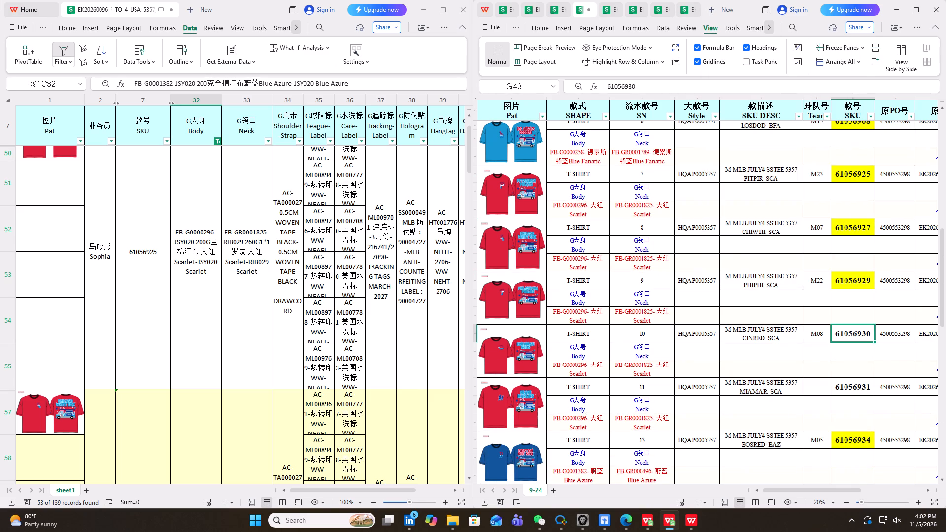
pyautogui.scroll(-1, 649, 356)
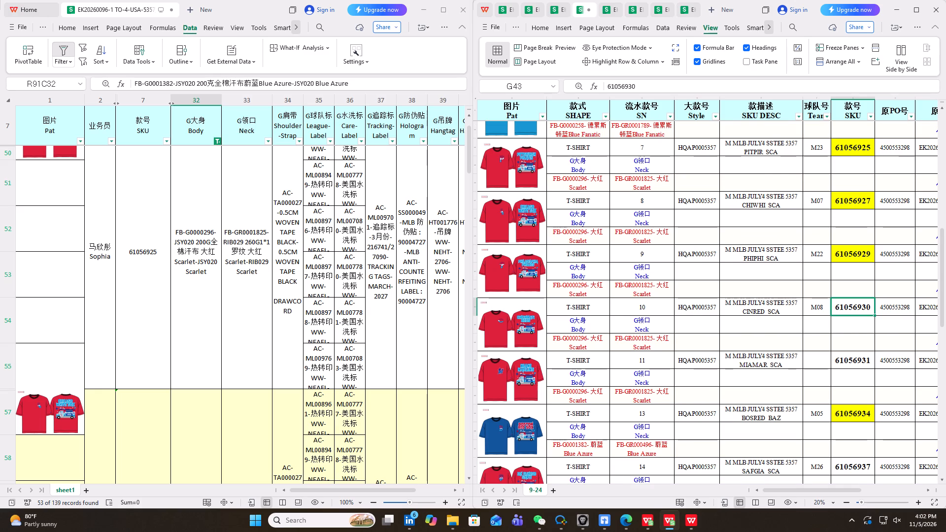
pyautogui.rightClick(845, 309)
pyautogui.click(673, 335)
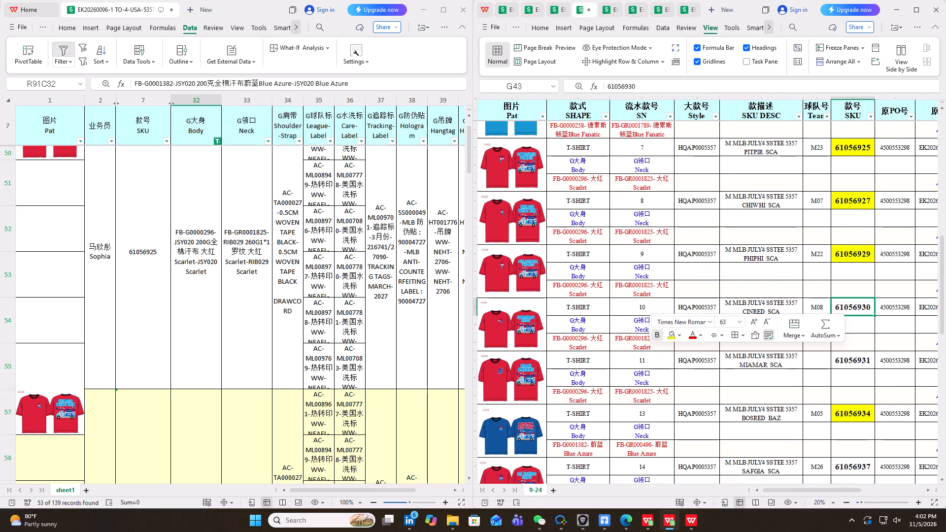
pyautogui.click(868, 365)
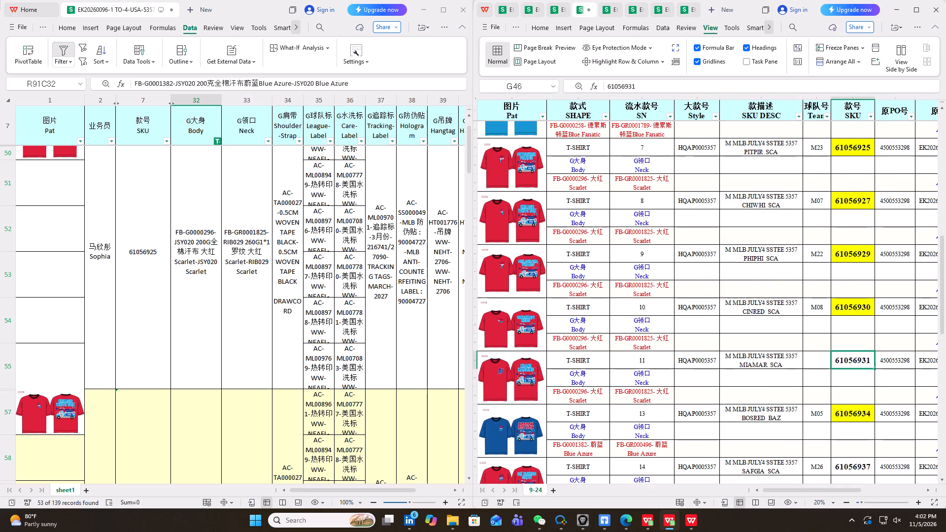
pyautogui.rightClick(852, 364)
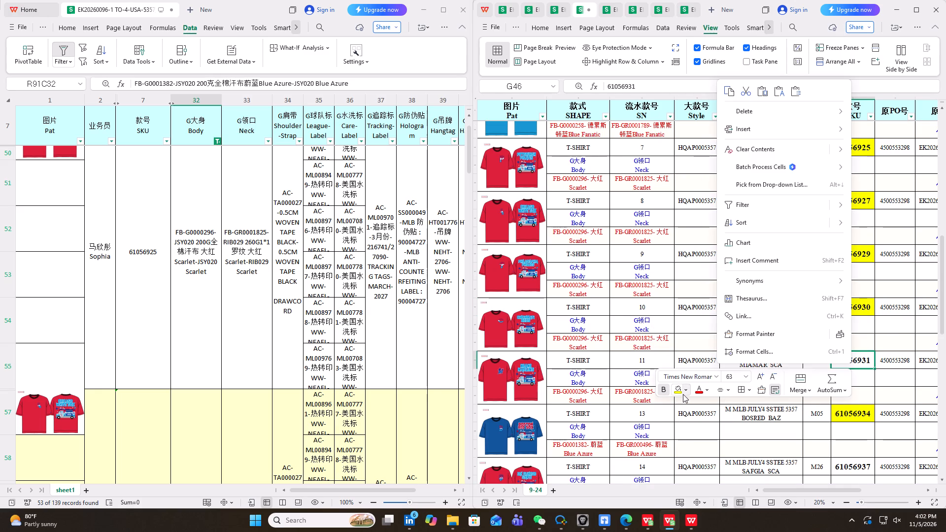
pyautogui.click(675, 390)
pyautogui.click(872, 389)
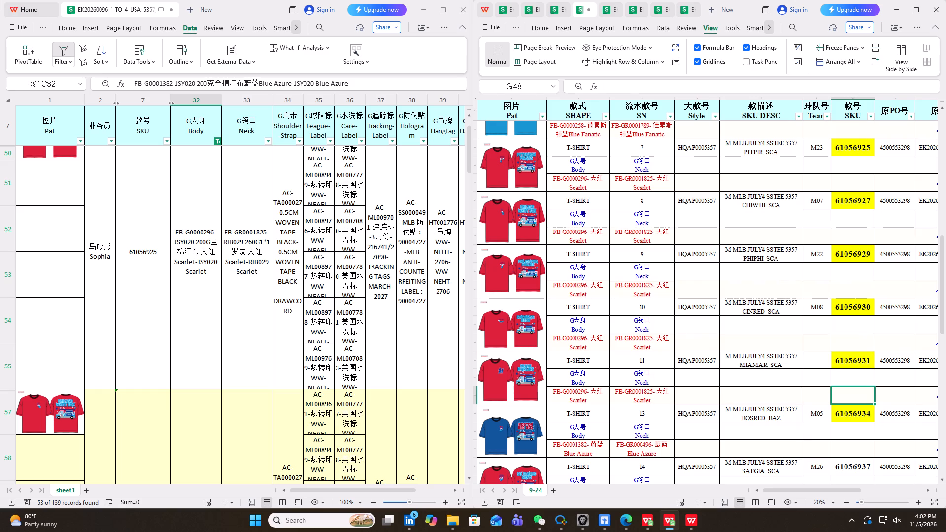
# Fill the SKU cell of Scarlet T-shirt 61056937 yellow on sheet 9-24.
pyautogui.scroll(-6, 727, 401)
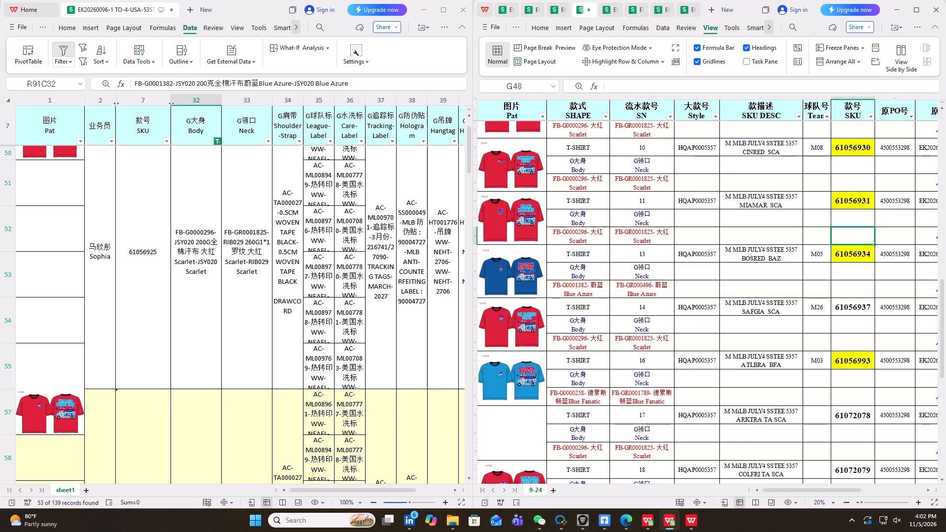
pyautogui.click(861, 310)
pyautogui.rightClick(861, 310)
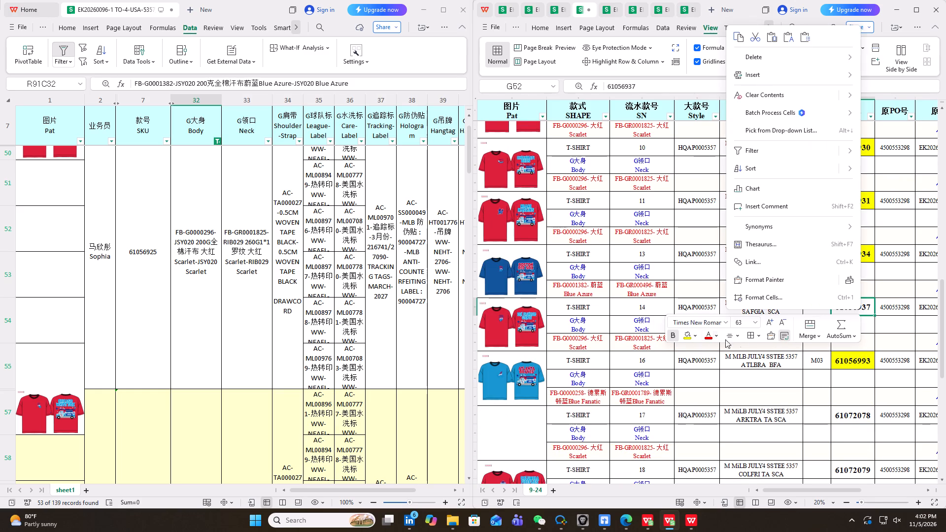
pyautogui.click(683, 339)
pyautogui.click(631, 345)
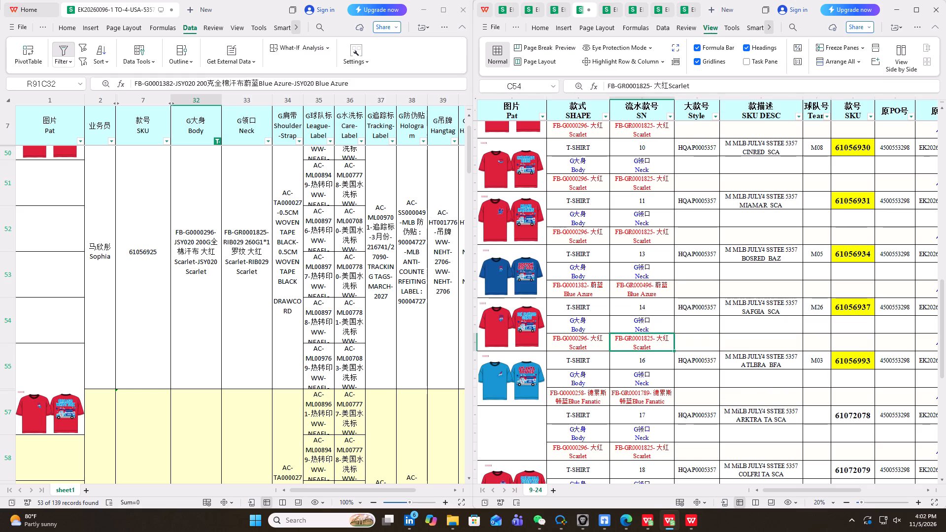
# Fill the SKU cells of Scarlet T-shirts 61072078 and 61072079 yellow on sheet 9-24.
pyautogui.scroll(-5, 732, 385)
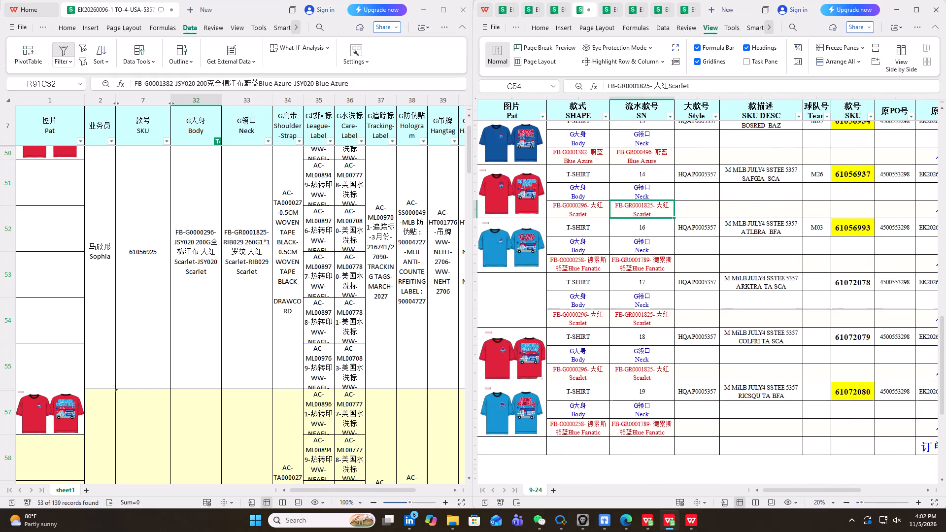
pyautogui.click(860, 283)
pyautogui.rightClick(860, 283)
pyautogui.click(686, 312)
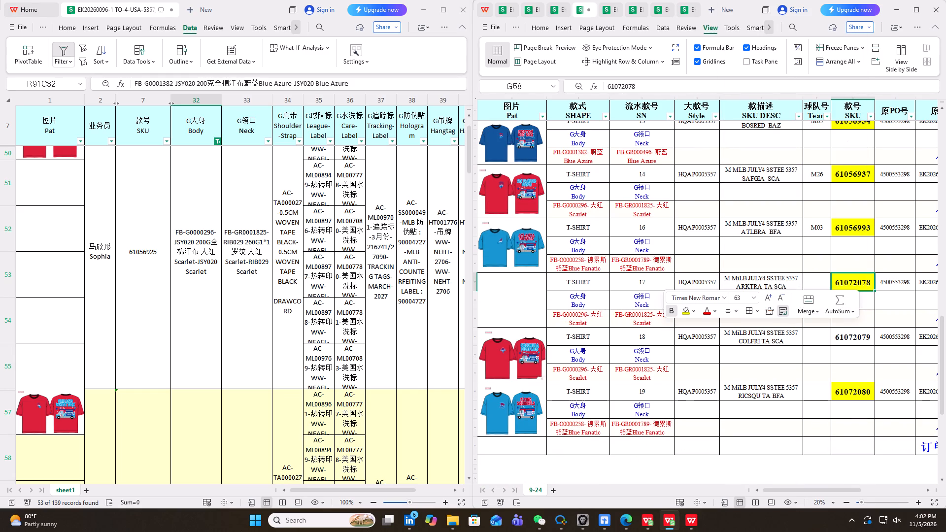
pyautogui.click(853, 339)
pyautogui.rightClick(853, 339)
pyautogui.click(677, 366)
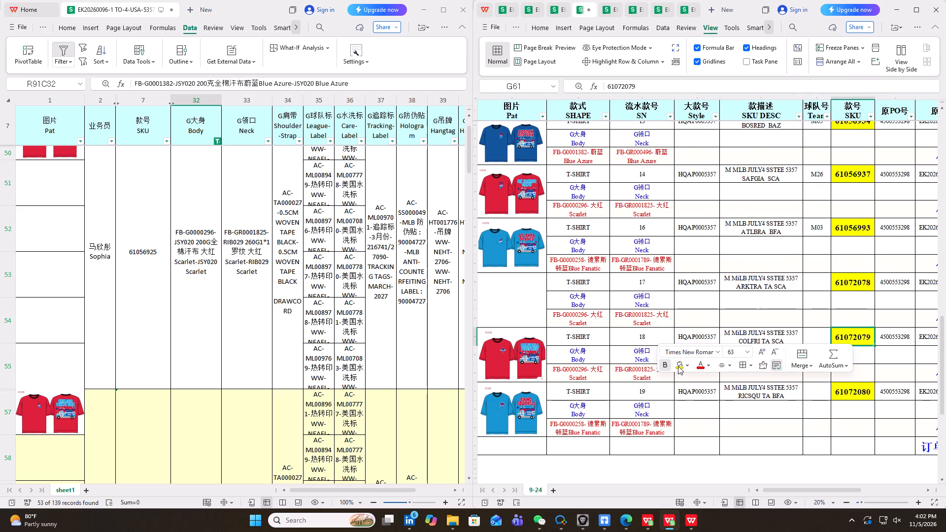
# Fill the SKU cell of Scarlet T-shirt 61056932 yellow, and check sheet 9-24 for any unmarked SKUs.
pyautogui.scroll(20, 679, 336)
pyautogui.scroll(1, 679, 336)
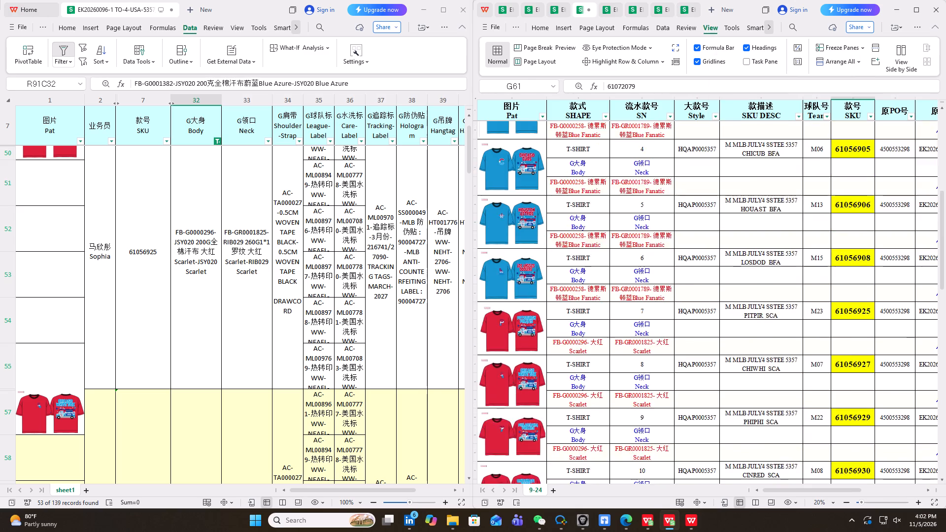
pyautogui.scroll(20, 679, 336)
pyautogui.scroll(3, 679, 336)
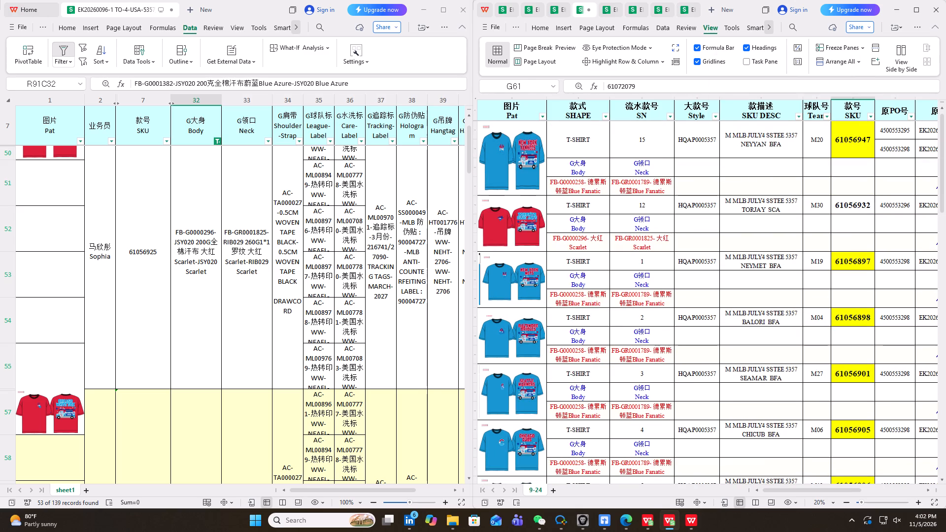
pyautogui.click(862, 205)
pyautogui.rightClick(862, 205)
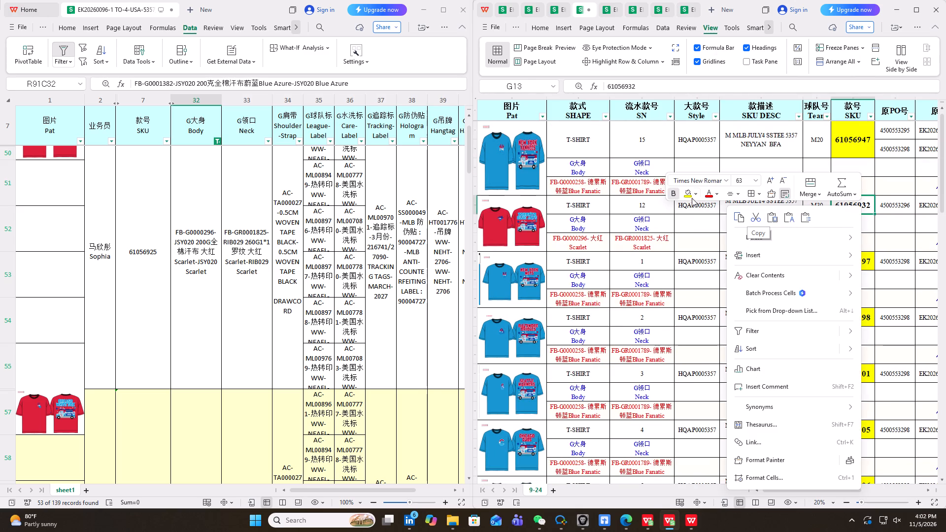
pyautogui.click(688, 200)
pyautogui.scroll(-4, 752, 303)
pyautogui.scroll(8, 796, 248)
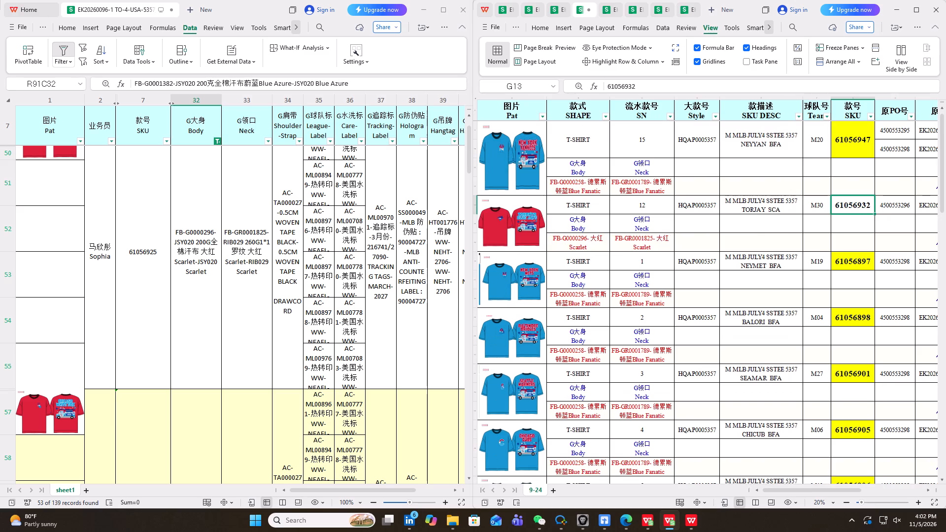
pyautogui.rightClick(851, 203)
pyautogui.click(676, 194)
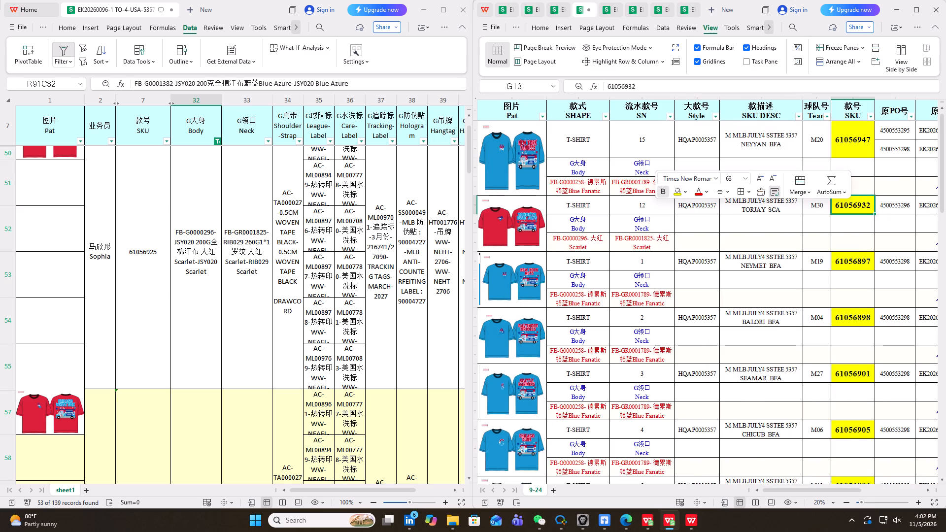
pyautogui.click(849, 226)
pyautogui.scroll(-18, 655, 377)
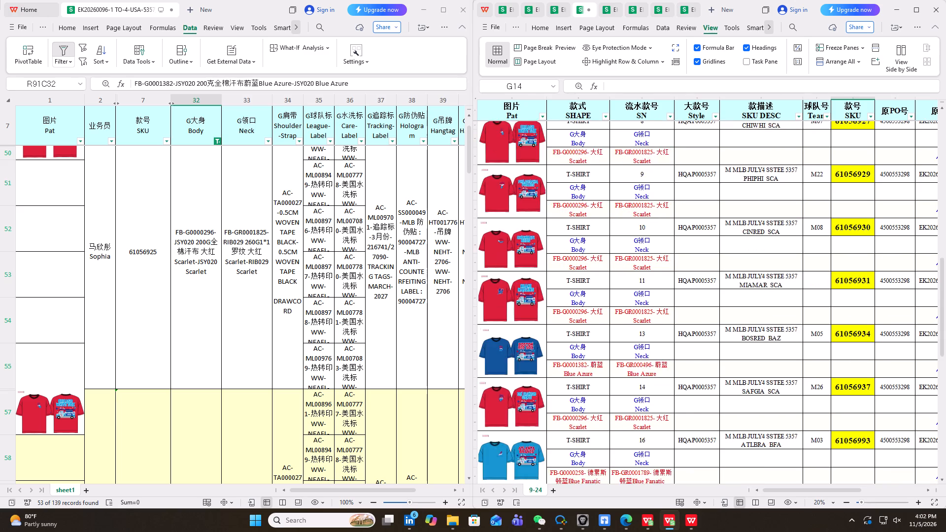
pyautogui.scroll(-8, 655, 377)
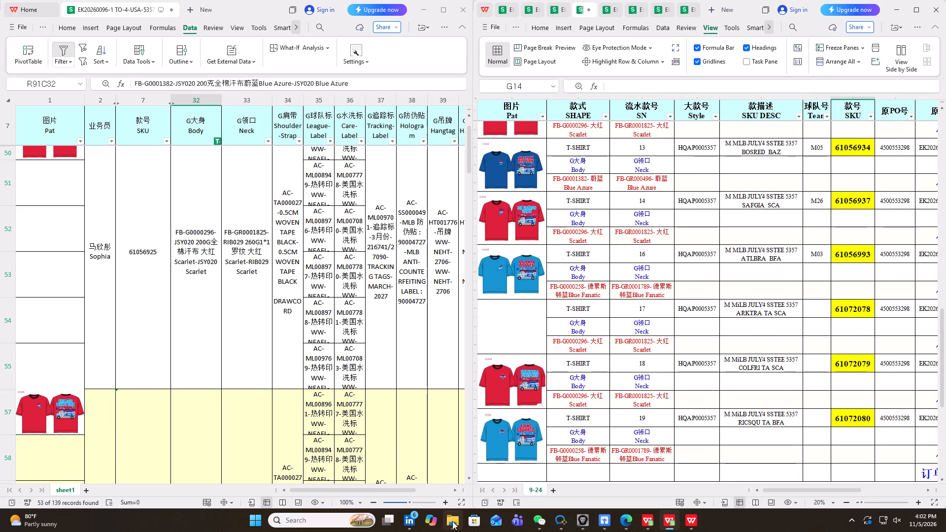
# Switch to File Explorer and delete the KuroWindows-win-Setup application from the Downloads folder.
pyautogui.click(452, 521)
pyautogui.click(579, 103)
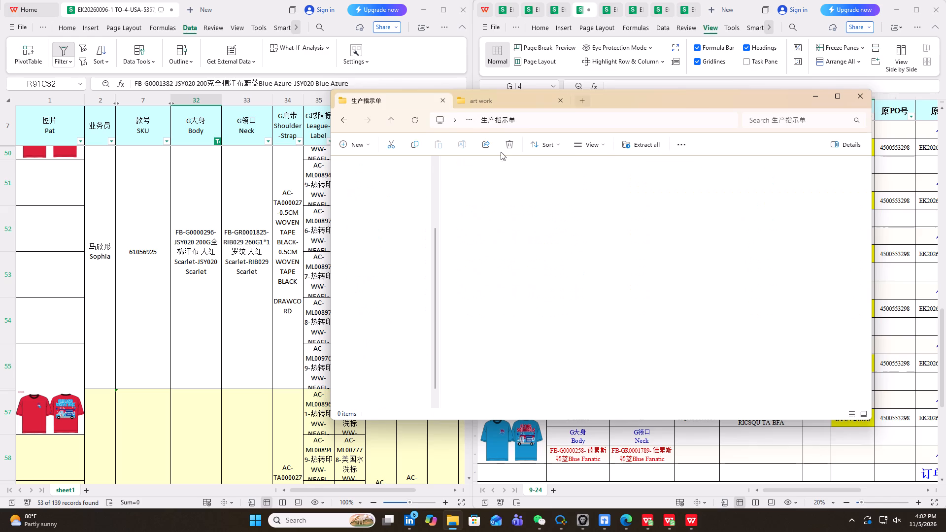
pyautogui.click(379, 245)
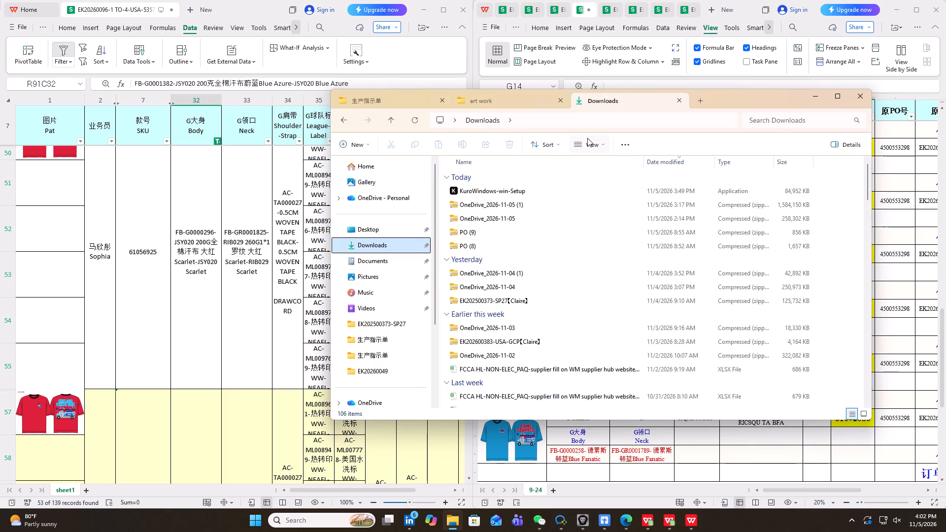
pyautogui.rightClick(574, 194)
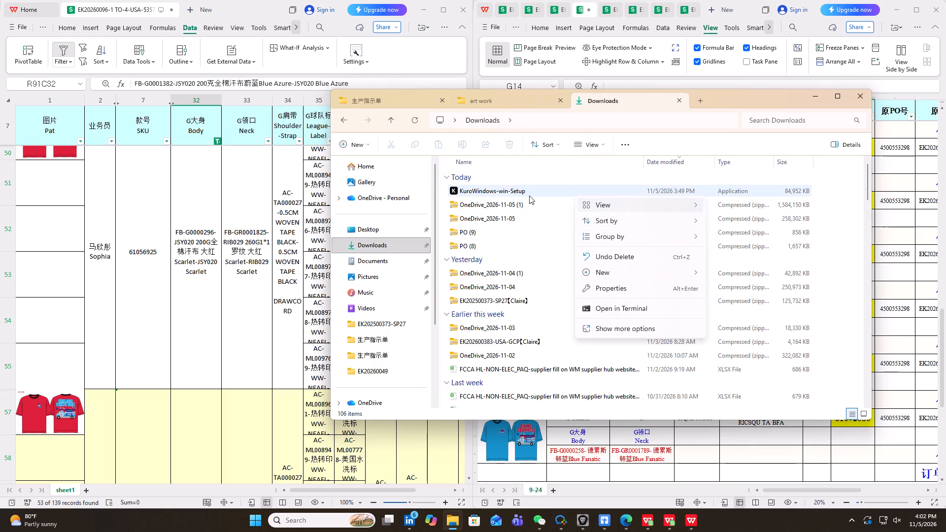
pyautogui.rightClick(529, 196)
pyautogui.click(502, 188)
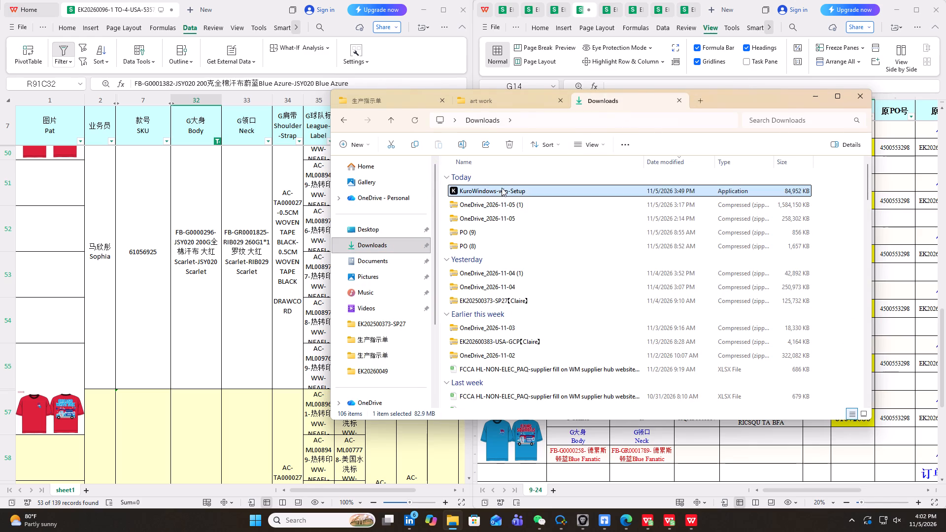
pyautogui.rightClick(502, 188)
pyautogui.click(654, 199)
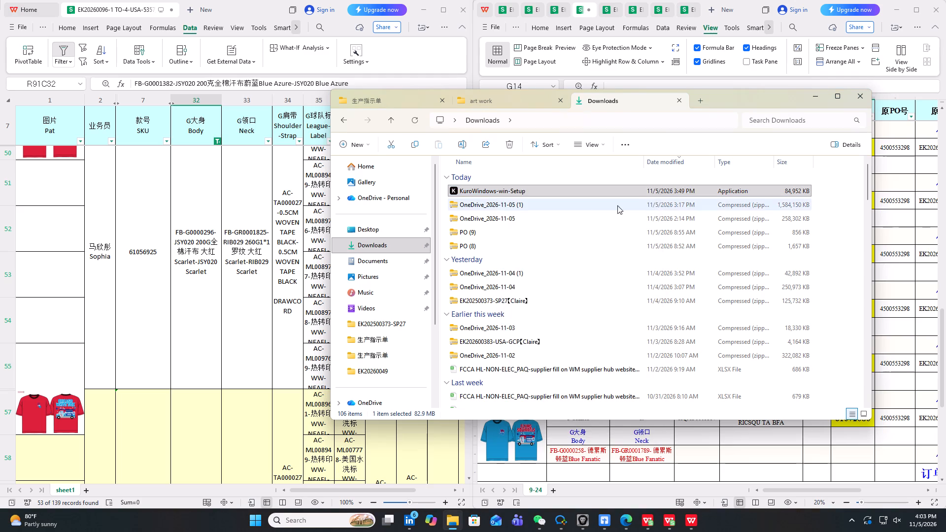
# Open the HQAP0005357 - M MLB JULY4 SSTEE 5357 subfolder of the BOM folder inside the OneDrive_2026-11-05 (1) archive.
pyautogui.doubleClick(531, 190)
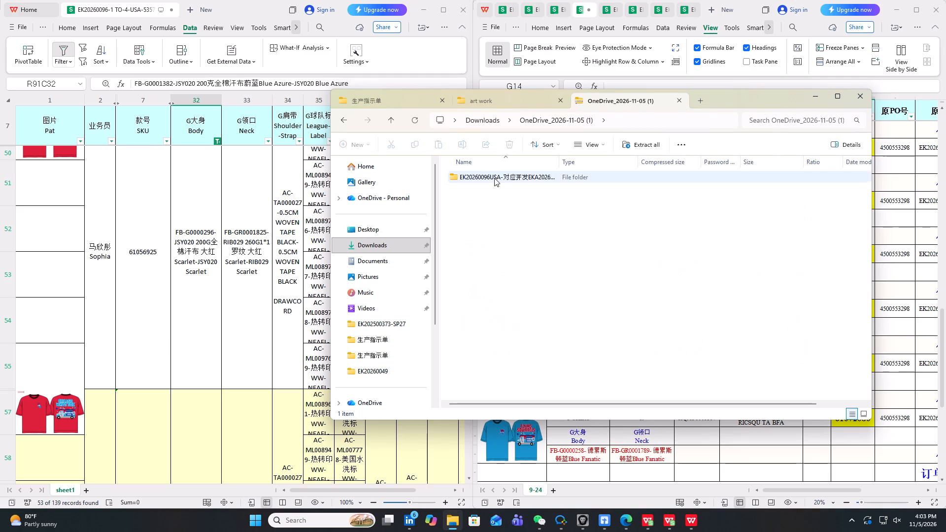
pyautogui.doubleClick(494, 178)
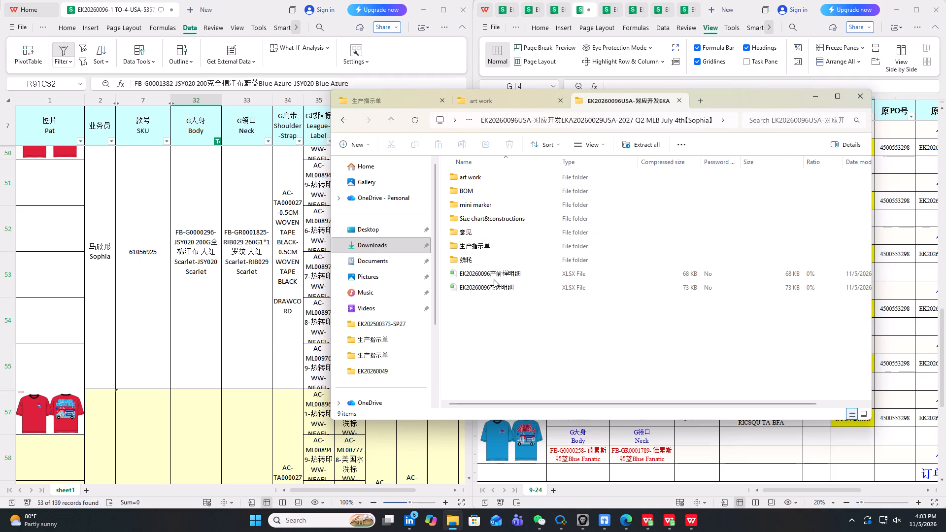
pyautogui.click(496, 225)
pyautogui.doubleClick(498, 224)
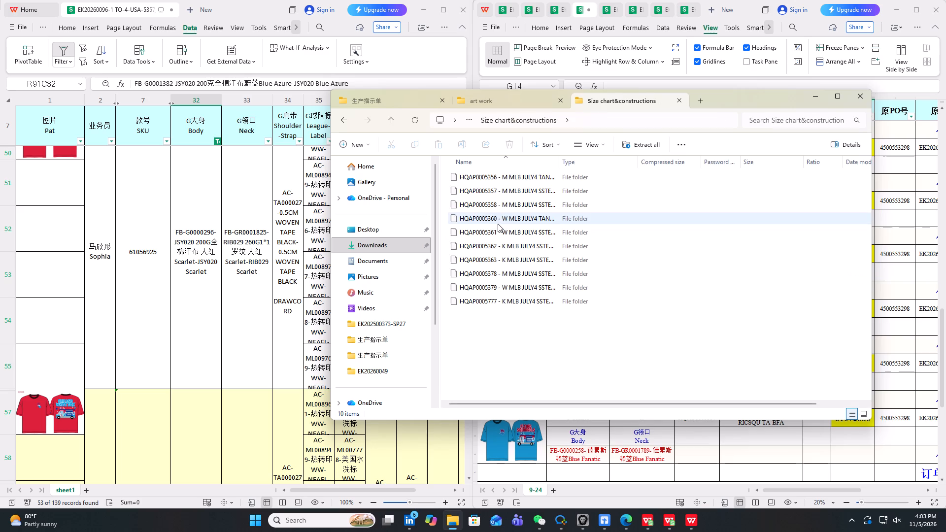
pyautogui.click(395, 122)
pyautogui.doubleClick(490, 189)
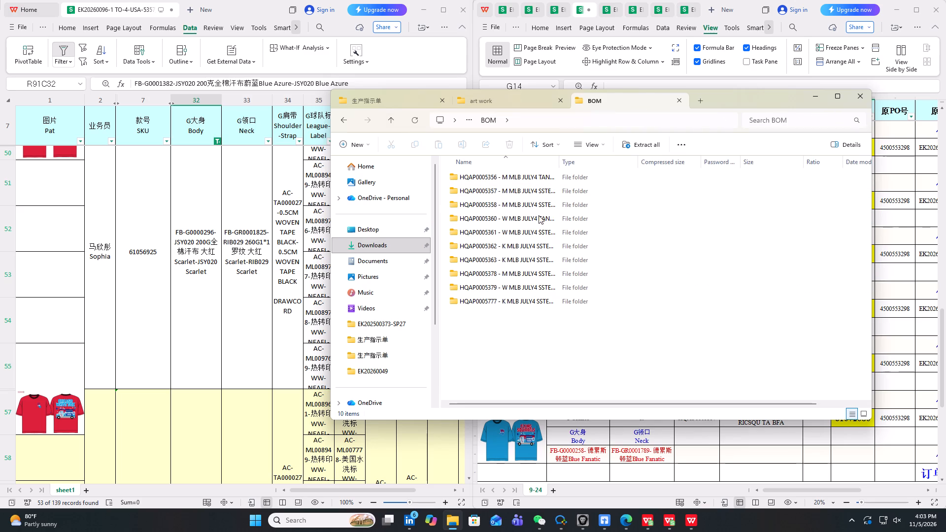
pyautogui.moveTo(772, 99); pyautogui.dragTo(635, 201)
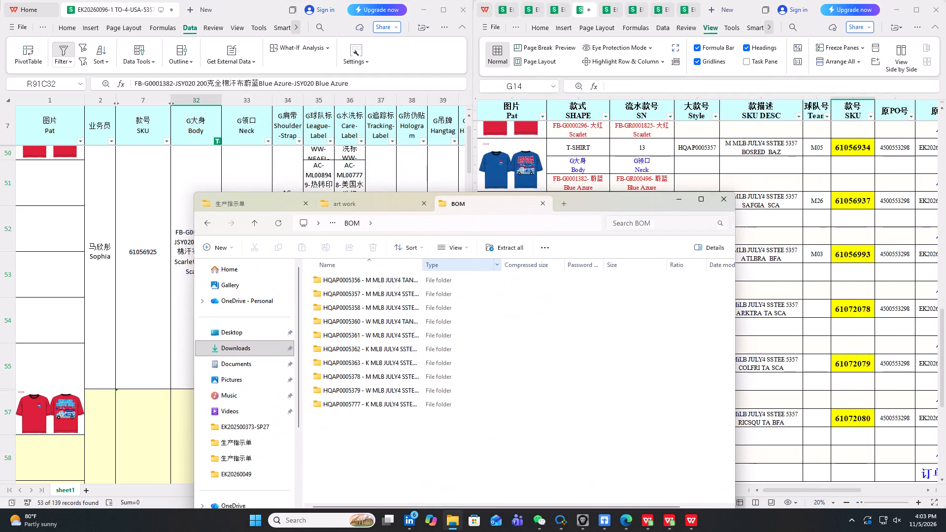
pyautogui.doubleClick(366, 294)
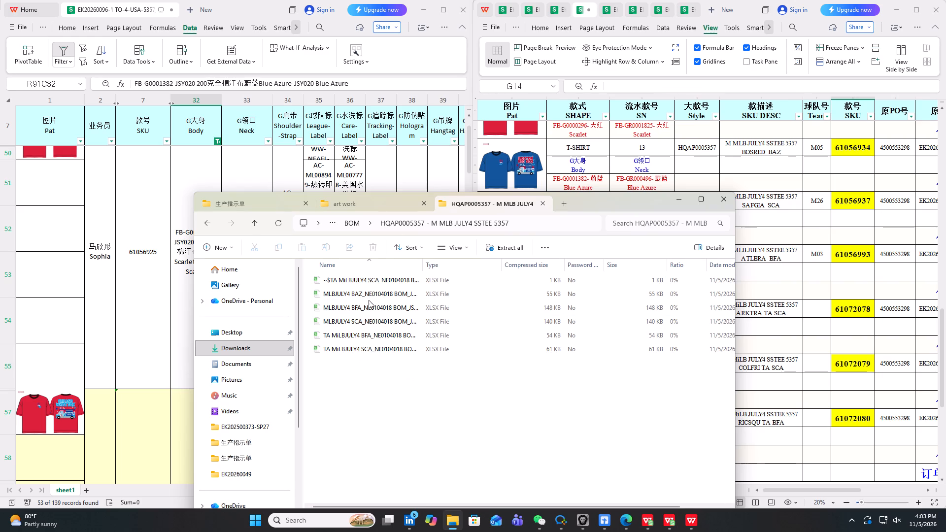
# Open the MLBJULY4 BAZ BOM workbook and examine its materials, trims and SKU columns.
pyautogui.doubleClick(369, 300)
pyautogui.doubleClick(371, 298)
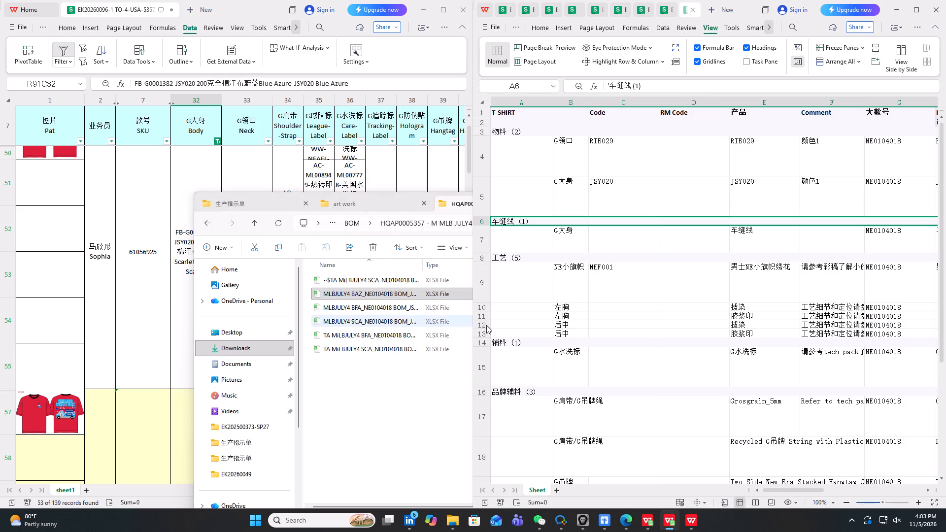
pyautogui.scroll(7, 731, 321)
pyautogui.moveTo(789, 489); pyautogui.dragTo(904, 483)
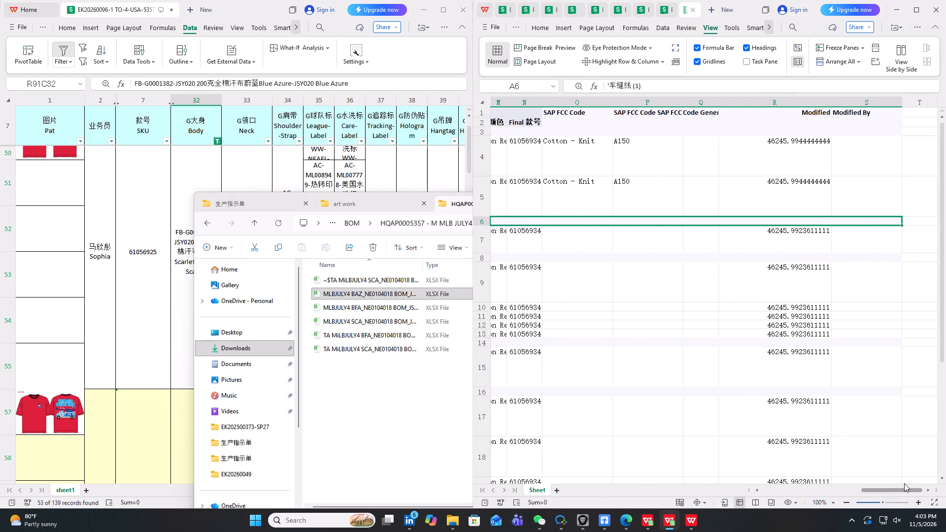
pyautogui.moveTo(904, 483); pyautogui.dragTo(758, 490)
pyautogui.scroll(1, 742, 374)
pyautogui.scroll(-6, 742, 374)
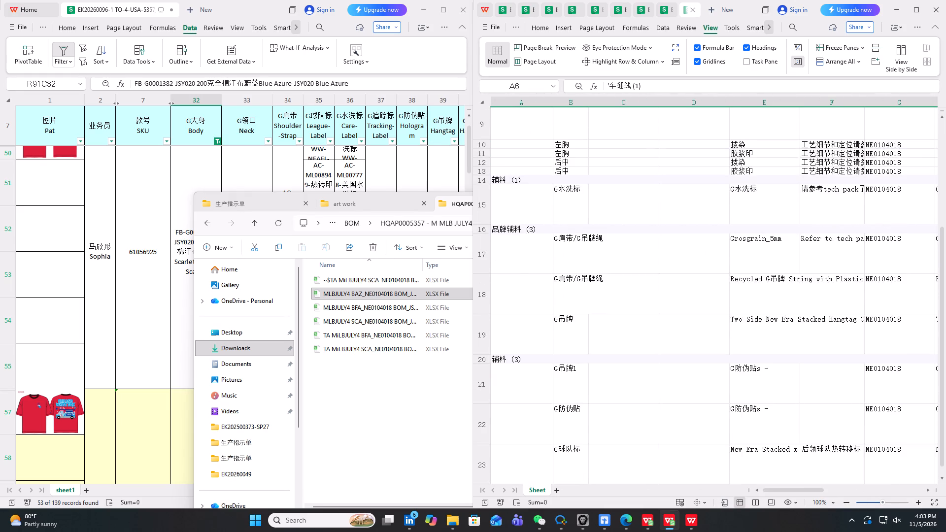
pyautogui.scroll(-3, 726, 381)
pyautogui.moveTo(789, 488); pyautogui.dragTo(876, 485)
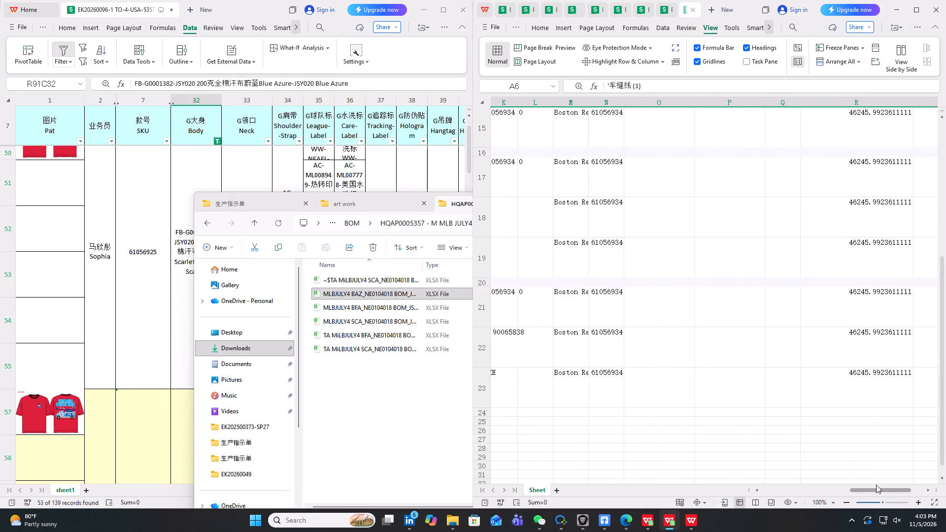
pyautogui.moveTo(876, 485); pyautogui.dragTo(824, 491)
# Open the MLBJULY4 BFA BOM workbook from the same folder and look through its SKU columns.
pyautogui.click(394, 428)
pyautogui.doubleClick(393, 310)
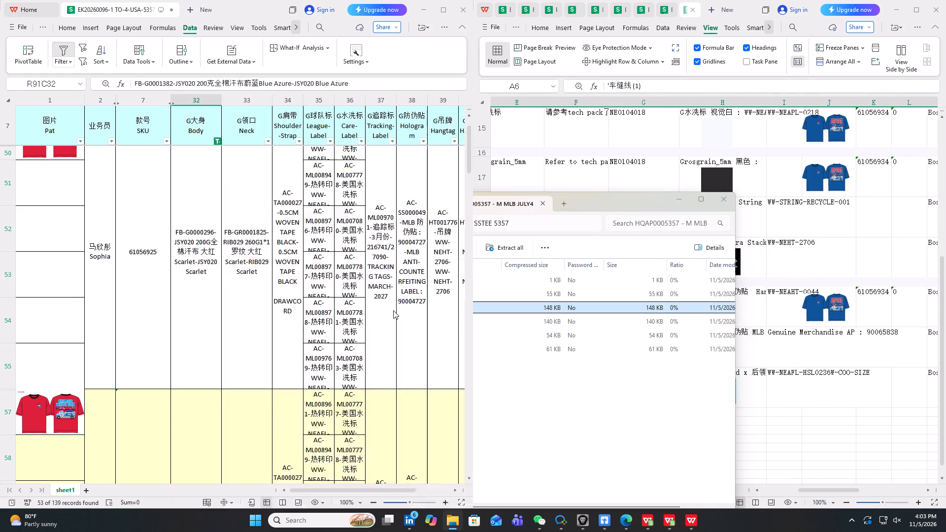
pyautogui.scroll(4, 280, 390)
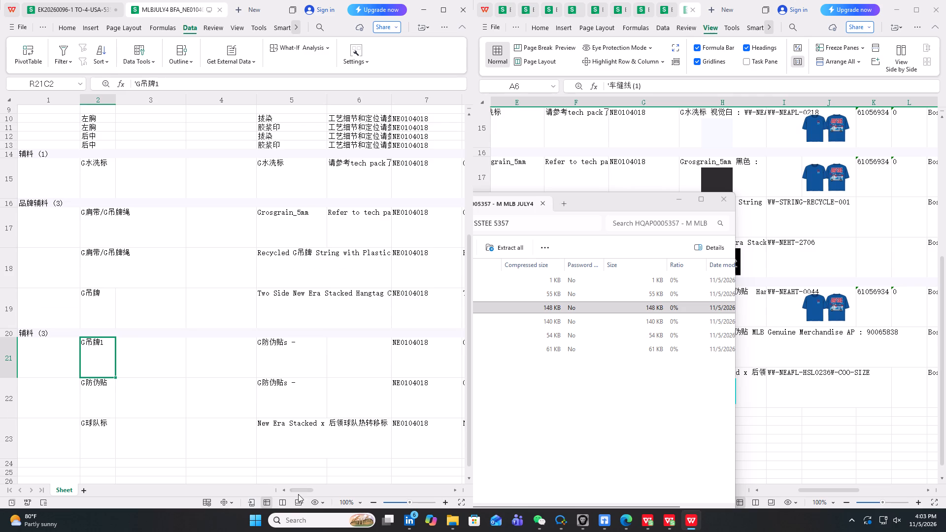
pyautogui.moveTo(301, 490); pyautogui.dragTo(341, 491)
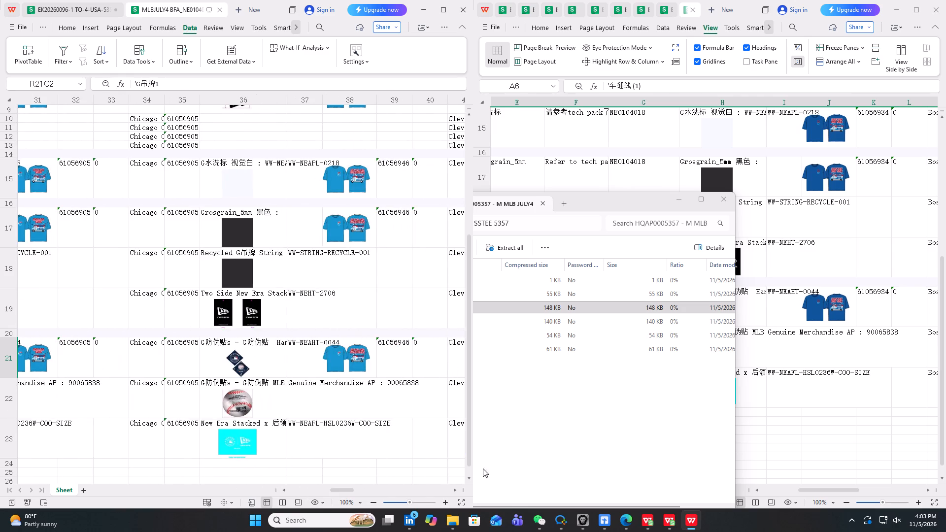
# Open the MLBJULY4 SCA BOM workbook from the same folder and look across its SKU columns.
pyautogui.click(607, 444)
pyautogui.doubleClick(452, 315)
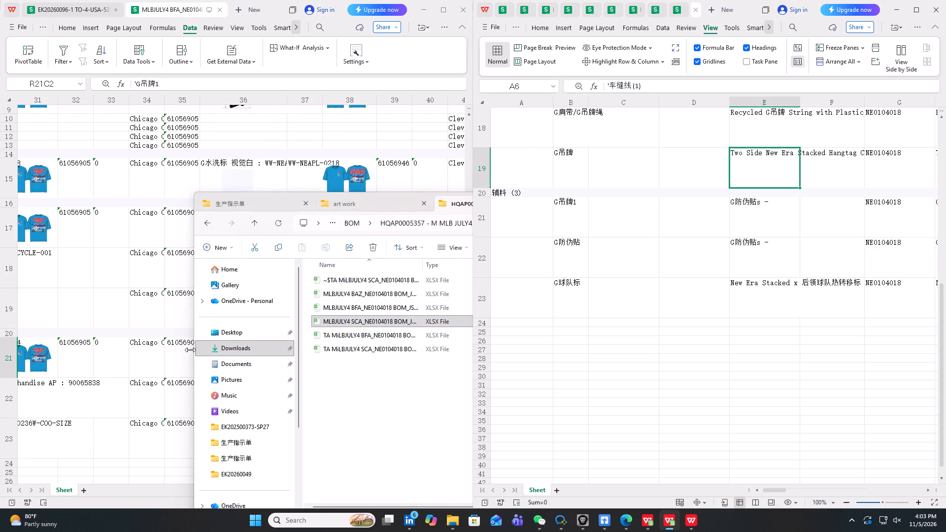
pyautogui.moveTo(768, 489); pyautogui.dragTo(815, 489)
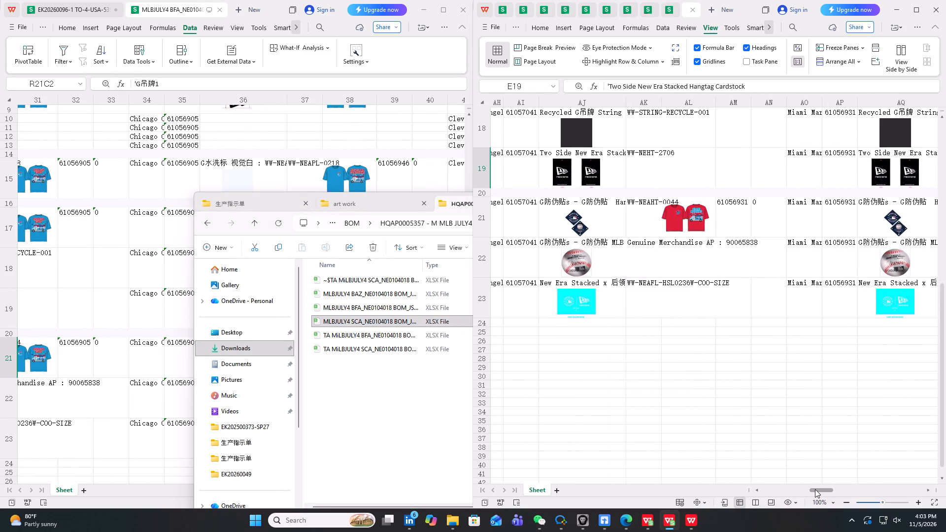
pyautogui.moveTo(815, 489); pyautogui.dragTo(753, 490)
# Put the File Explorer window away and close the MLBJULY4 BFA BOM workbook.
pyautogui.click(440, 436)
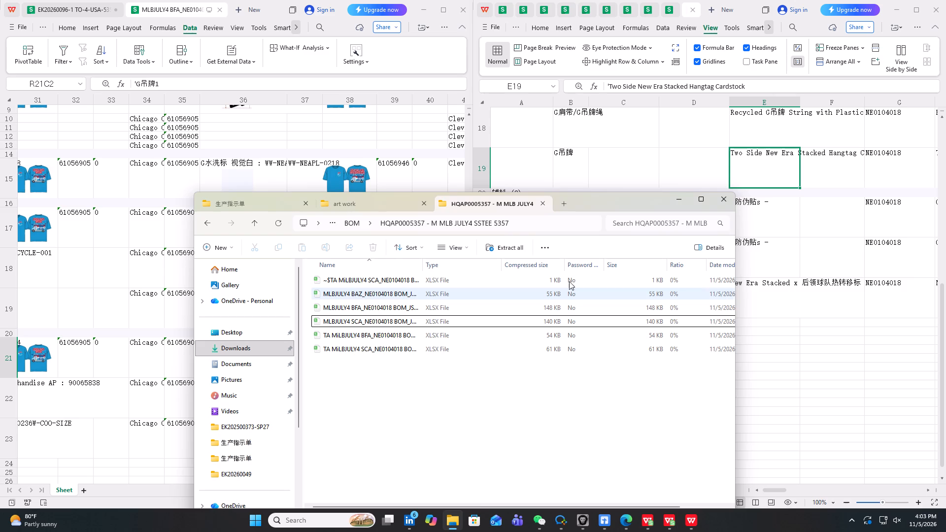
pyautogui.click(680, 202)
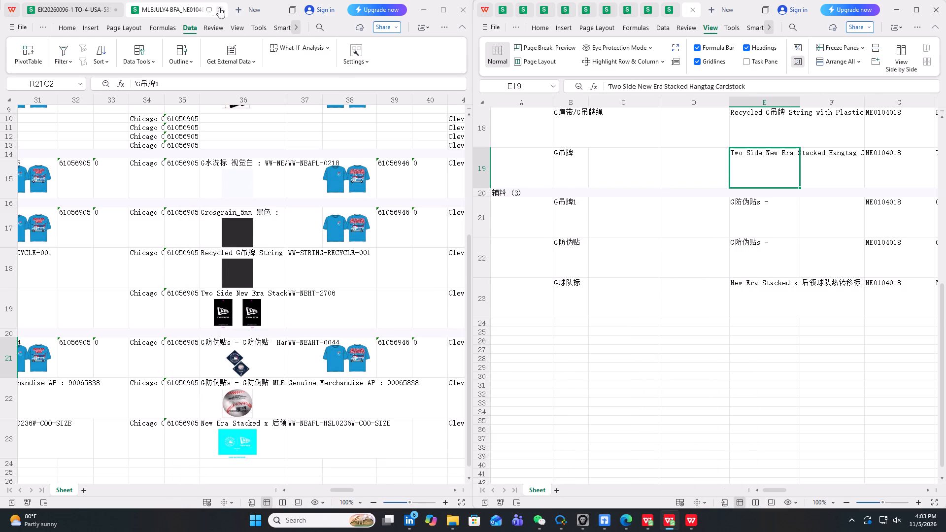
pyautogui.click(219, 7)
# Copy SKU 61072078 from the style 5357 sheet 9-24 and filter the SKU column of sheet1 in the other workbook by it.
pyautogui.scroll(5, 117, 347)
pyautogui.scroll(-8, 124, 343)
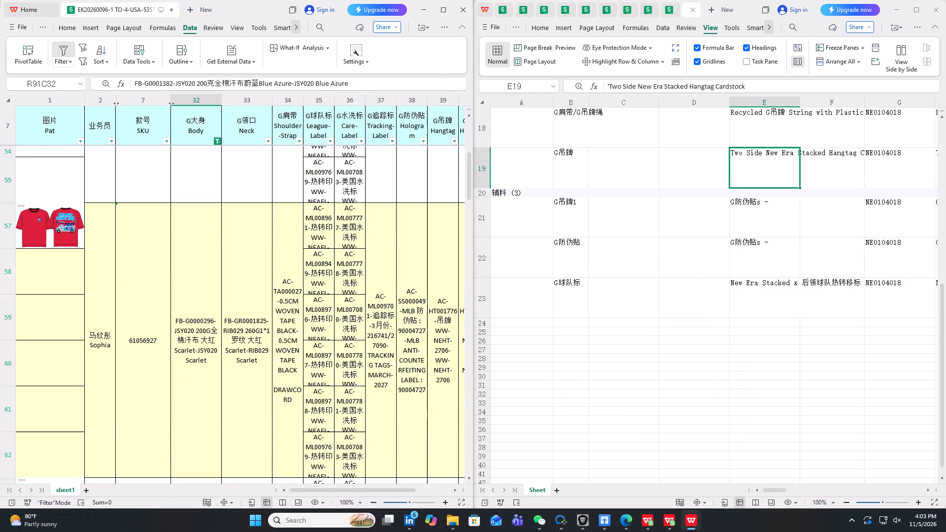
pyautogui.click(648, 10)
pyautogui.scroll(3, 639, 274)
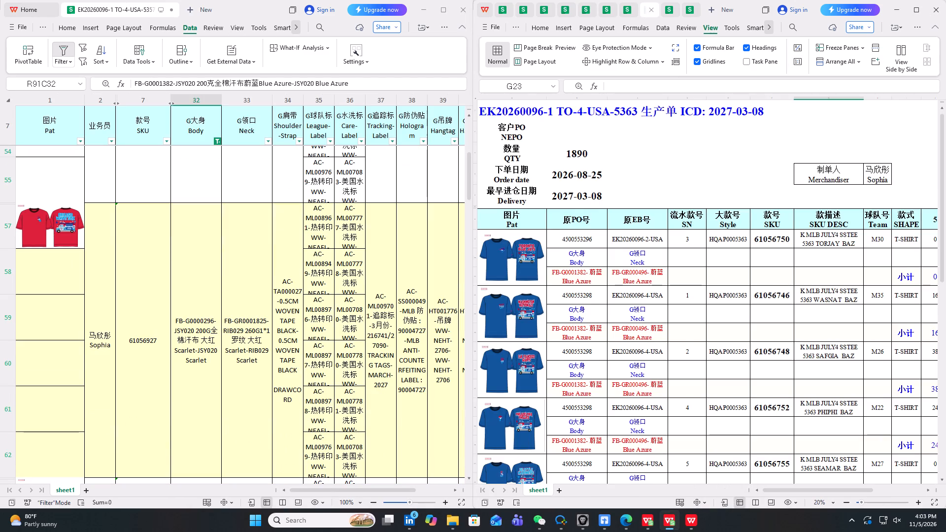
pyautogui.scroll(-12, 639, 274)
pyautogui.click(548, 15)
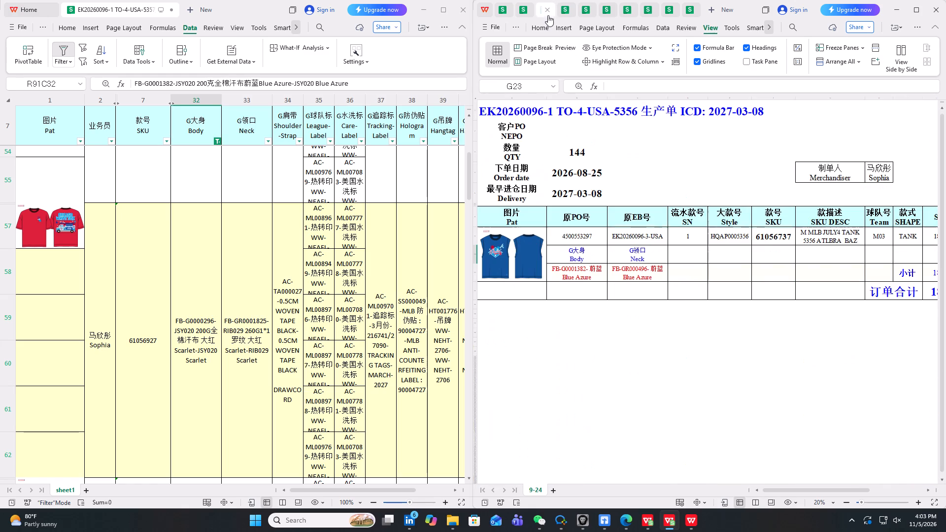
pyautogui.click(571, 12)
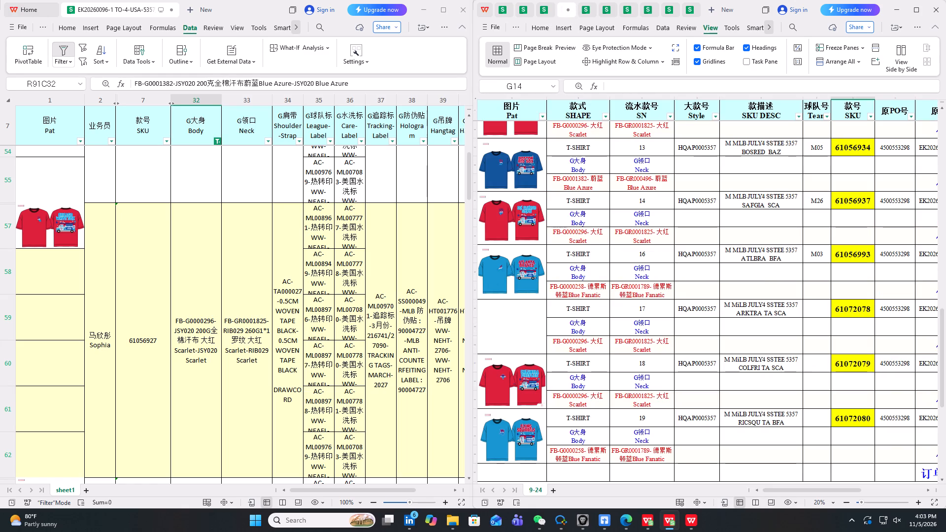
pyautogui.click(849, 312)
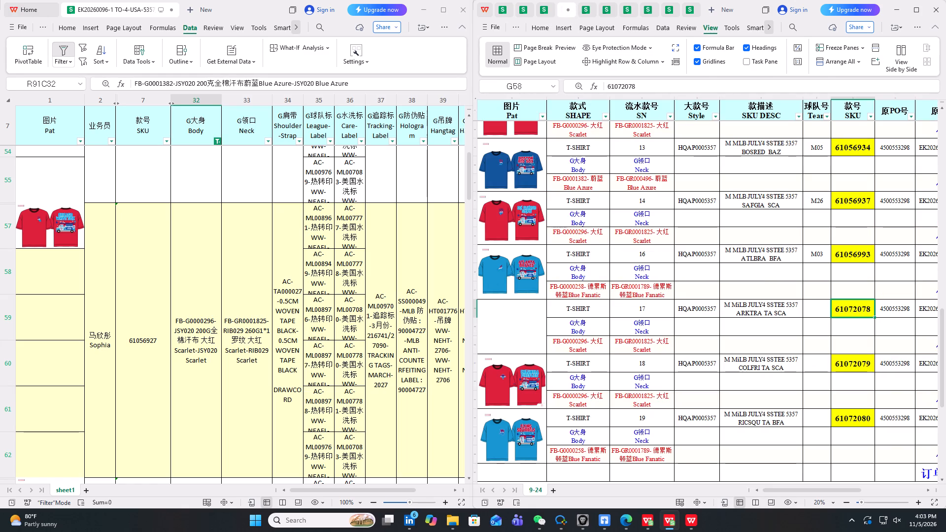
pyautogui.doubleClick(627, 85)
pyautogui.click(633, 65)
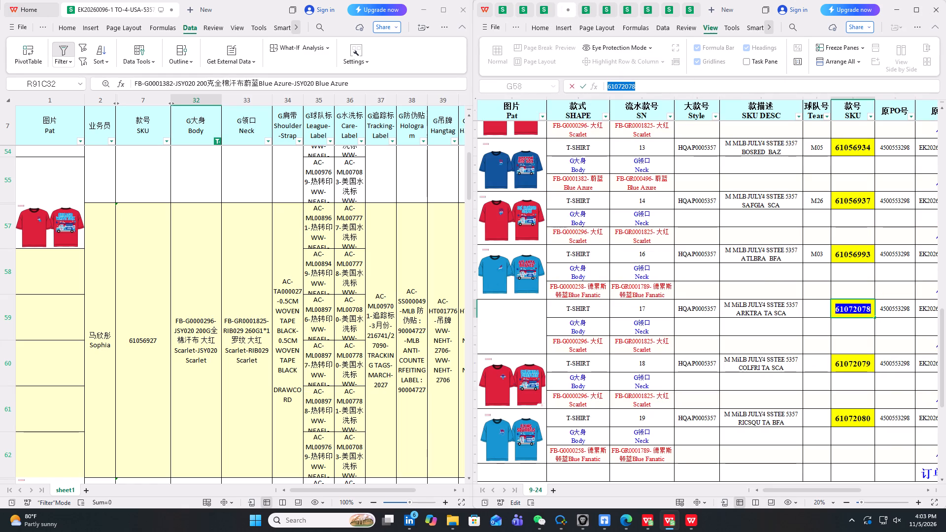
pyautogui.click(165, 141)
pyautogui.hotkey('ctrl', 'v')
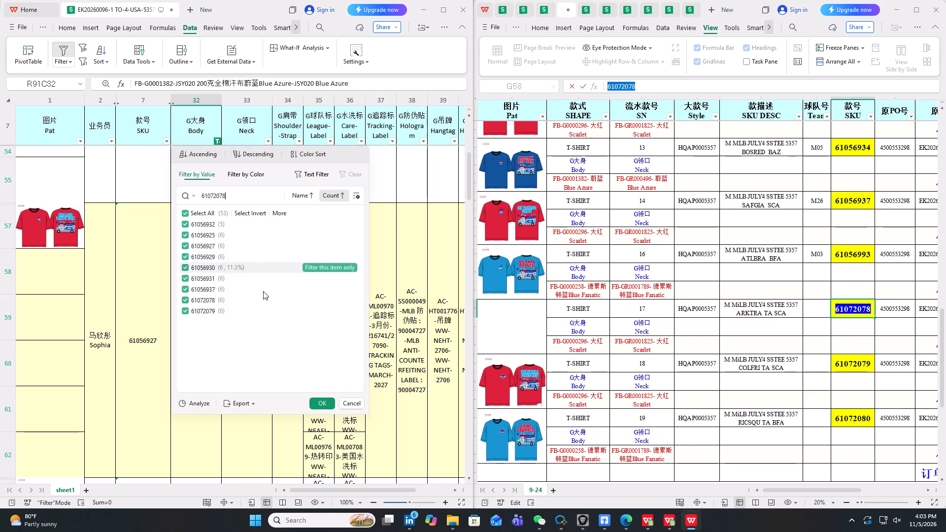
pyautogui.click(315, 402)
pyautogui.scroll(4, 130, 351)
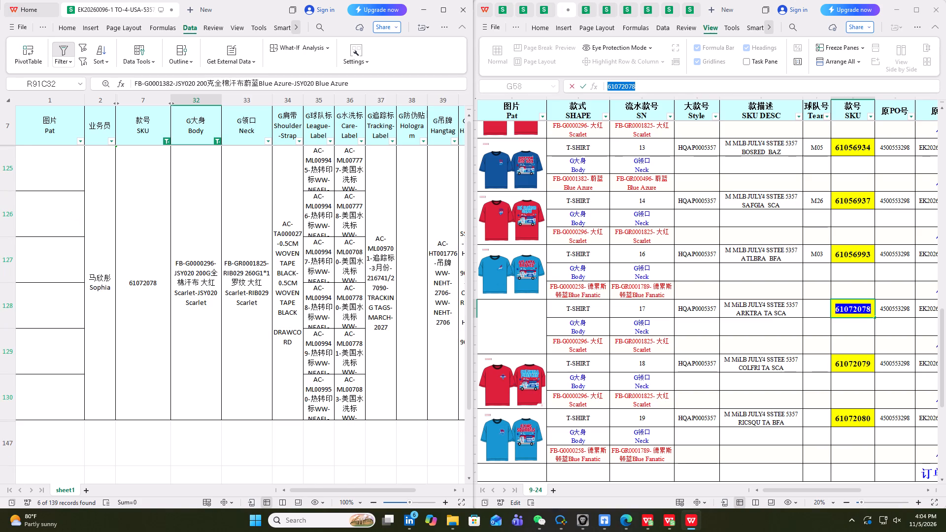
# Copy SKU 61072078 from sheet1 and search the MLBJULY4 SCA BOM workbook for it.
pyautogui.click(126, 291)
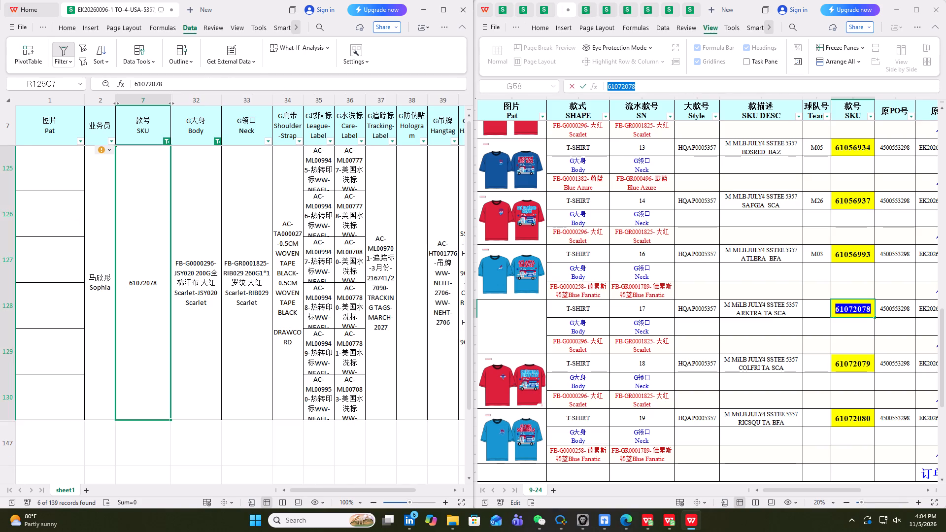
pyautogui.doubleClick(148, 81)
pyautogui.click(156, 64)
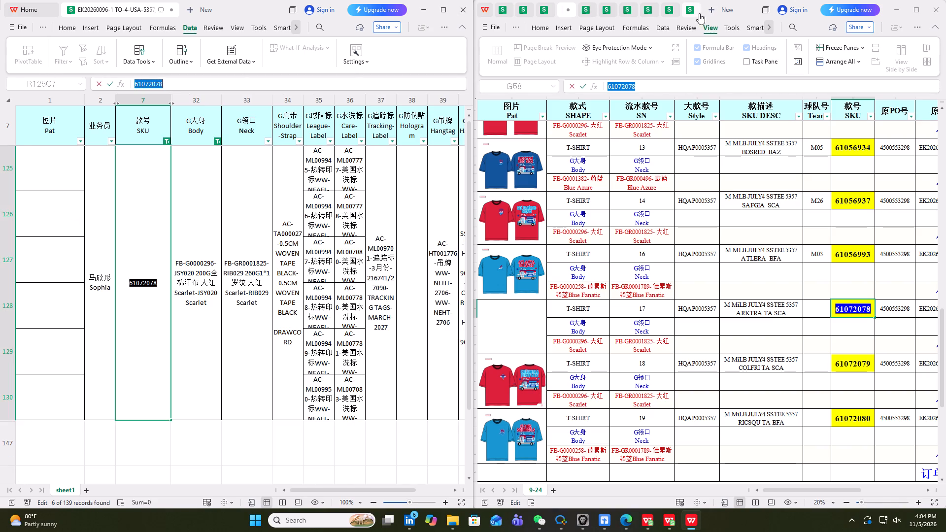
pyautogui.click(698, 14)
pyautogui.scroll(7, 697, 237)
pyautogui.click(705, 220)
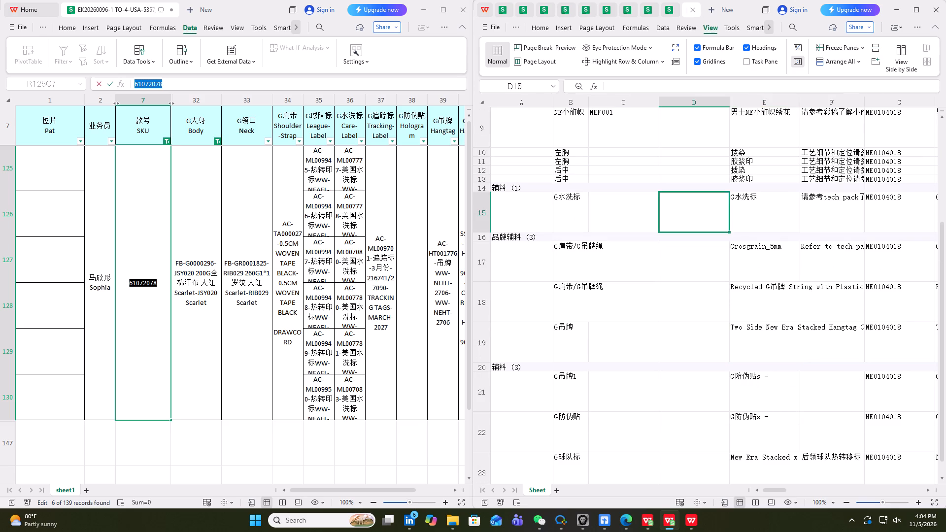
pyautogui.hotkey('ctrl', 'f')
pyautogui.hotkey('ctrl', 'v')
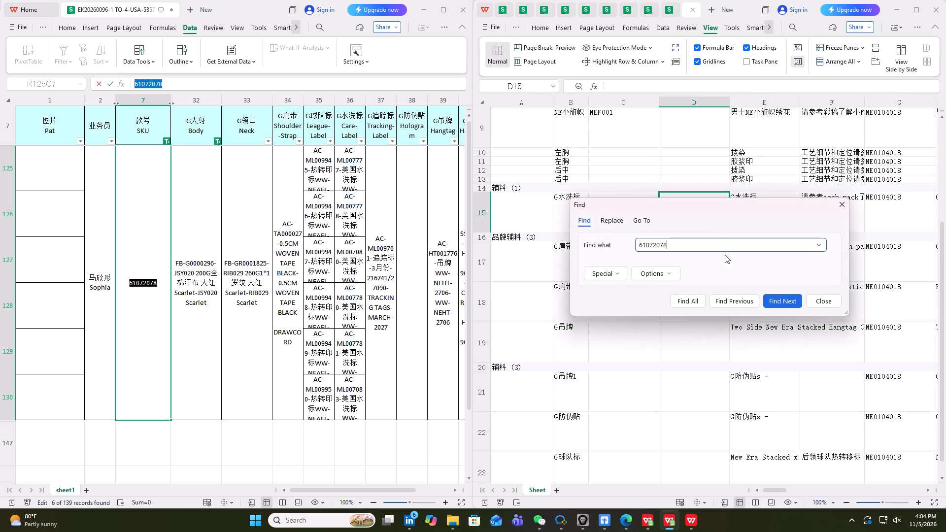
pyautogui.click(792, 303)
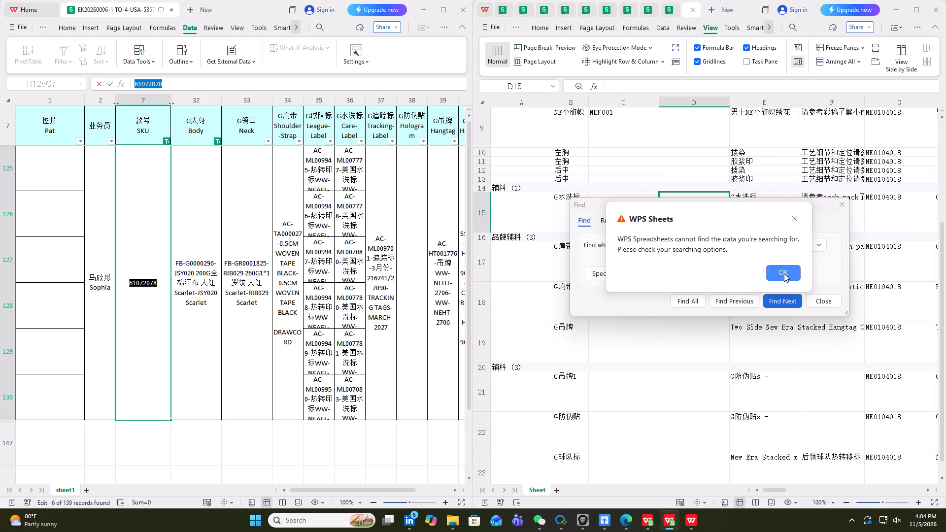
pyautogui.click(784, 273)
pyautogui.click(819, 300)
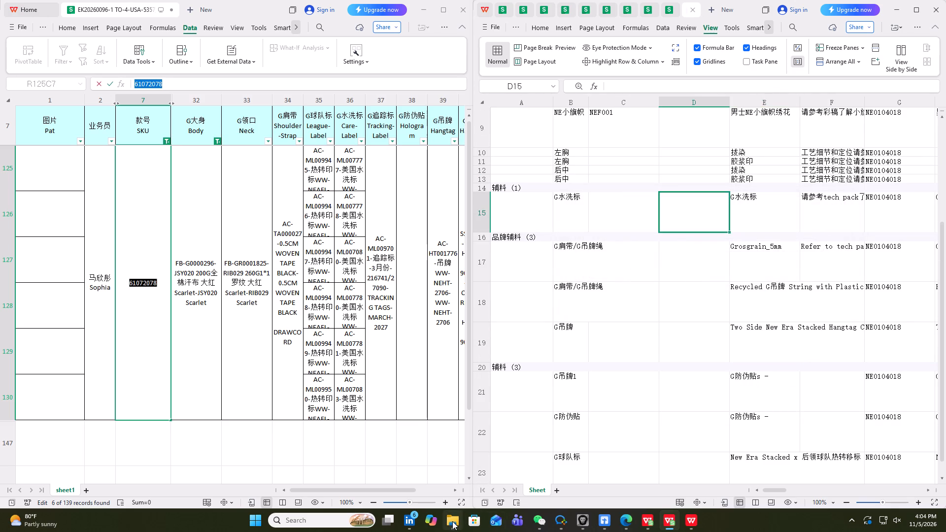
# Open the TA MiLBJULY4 BFA BOM workbook from the style 5357 BOM folder and look over its sheet.
pyautogui.click(452, 521)
pyautogui.moveTo(389, 334); pyautogui.dragTo(781, 332)
pyautogui.doubleClick(422, 338)
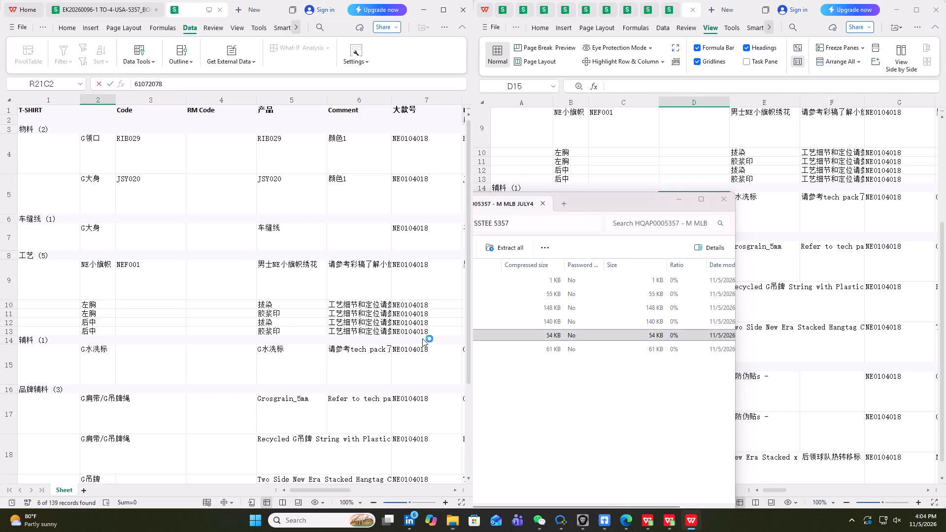
pyautogui.scroll(3, 222, 342)
pyautogui.scroll(4, 188, 299)
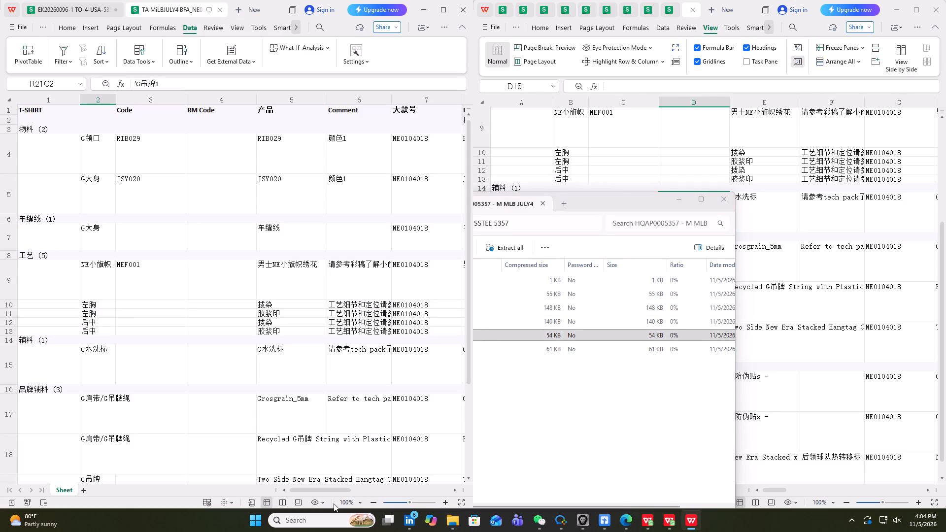
pyautogui.moveTo(331, 489); pyautogui.dragTo(281, 483)
# Open the TA MiLBJULY4 SCA BOM workbook from the same folder and search it for SKU 61072078.
pyautogui.click(554, 470)
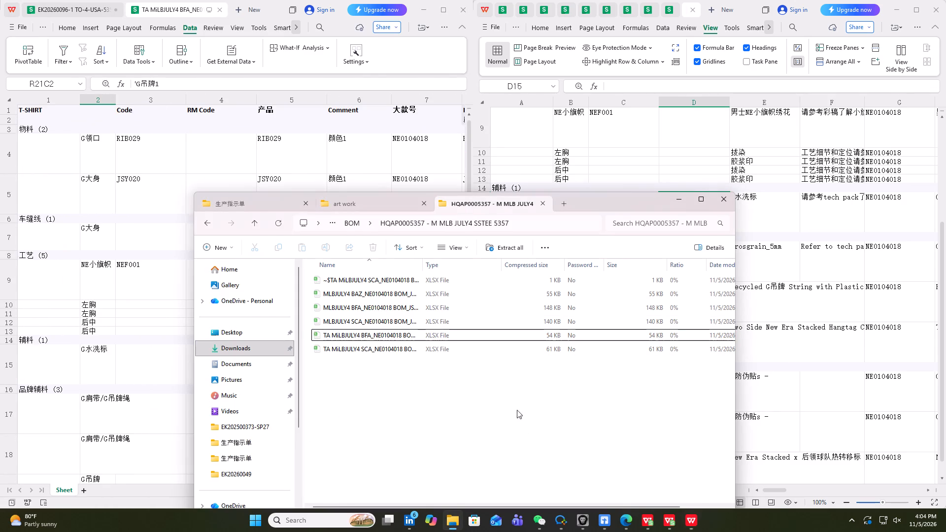
pyautogui.doubleClick(436, 351)
pyautogui.scroll(2, 754, 413)
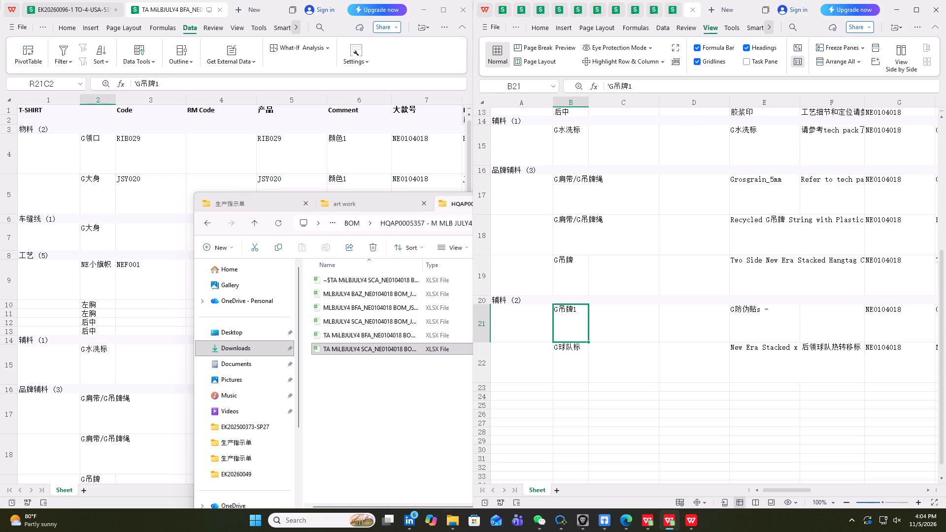
pyautogui.scroll(2, 755, 414)
pyautogui.moveTo(791, 488); pyautogui.dragTo(670, 471)
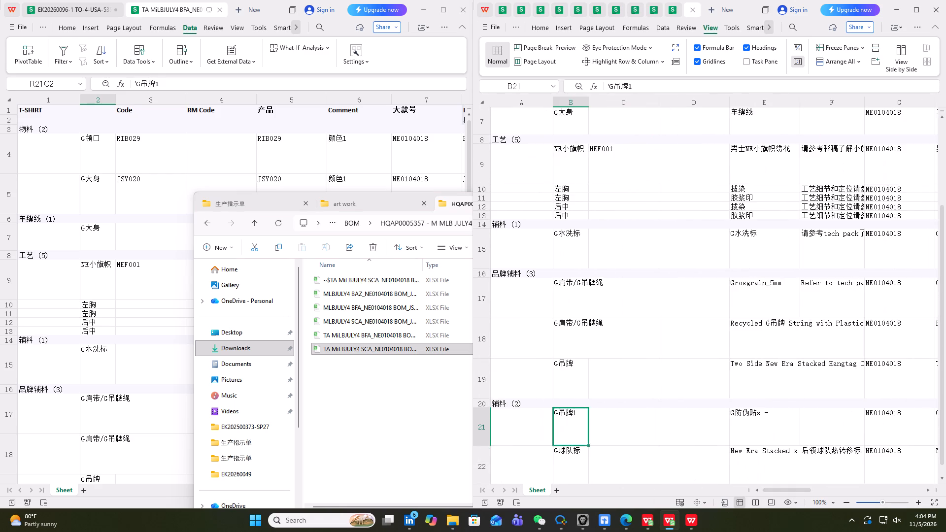
pyautogui.scroll(4, 618, 323)
pyautogui.click(687, 343)
pyautogui.hotkey('ctrl', 'f')
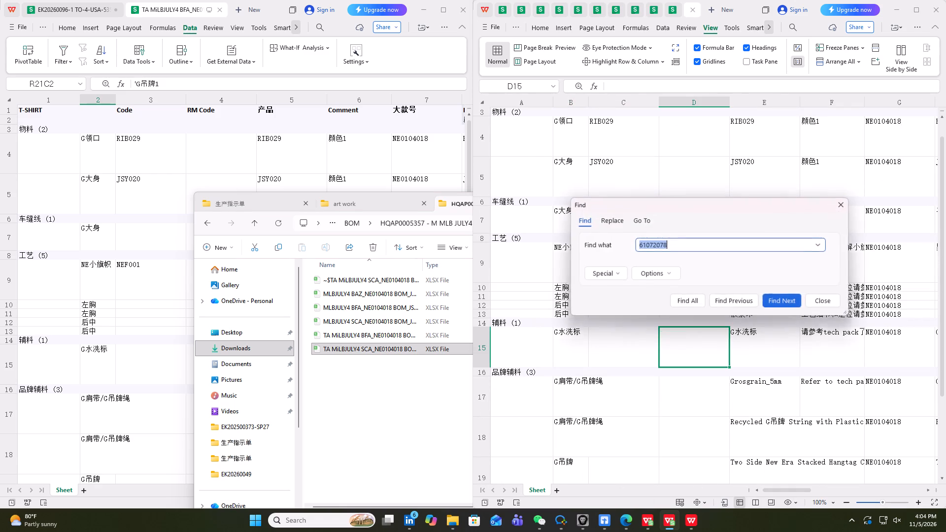
pyautogui.click(787, 300)
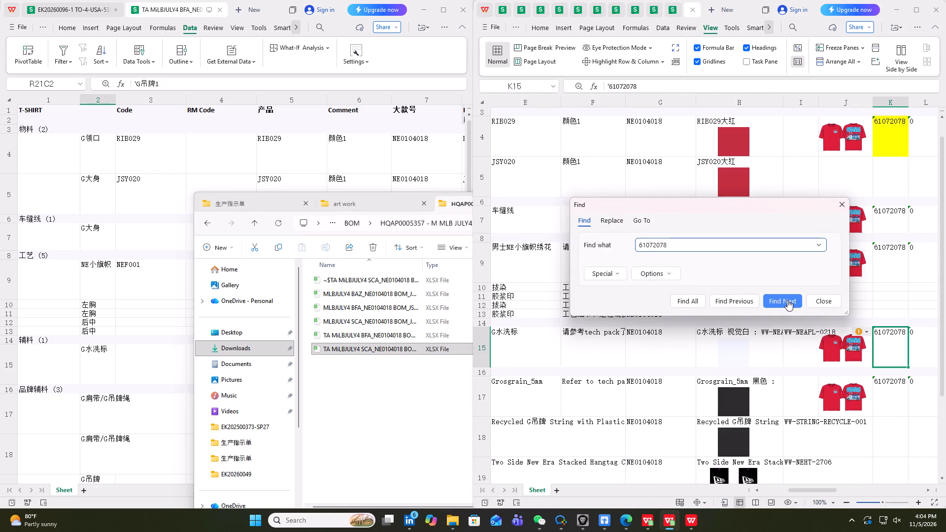
pyautogui.click(741, 300)
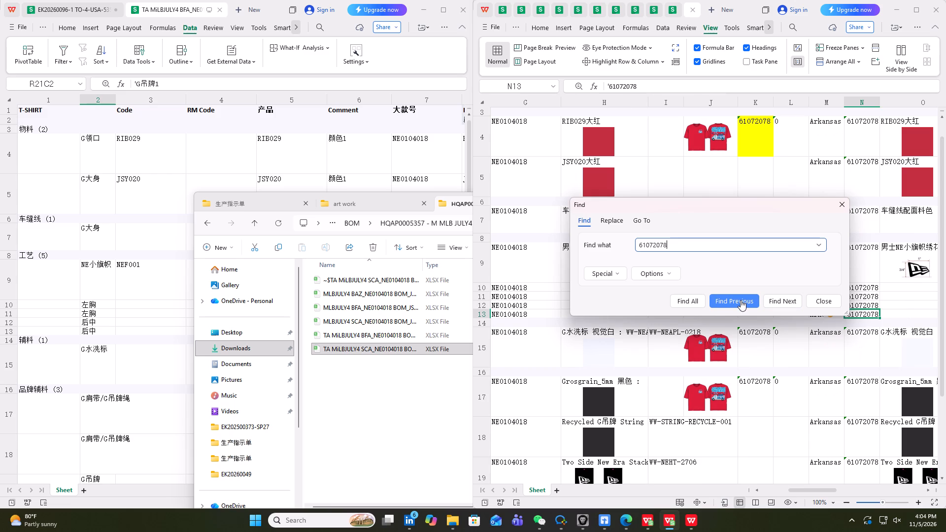
pyautogui.click(820, 299)
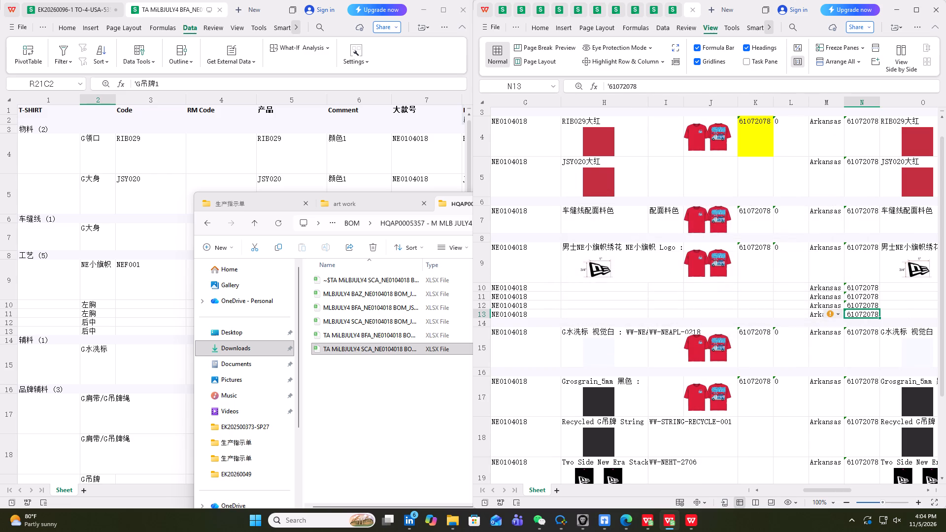
# Go back through the matches for 61072078 to its row 4 entry and check the team header above it.
pyautogui.hotkey('ctrl', 'f')
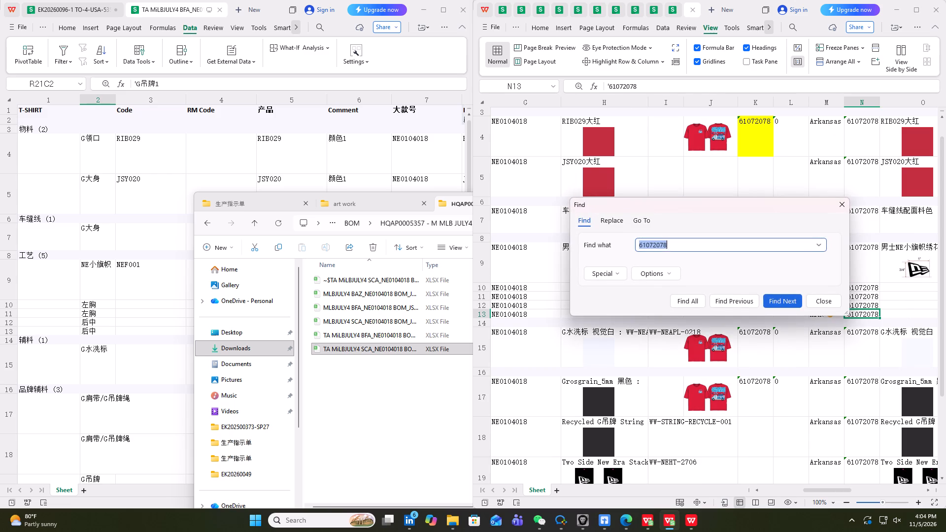
pyautogui.click(732, 302)
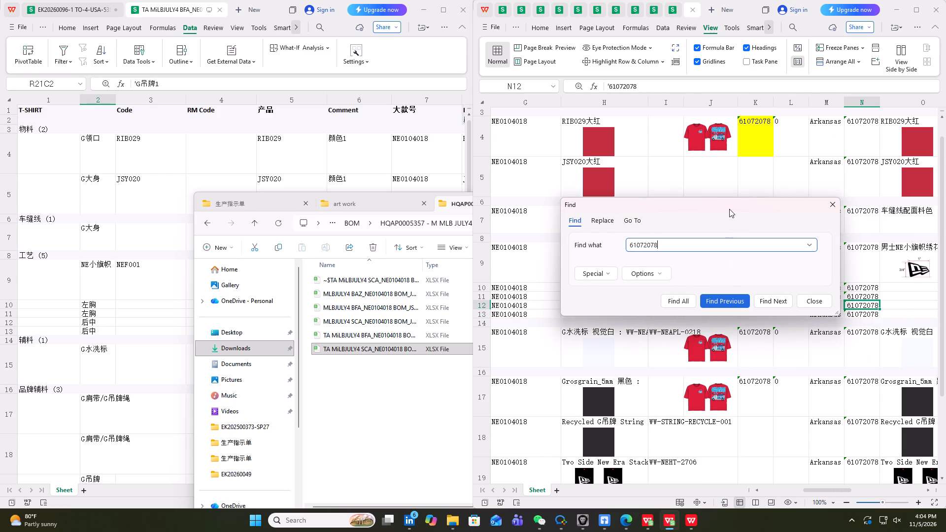
pyautogui.moveTo(728, 203); pyautogui.dragTo(726, 340)
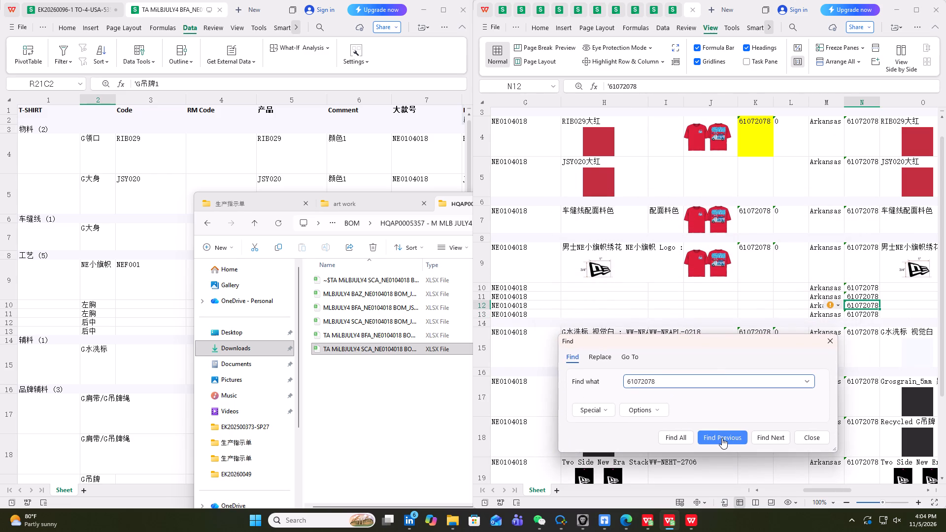
pyautogui.click(722, 438)
pyautogui.click(722, 438)
pyautogui.doubleClick(722, 438)
pyautogui.click(722, 438)
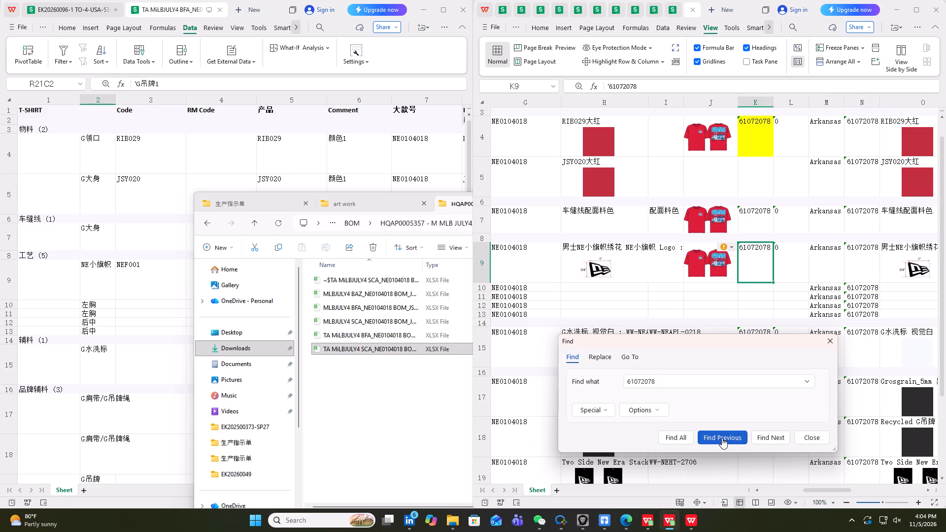
pyautogui.click(722, 438)
pyautogui.click(722, 438)
pyautogui.click(722, 438)
pyautogui.scroll(3, 725, 268)
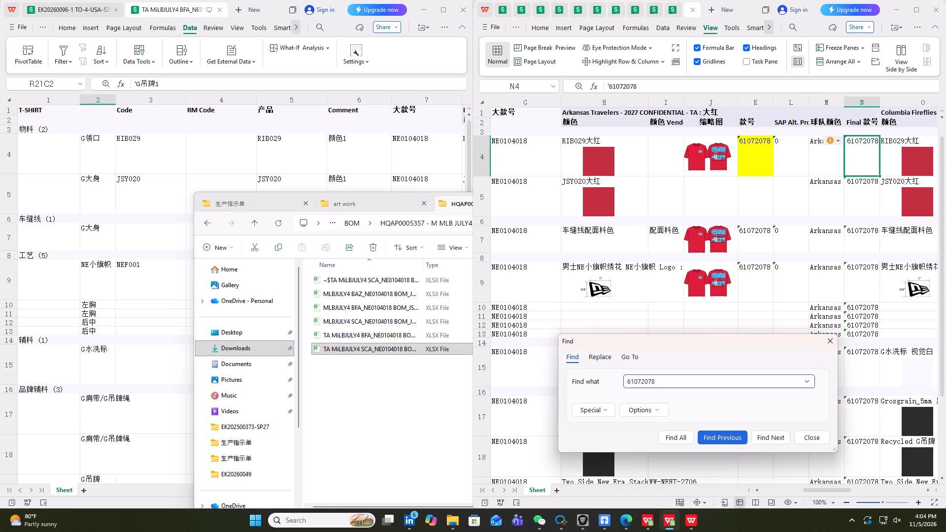
pyautogui.scroll(3, 725, 268)
pyautogui.click(726, 433)
pyautogui.scroll(3, 715, 276)
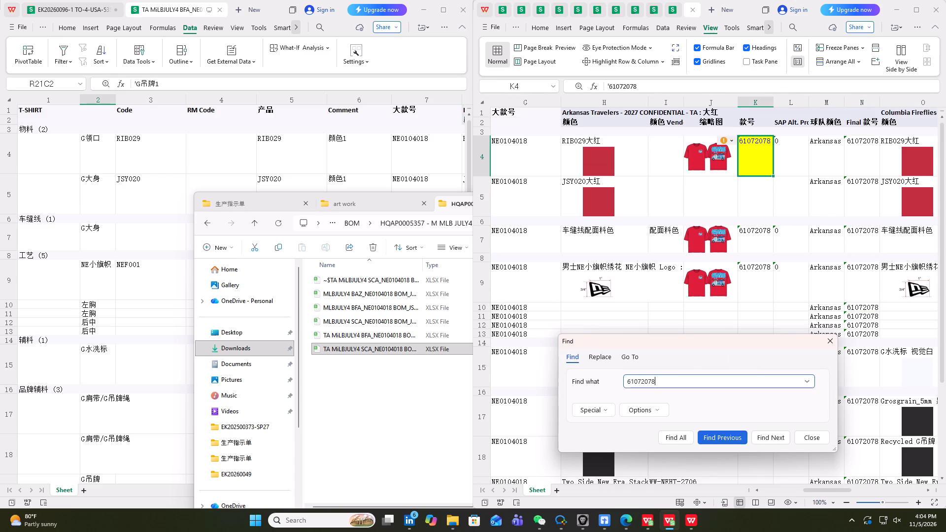
pyautogui.scroll(3, 715, 276)
pyautogui.click(632, 111)
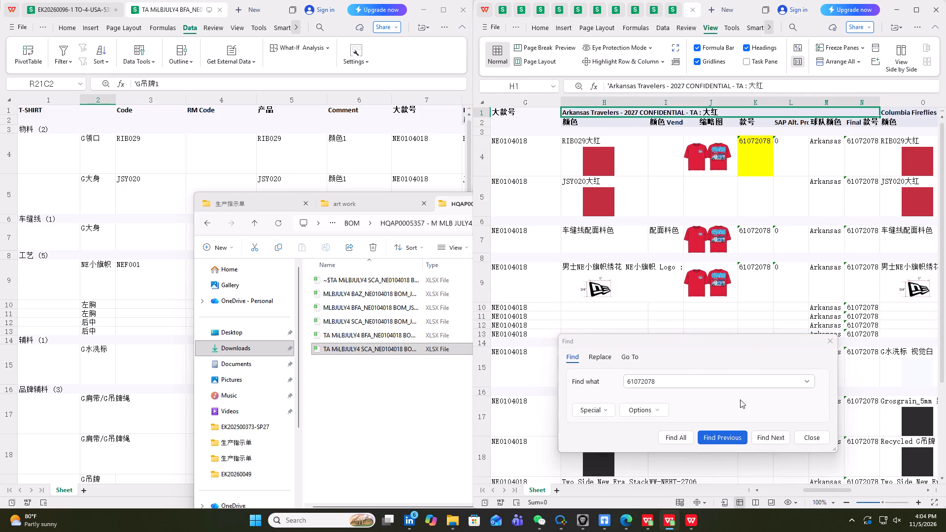
pyautogui.click(761, 435)
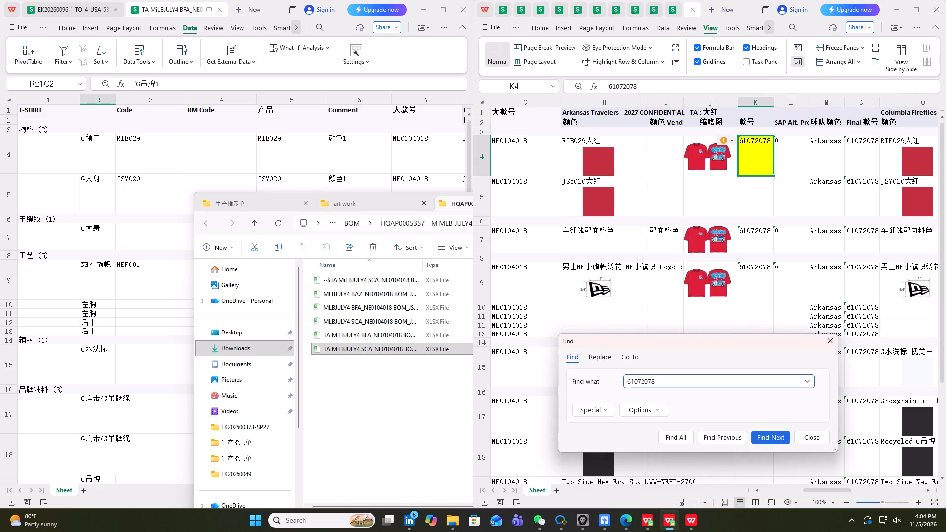
# Copy the row 4 shirt picture for SKU 61072078 and paste it into that SKU's blank picture cell on sheet 9-24.
pyautogui.click(699, 156)
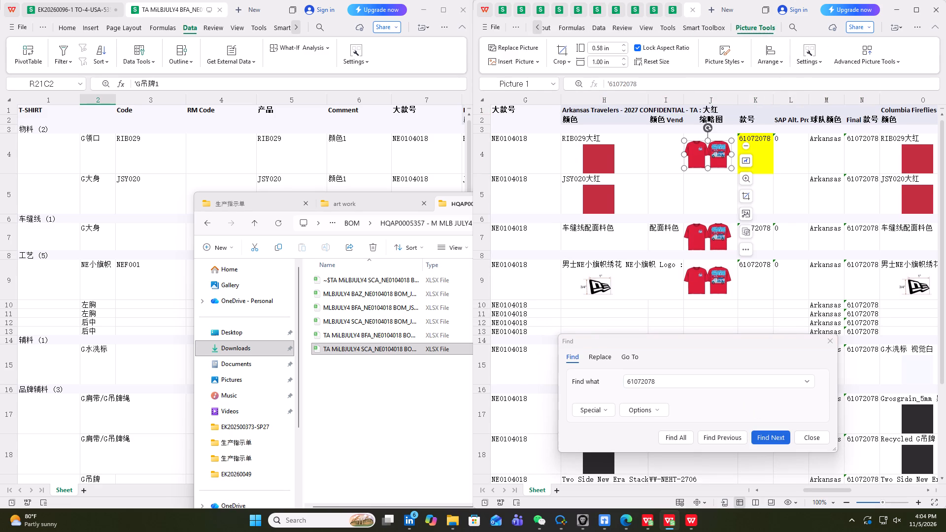
pyautogui.hotkey('ctrl', 'c')
pyautogui.click(811, 437)
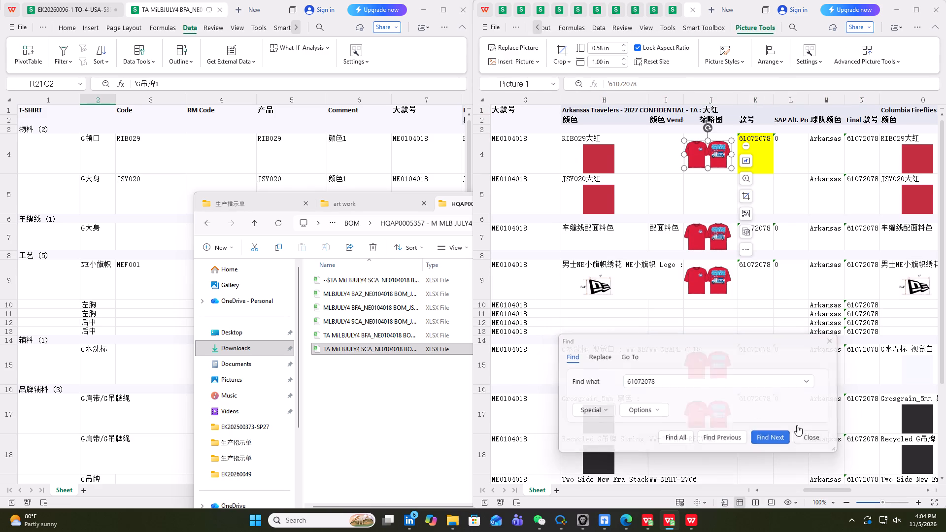
pyautogui.click(562, 14)
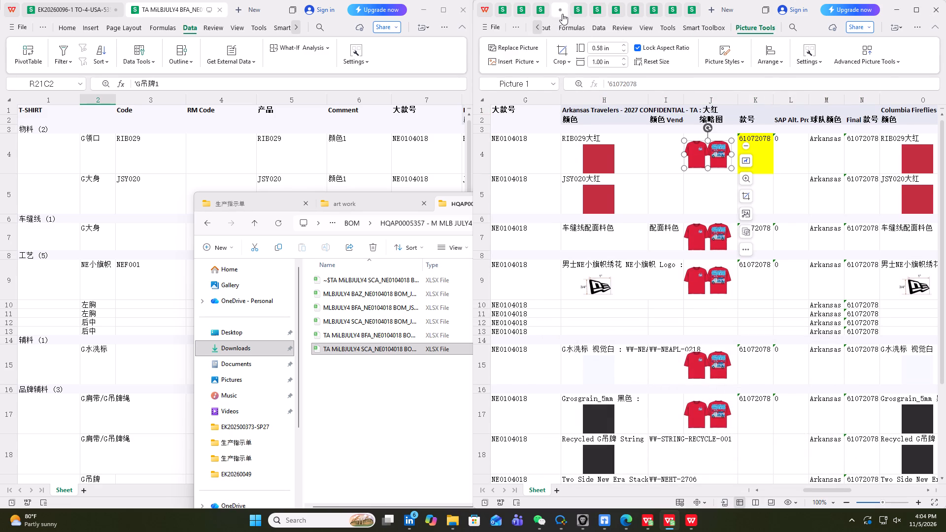
pyautogui.scroll(3, 608, 190)
pyautogui.scroll(-3, 679, 283)
pyautogui.click(916, 7)
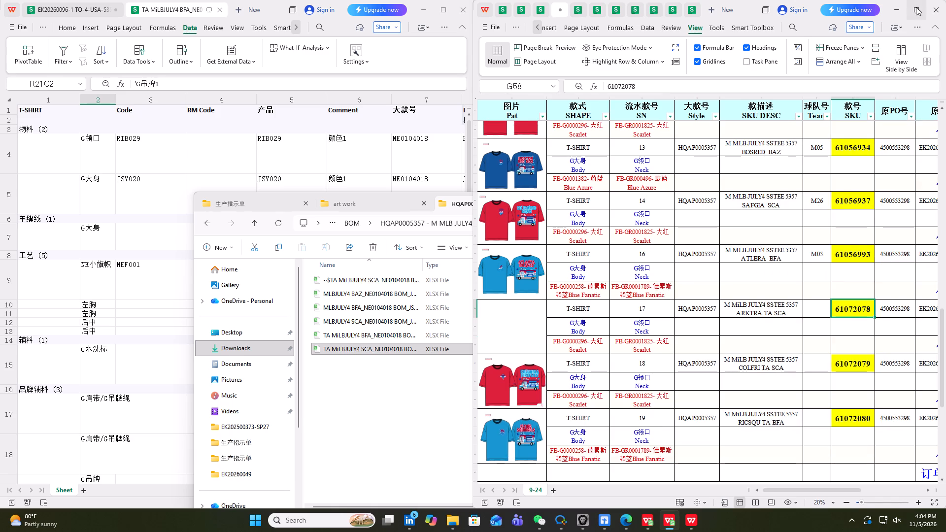
pyautogui.click(916, 502)
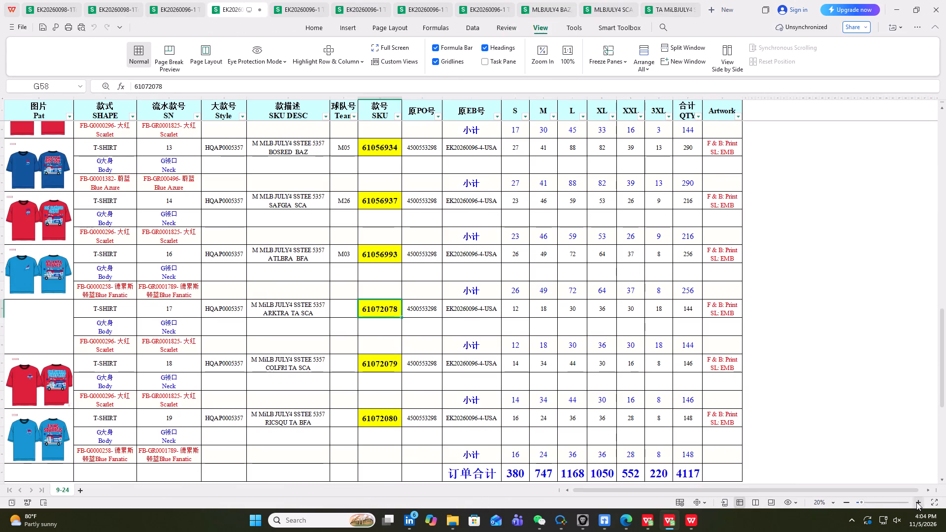
pyautogui.click(916, 502)
pyautogui.scroll(-5, 439, 296)
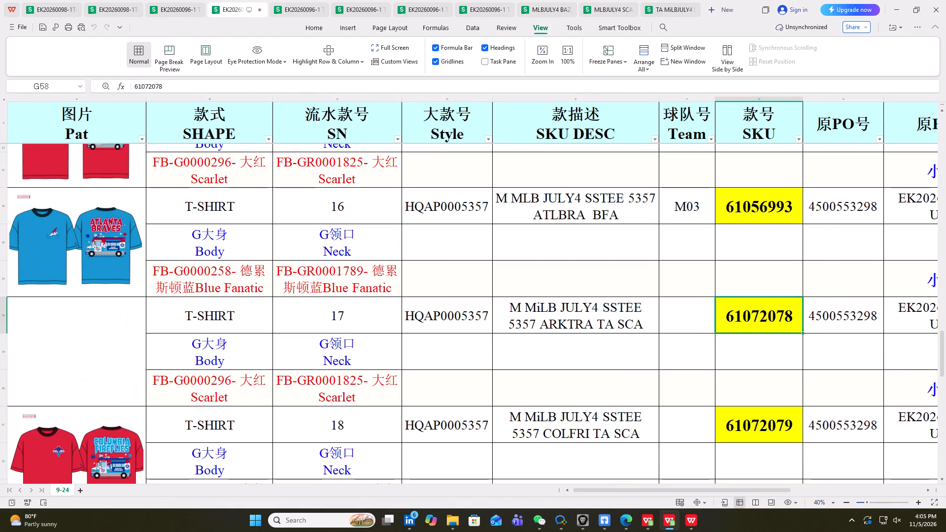
pyautogui.click(91, 364)
pyautogui.hotkey('ctrl', 'v')
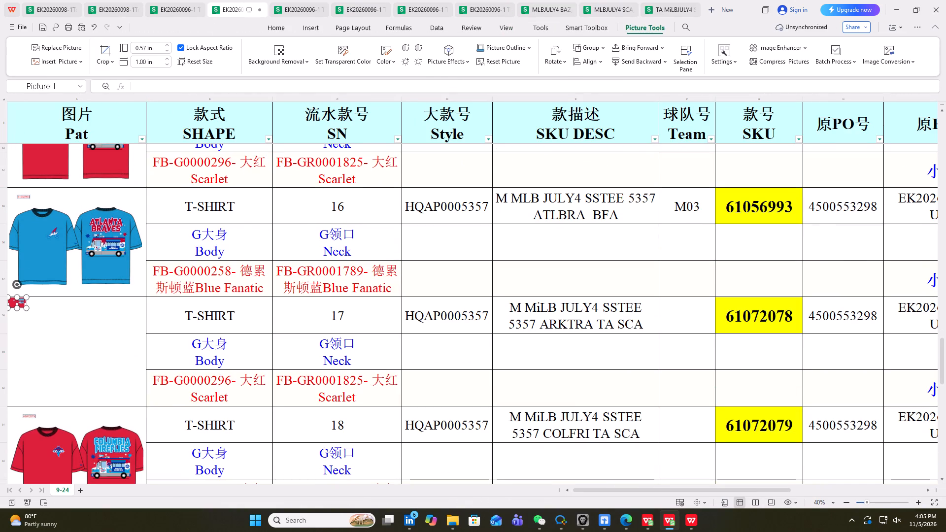
# Enlarge the pasted shirt picture for SKU 61072078 to about 5.37 in high and 6.89 in wide, fitting its picture cell.
pyautogui.moveTo(27, 309); pyautogui.dragTo(41, 371)
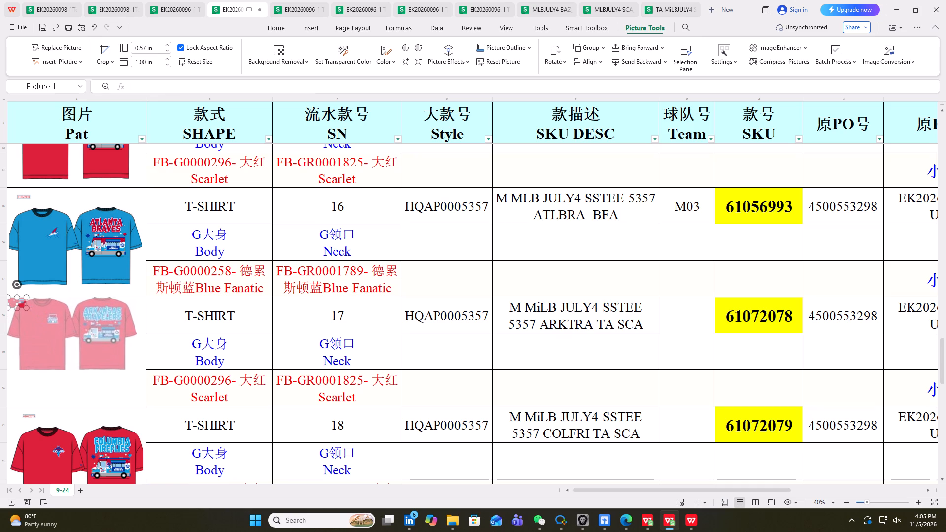
pyautogui.moveTo(41, 371); pyautogui.dragTo(38, 373)
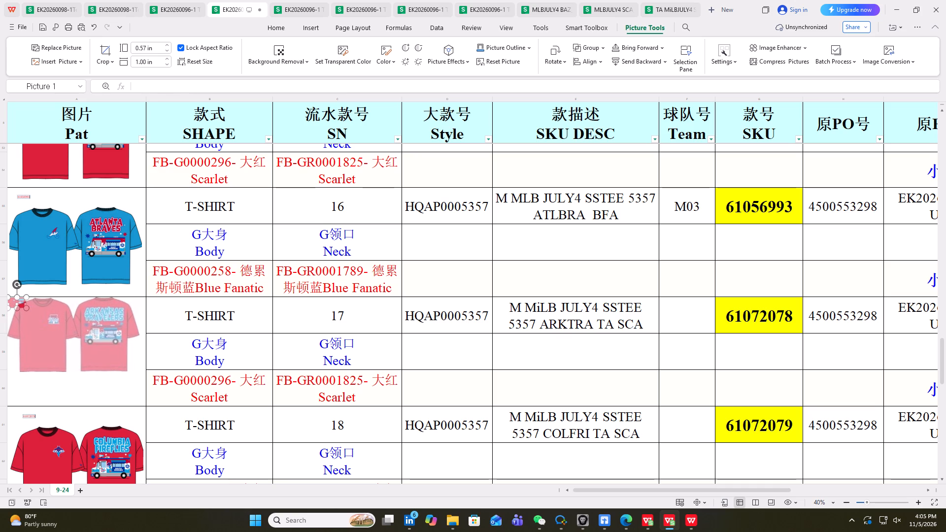
pyautogui.moveTo(38, 373); pyautogui.dragTo(37, 370)
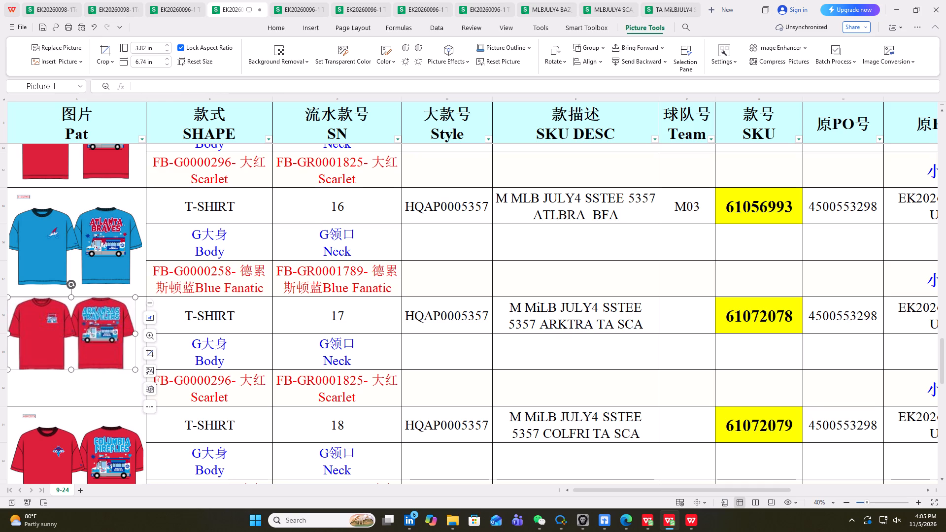
pyautogui.click(58, 365)
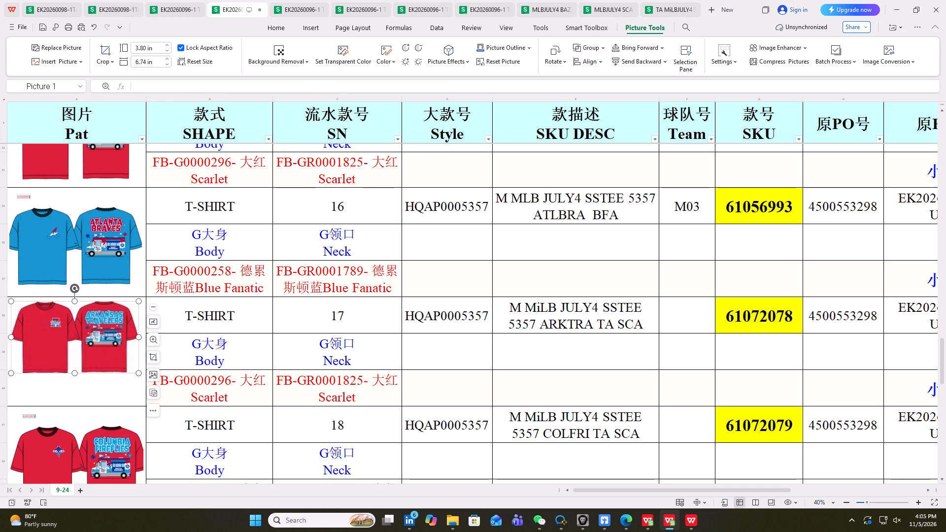
pyautogui.moveTo(76, 372); pyautogui.dragTo(66, 399)
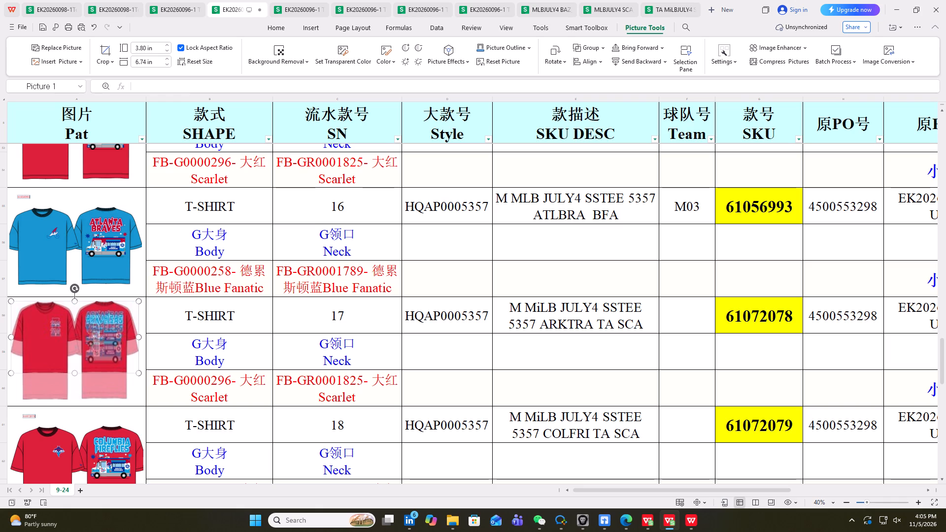
pyautogui.moveTo(66, 399); pyautogui.dragTo(66, 402)
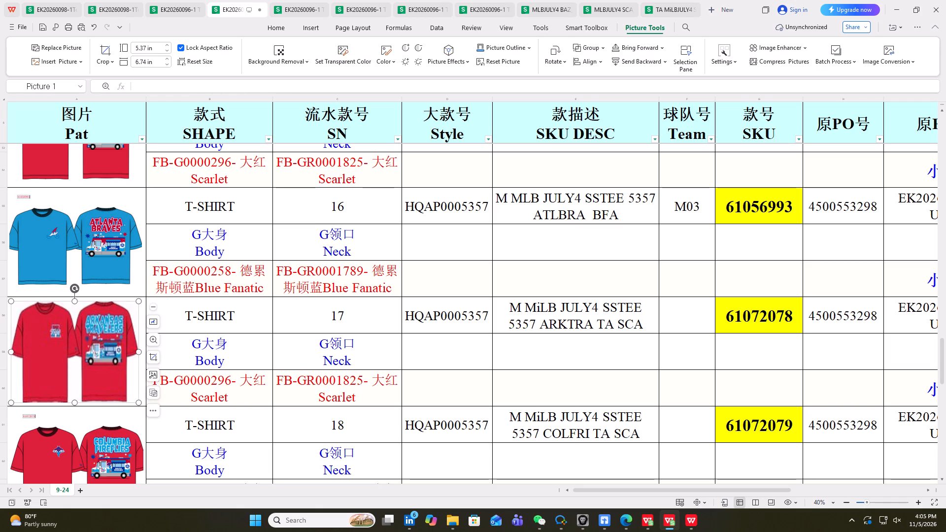
pyautogui.click(137, 353)
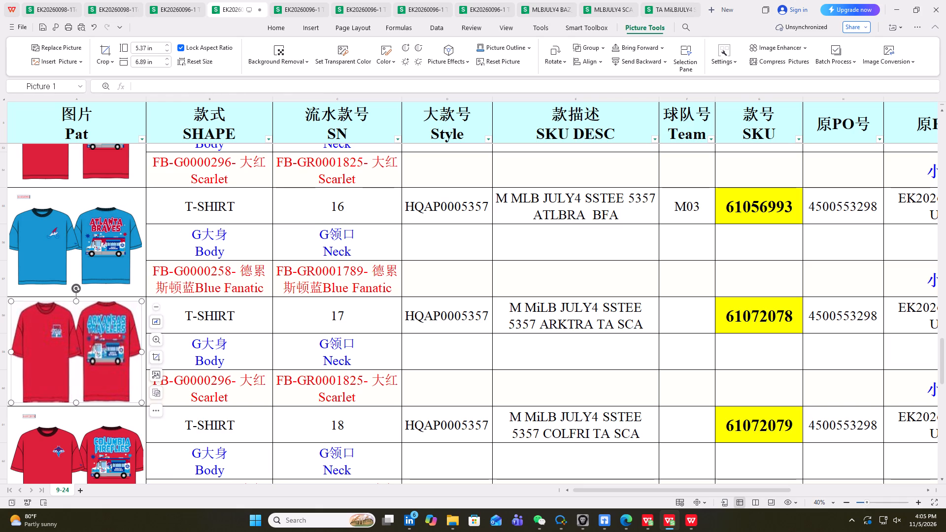
pyautogui.click(304, 320)
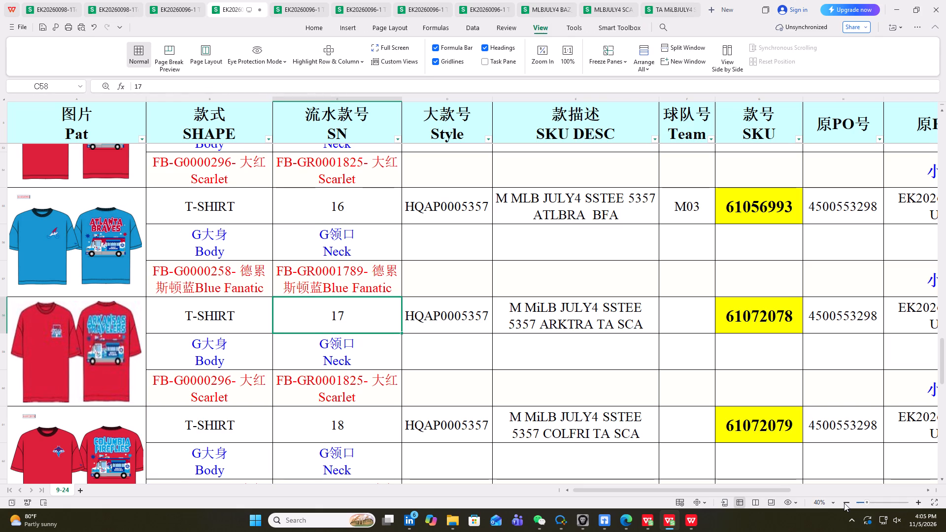
# Remove the yellow fill from all the SKU number cells on sheet 9-24, from 61072080 up to 61056947.
pyautogui.click(849, 504)
pyautogui.click(850, 505)
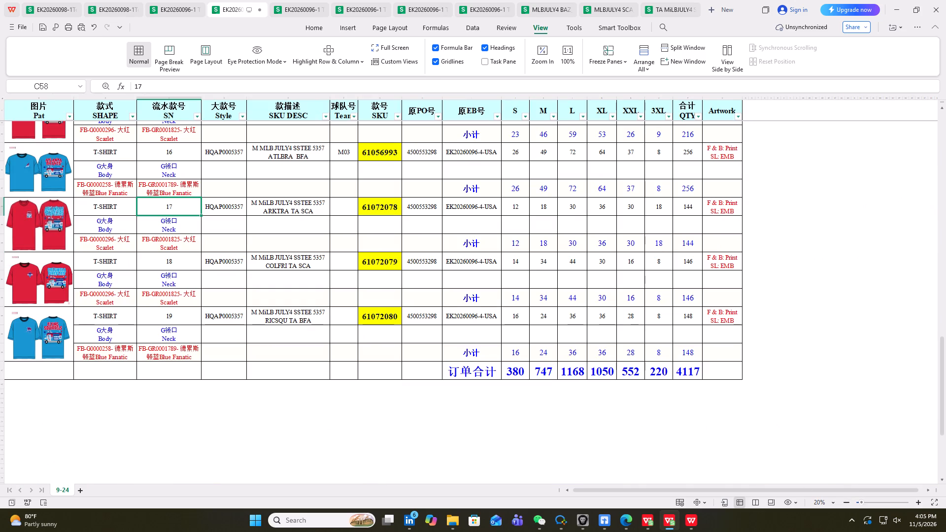
pyautogui.click(378, 316)
pyautogui.scroll(4, 384, 312)
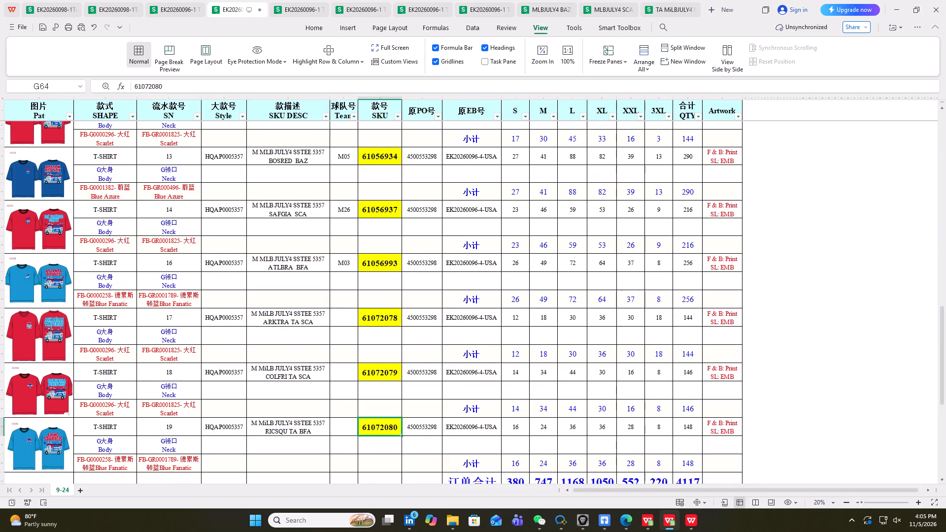
pyautogui.keyDown('ctrl'); pyautogui.click(374, 371); pyautogui.keyUp('ctrl')
pyautogui.keyDown('ctrl'); pyautogui.click(375, 319); pyautogui.keyUp('ctrl')
pyautogui.keyDown('ctrl'); pyautogui.click(384, 265); pyautogui.keyUp('ctrl')
pyautogui.keyDown('ctrl'); pyautogui.click(380, 209); pyautogui.keyUp('ctrl')
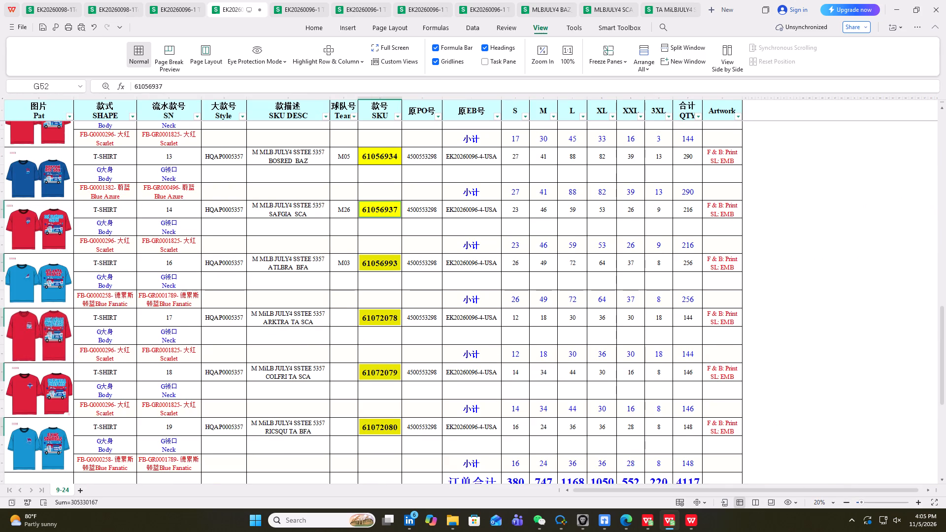
pyautogui.keyDown('ctrl'); pyautogui.click(376, 163); pyautogui.keyUp('ctrl')
pyautogui.scroll(7, 386, 215)
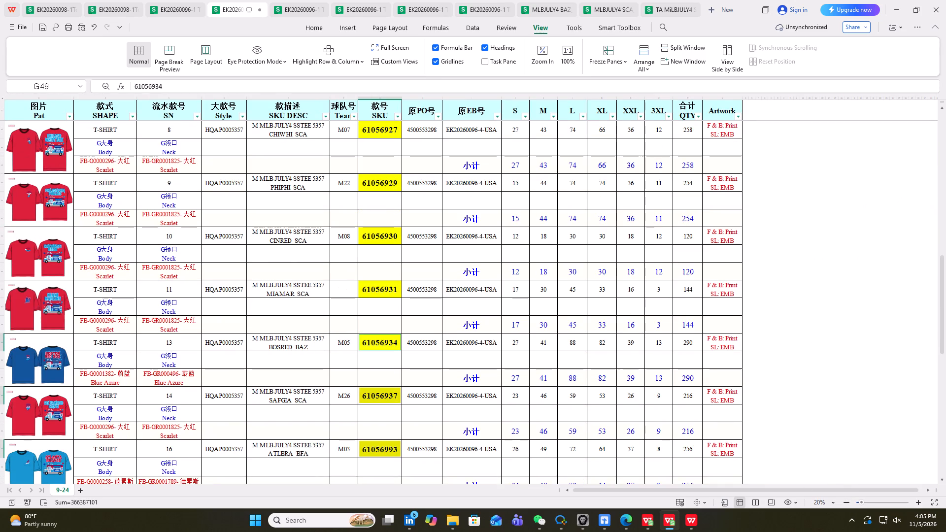
pyautogui.keyDown('ctrl'); pyautogui.click(378, 288); pyautogui.keyUp('ctrl')
pyautogui.keyDown('ctrl'); pyautogui.click(380, 234); pyautogui.keyUp('ctrl')
pyautogui.keyDown('ctrl'); pyautogui.click(377, 179); pyautogui.keyUp('ctrl')
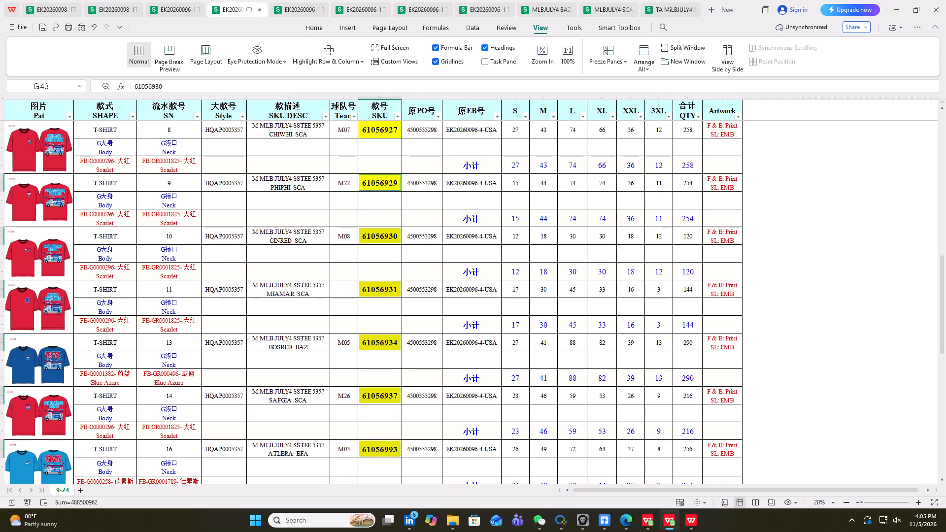
pyautogui.keyDown('ctrl'); pyautogui.click(379, 131); pyautogui.keyUp('ctrl')
pyautogui.scroll(9, 404, 216)
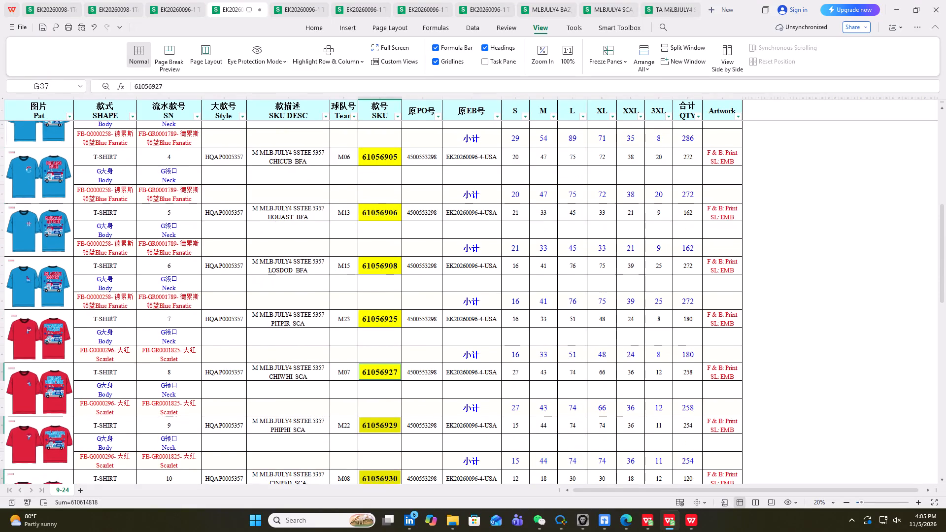
pyautogui.scroll(5, 399, 222)
pyautogui.scroll(-3, 399, 230)
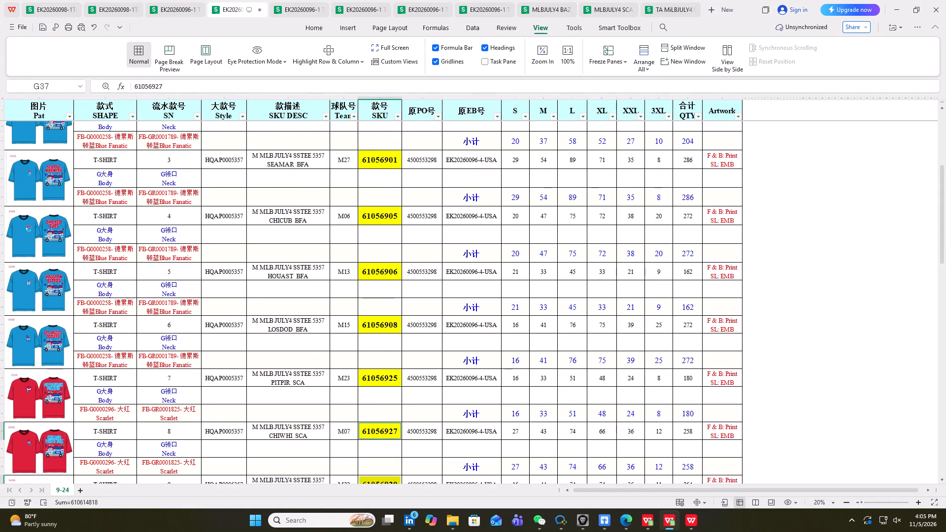
pyautogui.keyDown('ctrl'); pyautogui.click(380, 381); pyautogui.keyUp('ctrl')
pyautogui.keyDown('ctrl'); pyautogui.click(380, 329); pyautogui.keyUp('ctrl')
pyautogui.keyDown('ctrl'); pyautogui.click(383, 268); pyautogui.keyUp('ctrl')
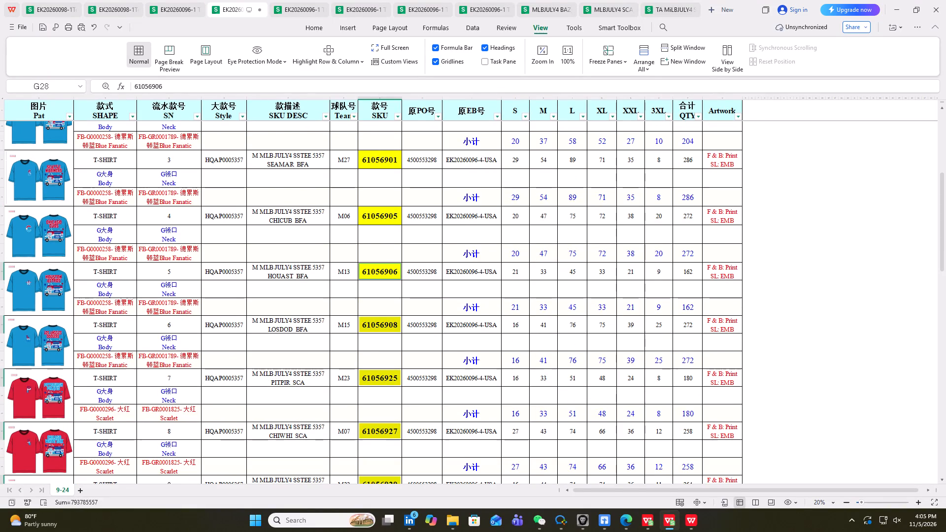
pyautogui.keyDown('ctrl'); pyautogui.click(384, 214); pyautogui.keyUp('ctrl')
pyautogui.keyDown('ctrl'); pyautogui.click(387, 158); pyautogui.keyUp('ctrl')
pyautogui.scroll(8, 391, 211)
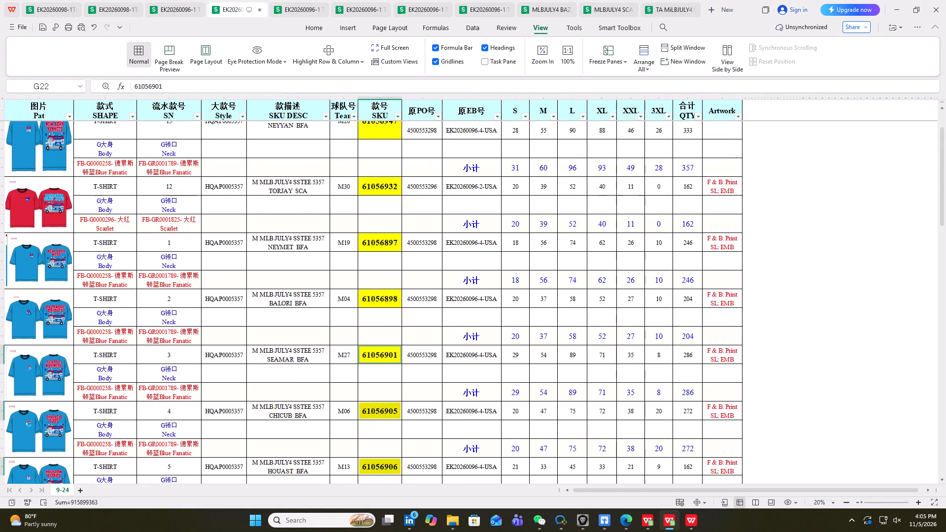
pyautogui.scroll(1, 391, 211)
pyautogui.keyDown('ctrl'); pyautogui.click(383, 318); pyautogui.keyUp('ctrl')
pyautogui.keyDown('ctrl'); pyautogui.click(381, 261); pyautogui.keyUp('ctrl')
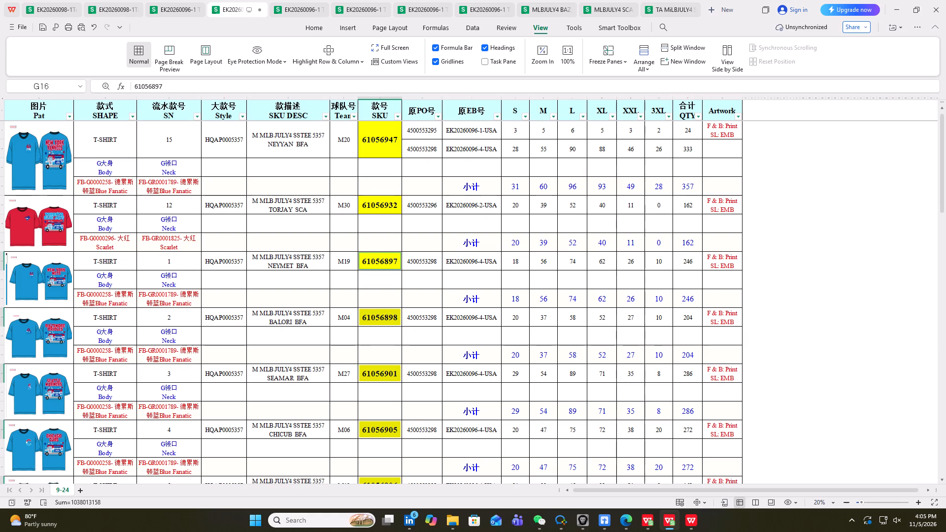
pyautogui.keyDown('ctrl'); pyautogui.click(383, 206); pyautogui.keyUp('ctrl')
pyautogui.scroll(5, 415, 288)
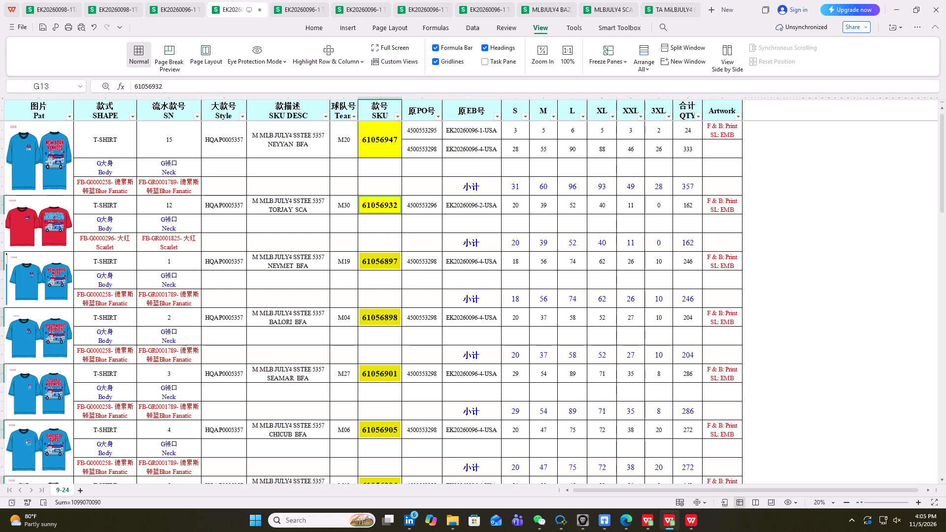
pyautogui.keyDown('ctrl'); pyautogui.click(386, 142); pyautogui.keyUp('ctrl')
pyautogui.click(319, 29)
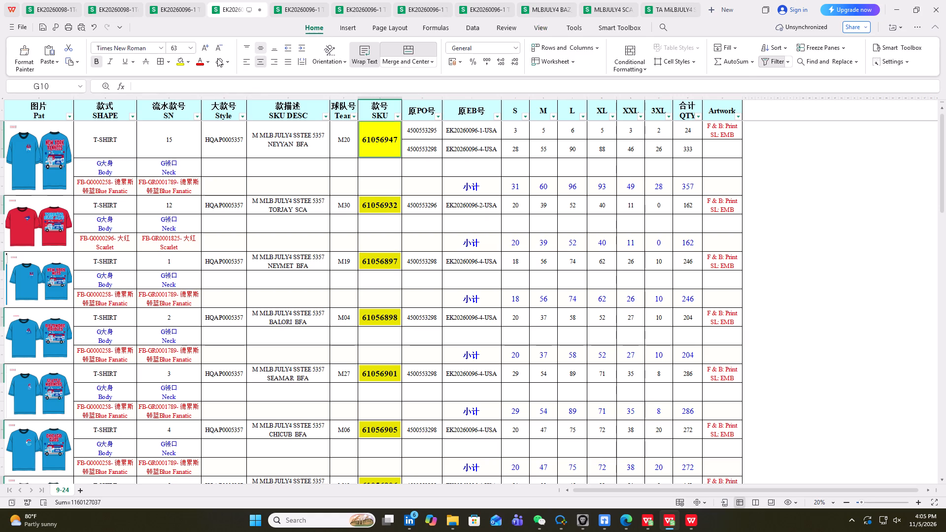
pyautogui.click(187, 60)
pyautogui.click(182, 79)
pyautogui.click(425, 189)
# Examine the QTY subtotal formulas for SKUs 61056947 and 61056932, plus the size L subtotal formula for 61056947.
pyautogui.doubleClick(685, 187)
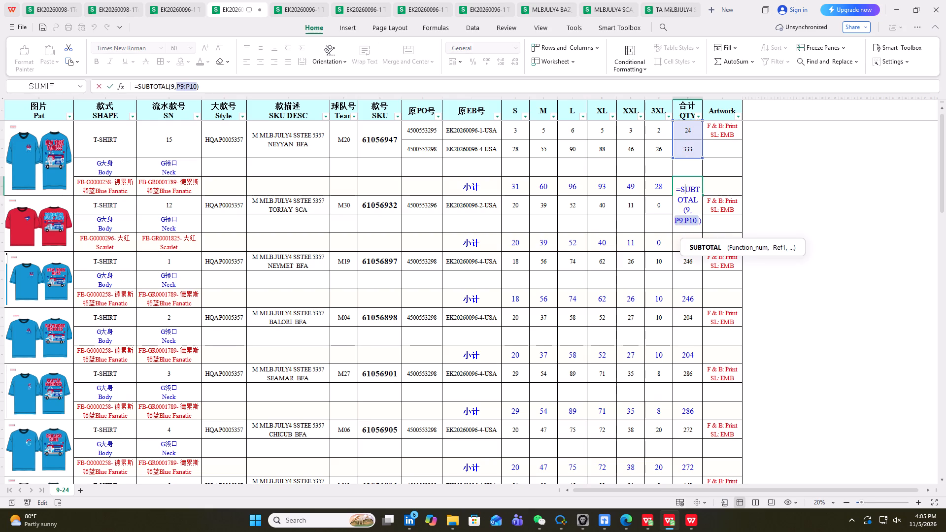
pyautogui.press('Escape')
pyautogui.doubleClick(574, 183)
pyautogui.press('Escape')
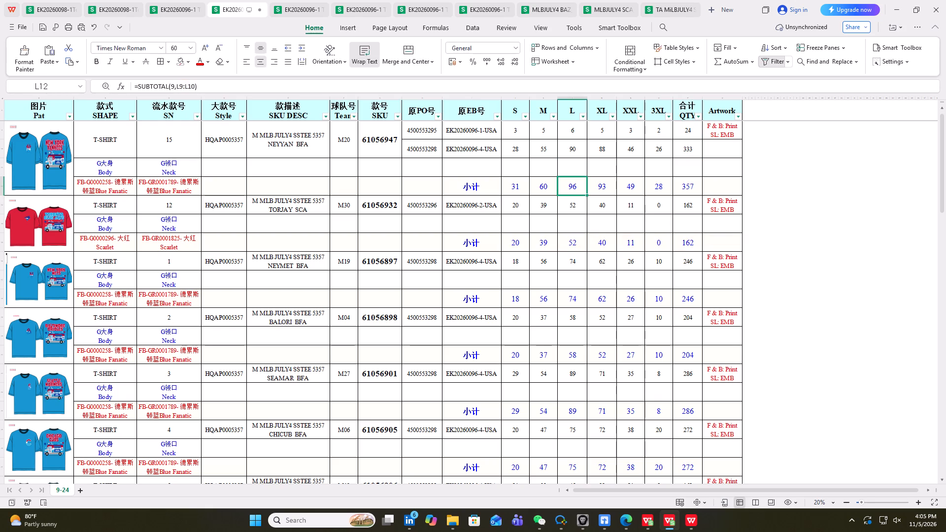
pyautogui.doubleClick(683, 186)
pyautogui.press('Escape')
pyautogui.doubleClick(690, 242)
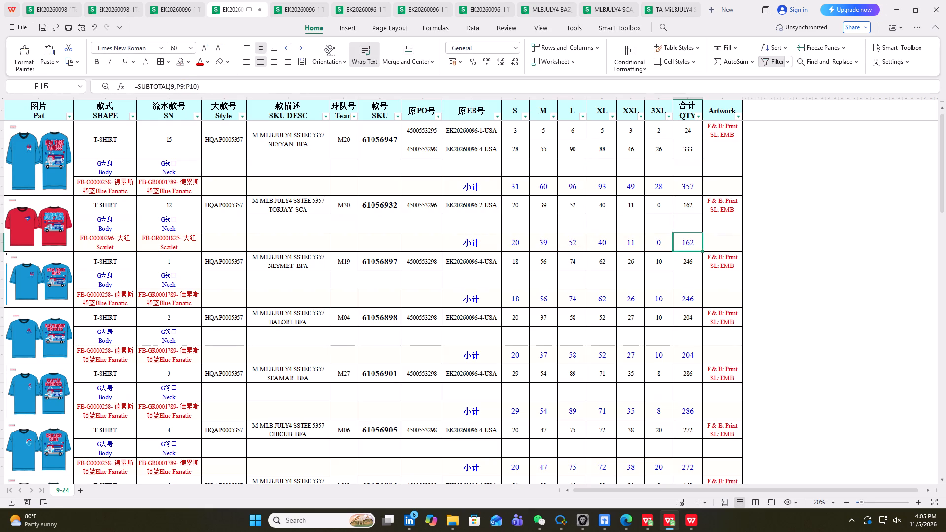
pyautogui.press('Escape')
# Examine the QTY subtotal formula of each SKU from 61056897 through 61056908, leaving the formulas unedited.
pyautogui.scroll(-3, 661, 236)
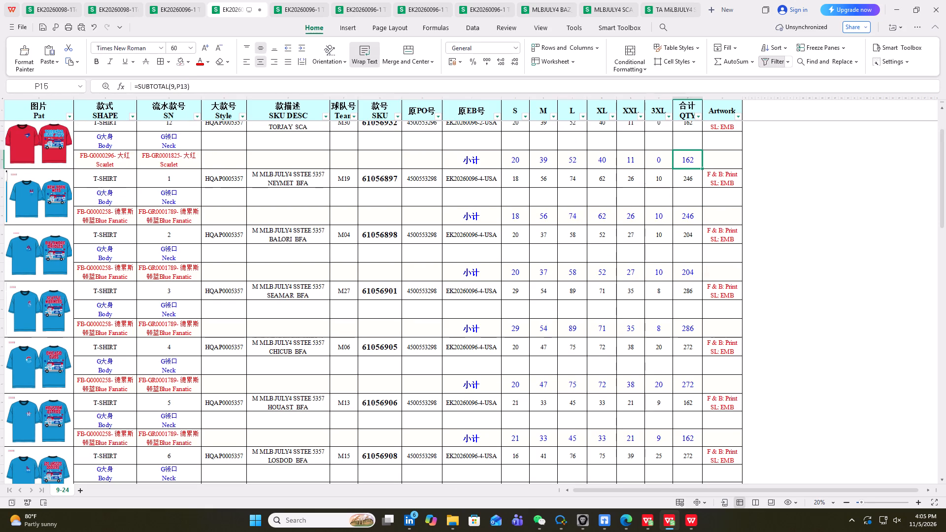
pyautogui.doubleClick(690, 217)
pyautogui.press('Escape')
pyautogui.doubleClick(687, 276)
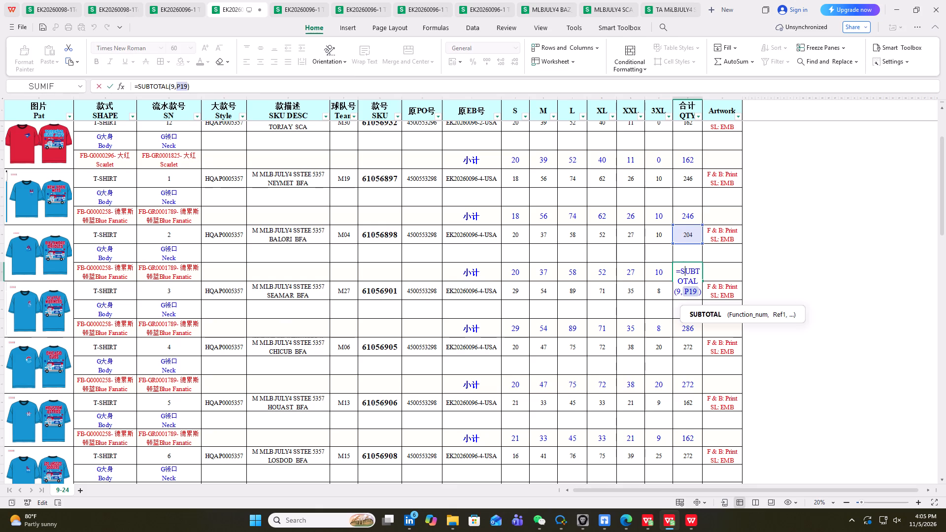
pyautogui.press('Escape')
pyautogui.scroll(-2, 630, 240)
pyautogui.doubleClick(684, 273)
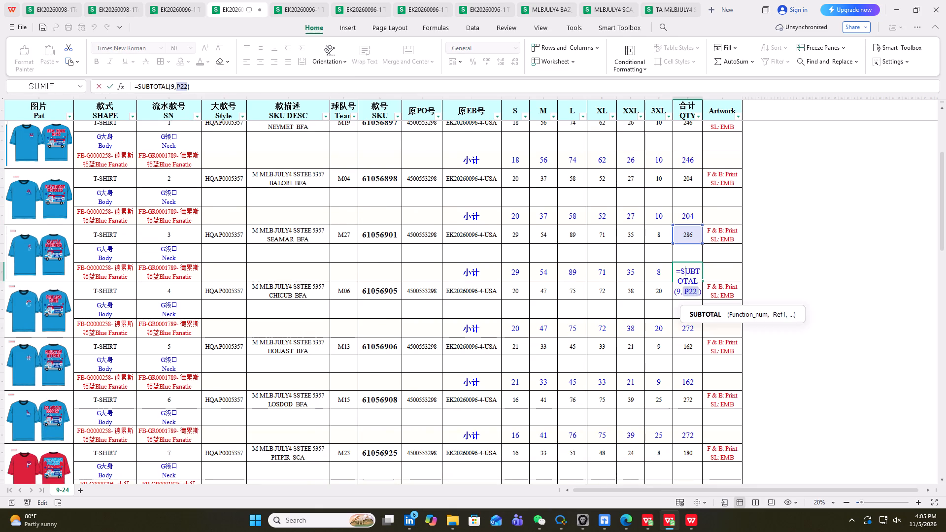
pyautogui.press('Escape')
pyautogui.scroll(-3, 644, 248)
pyautogui.doubleClick(688, 242)
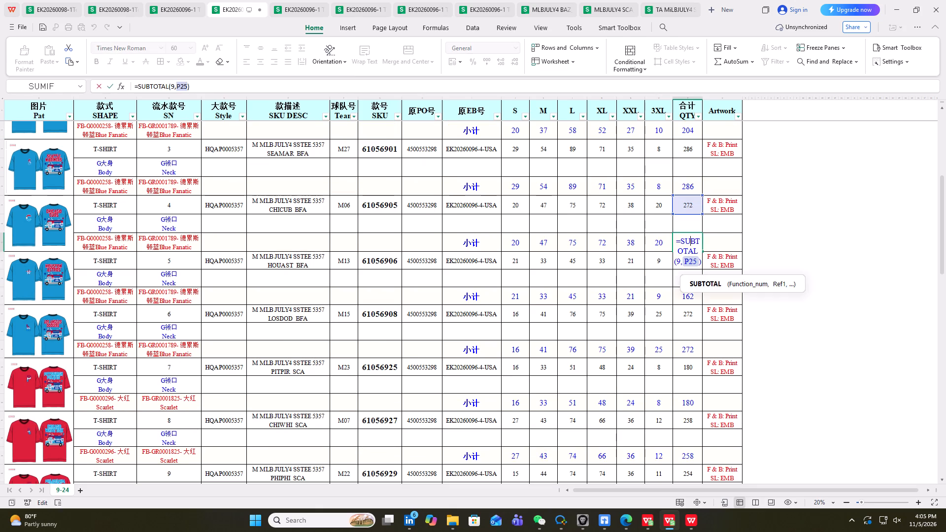
pyautogui.press('Escape')
pyautogui.doubleClick(687, 299)
pyautogui.press('Escape')
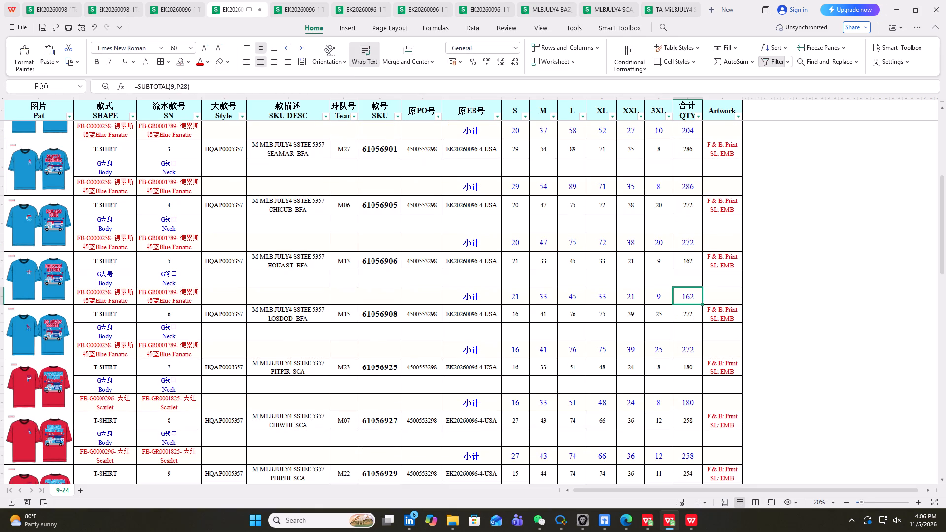
pyautogui.doubleClick(691, 353)
pyautogui.press('Escape')
# Examine the QTY subtotal formula of each SKU from 61056925 through 61056931, leaving the formulas unedited.
pyautogui.scroll(-4, 659, 297)
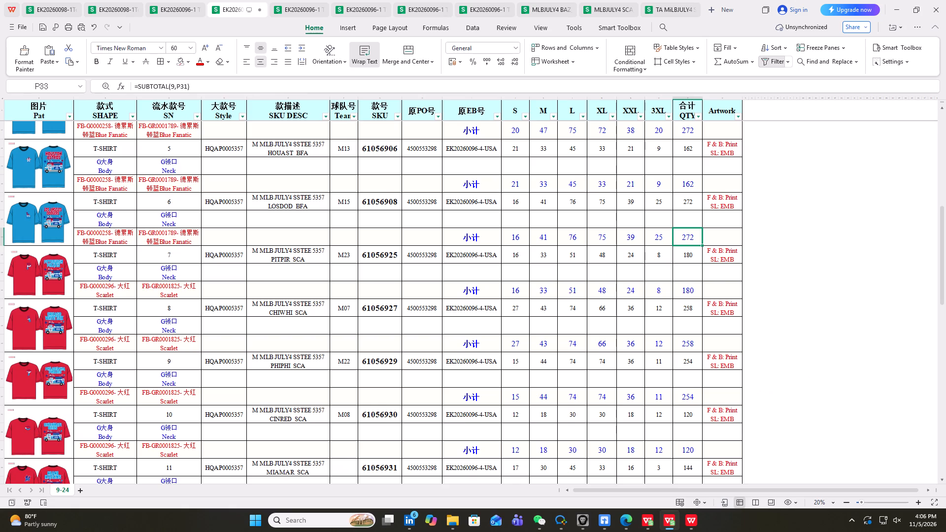
pyautogui.doubleClick(691, 292)
pyautogui.press('Escape')
pyautogui.doubleClick(692, 342)
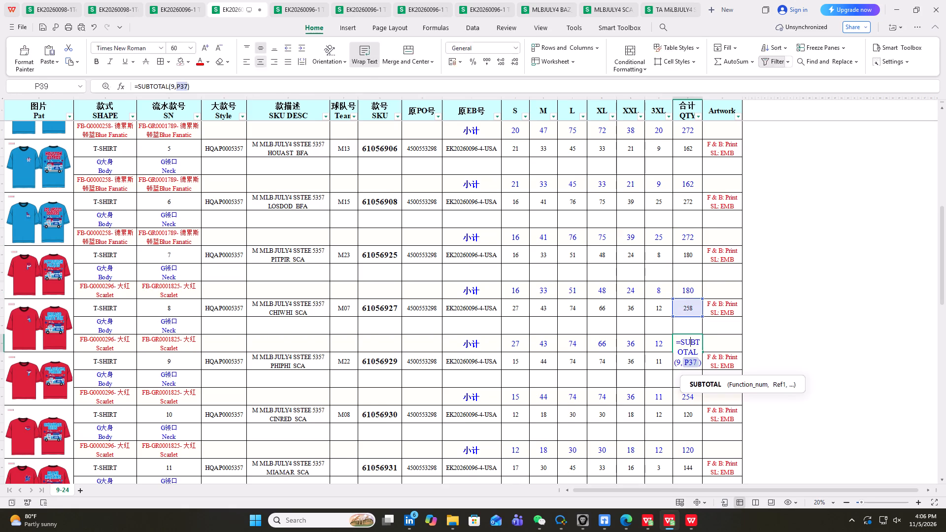
pyautogui.press('Escape')
pyautogui.scroll(-3, 639, 302)
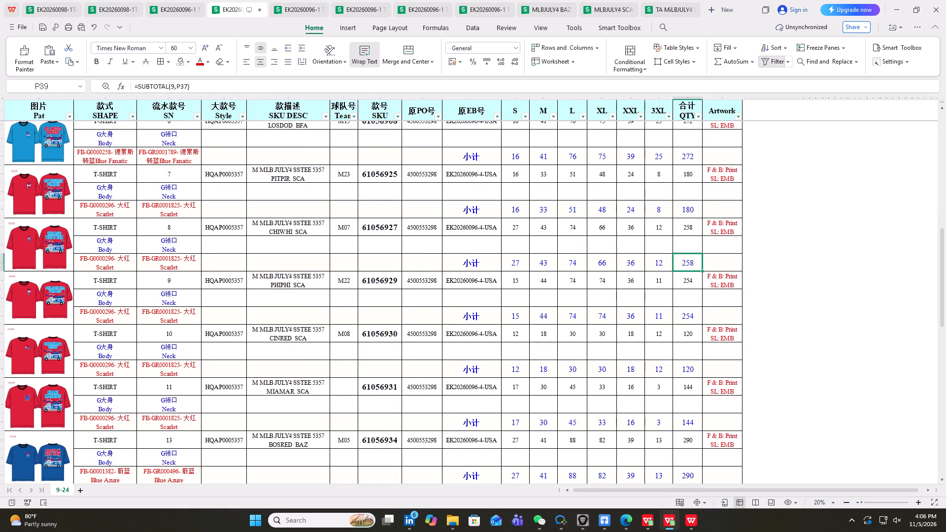
pyautogui.doubleClick(689, 318)
pyautogui.press('Escape')
pyautogui.scroll(-3, 649, 282)
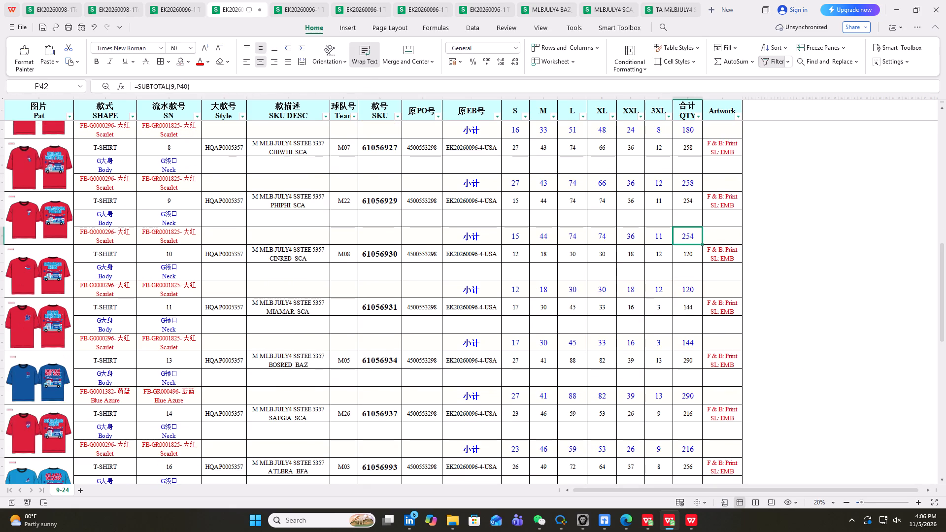
pyautogui.doubleClick(687, 288)
pyautogui.press('Escape')
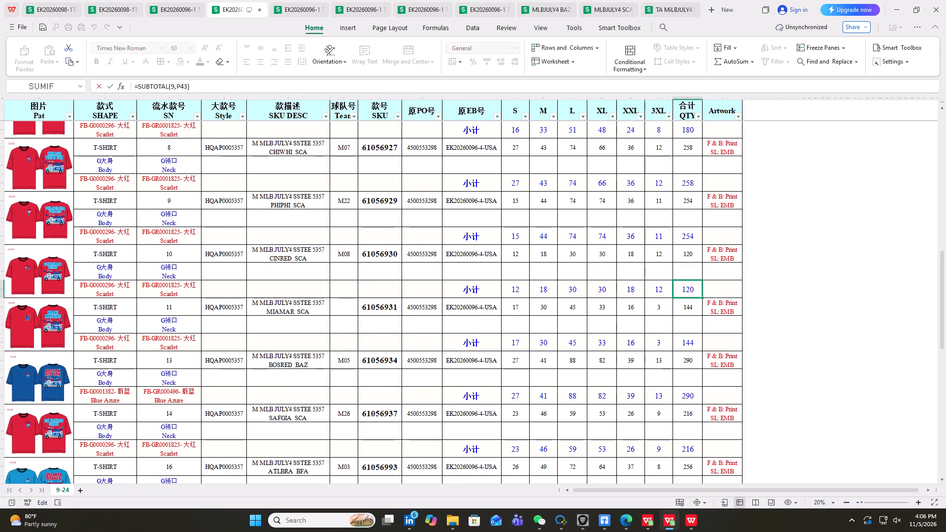
pyautogui.doubleClick(693, 344)
pyautogui.press('Escape')
pyautogui.scroll(-3, 645, 295)
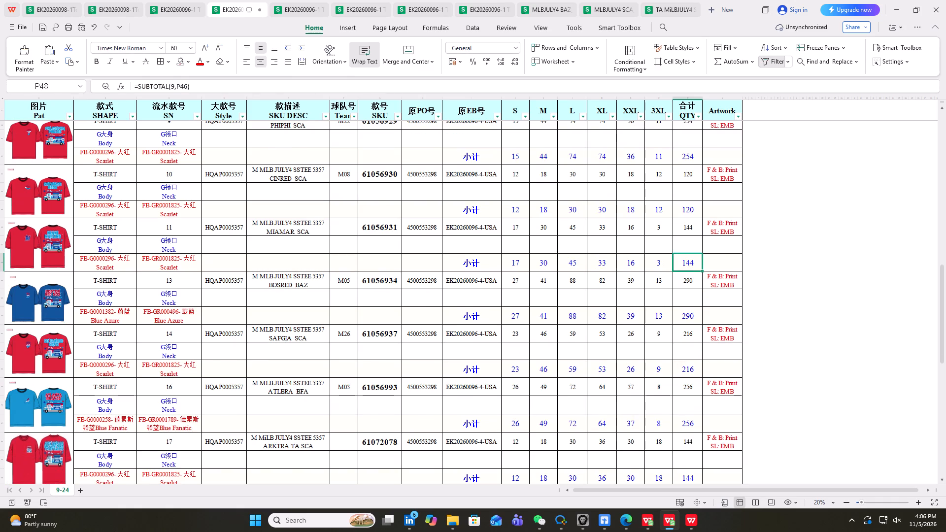
# Examine the QTY subtotal formula of each SKU from 61056934 through 61072080, leaving the formulas unedited.
pyautogui.doubleClick(690, 314)
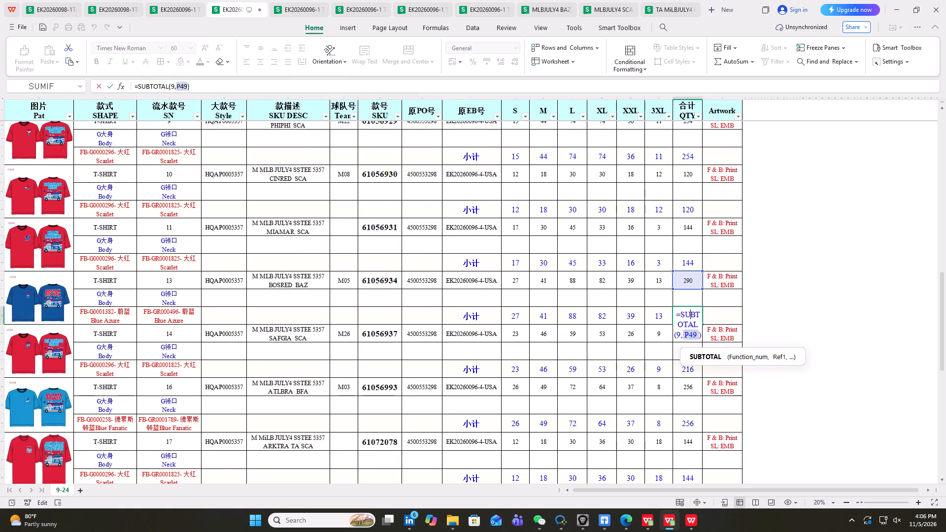
pyautogui.press('Escape')
pyautogui.scroll(-2, 638, 292)
pyautogui.doubleClick(686, 319)
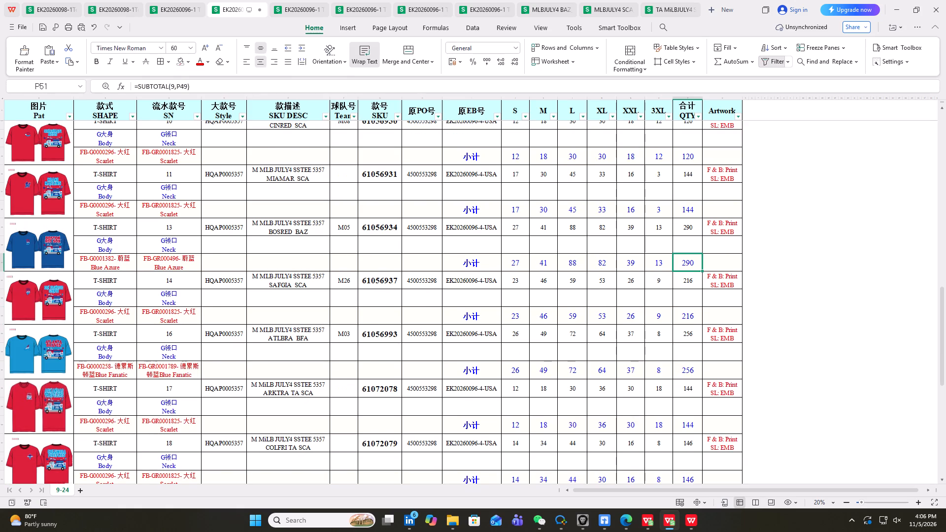
pyautogui.press('Escape')
pyautogui.scroll(-3, 642, 282)
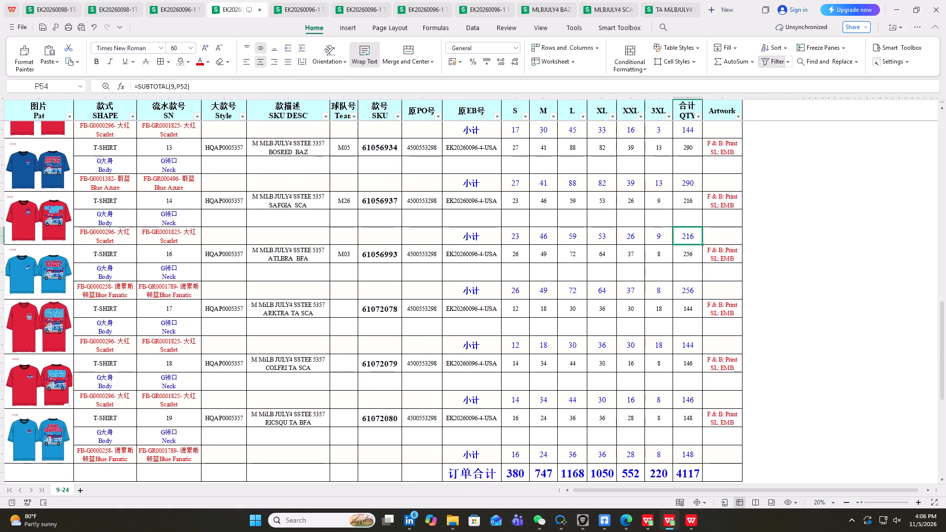
pyautogui.doubleClick(685, 291)
pyautogui.press('Escape')
pyautogui.doubleClick(690, 343)
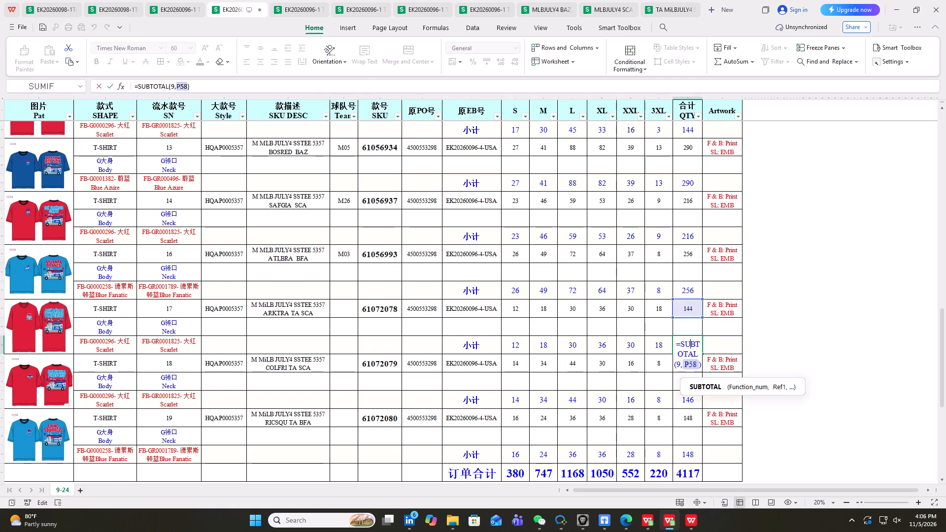
pyautogui.press('Escape')
pyautogui.doubleClick(694, 399)
pyautogui.press('Escape')
pyautogui.doubleClick(691, 454)
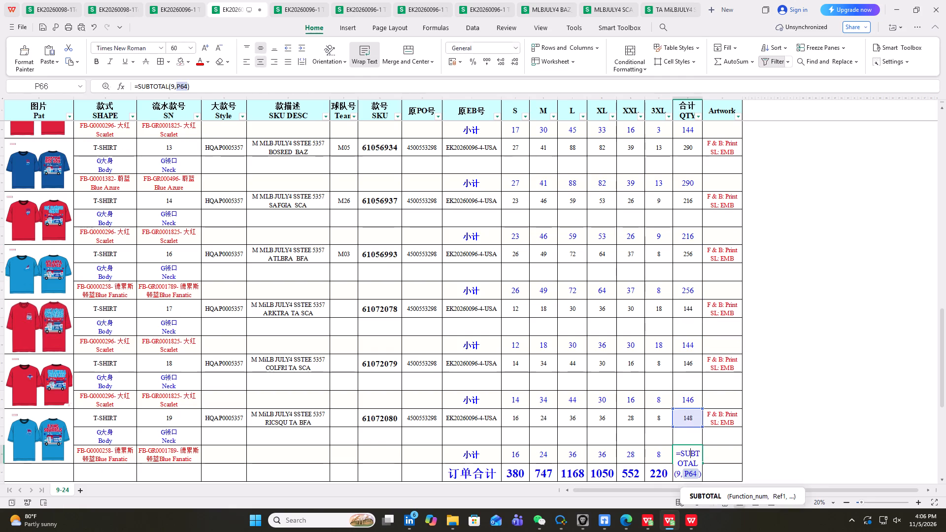
pyautogui.press('Escape')
# Examine the order total row, comparing the sum of the S to 3XL totals with the QTY total and its formula.
pyautogui.moveTo(516, 473); pyautogui.dragTo(657, 476)
pyautogui.scroll(3, 314, 311)
pyautogui.scroll(-6, 321, 308)
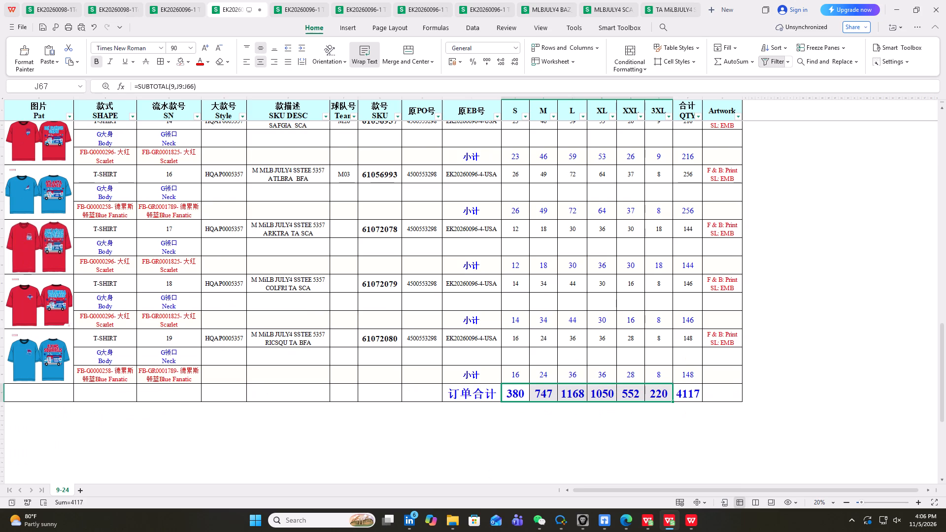
pyautogui.scroll(5, 219, 288)
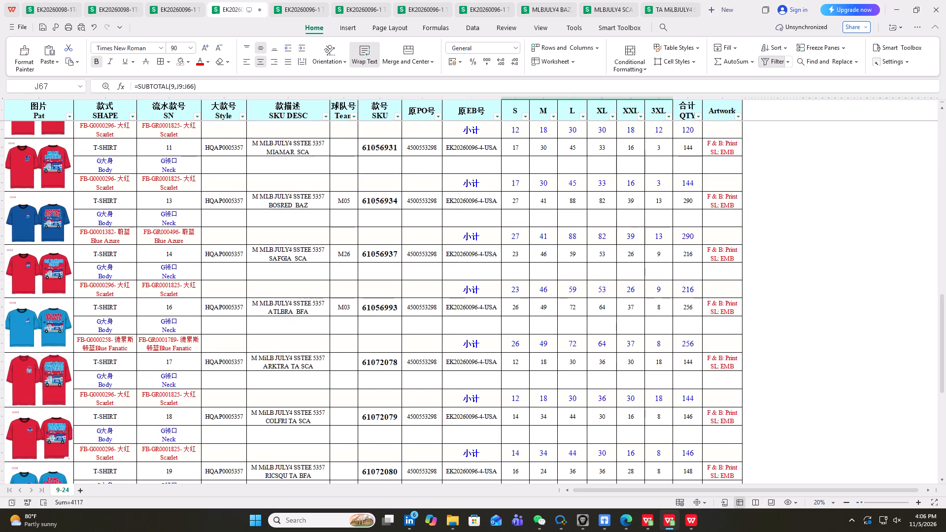
pyautogui.scroll(-7, 583, 254)
pyautogui.click(696, 345)
pyautogui.scroll(4, 518, 271)
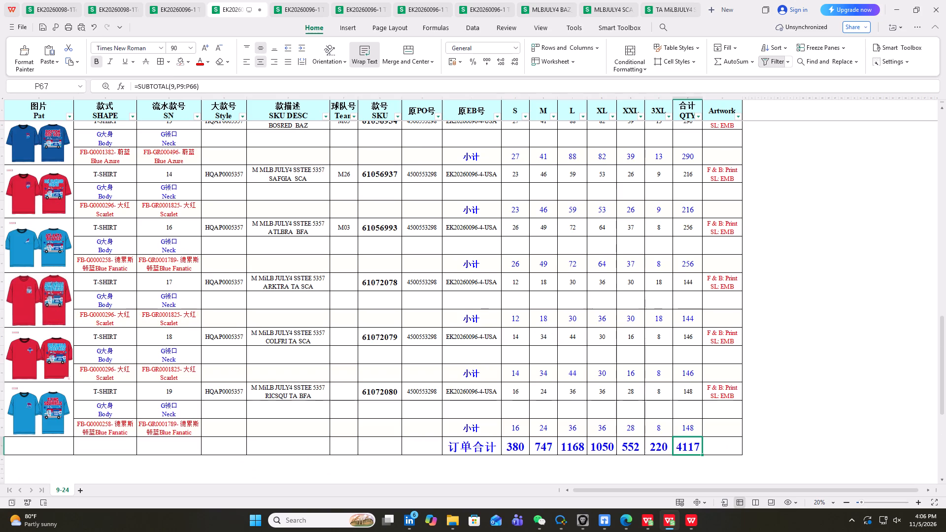
# Unfreeze the header rows on sheet 9-24.
pyautogui.click(828, 46)
pyautogui.click(820, 68)
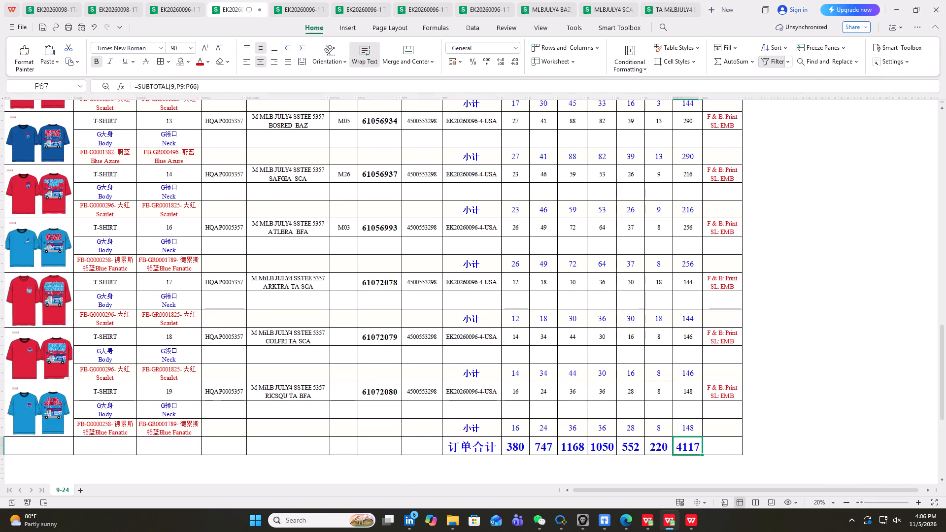
# Enter the note "Production List Send On: 2026-11-05" in cell M2, above the size columns.
pyautogui.scroll(20, 406, 282)
pyautogui.scroll(12, 406, 282)
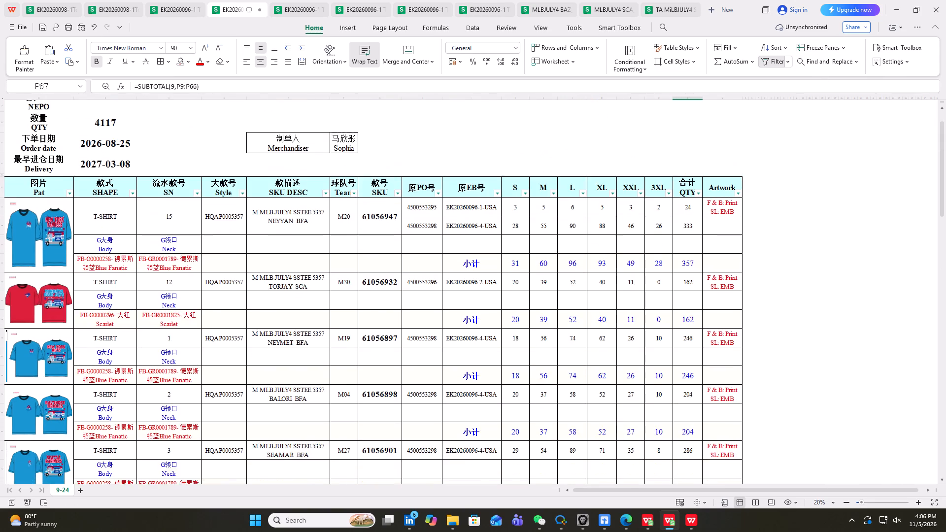
pyautogui.scroll(5, 252, 181)
pyautogui.click(539, 260)
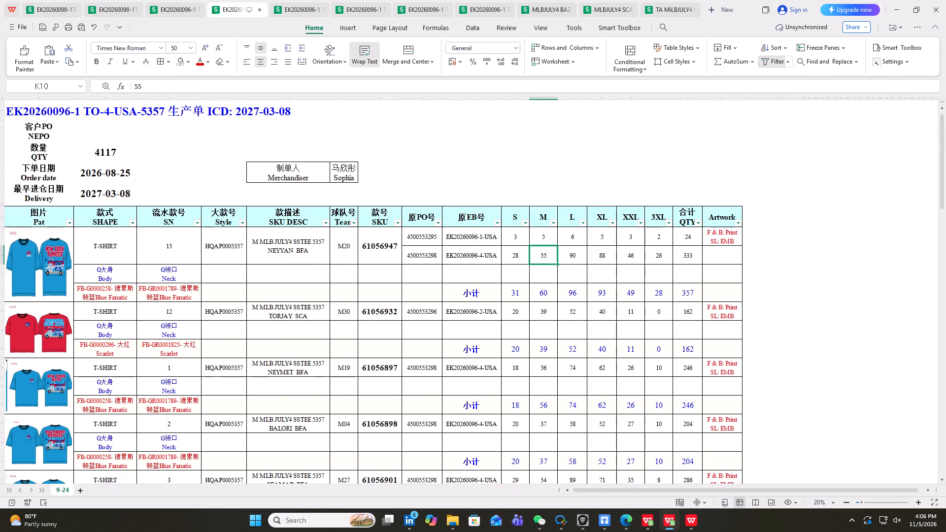
pyautogui.click(599, 129)
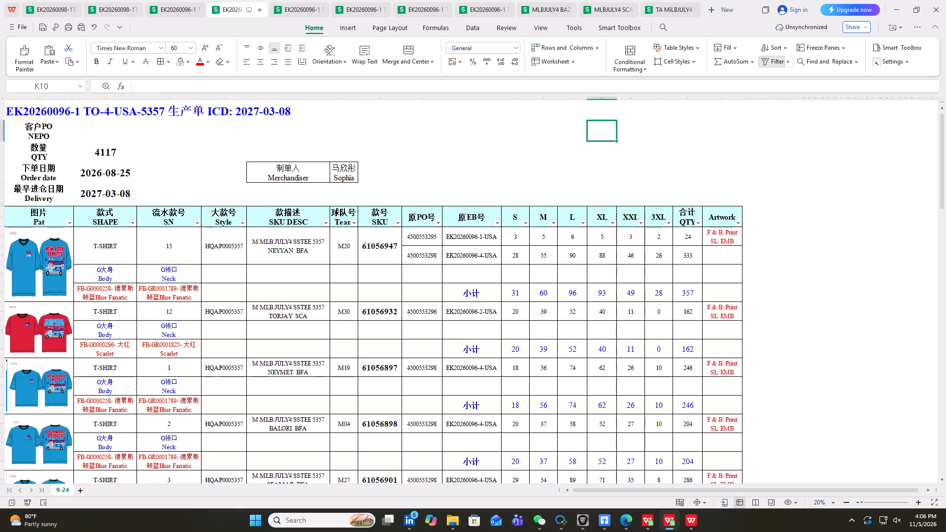
pyautogui.press('p')
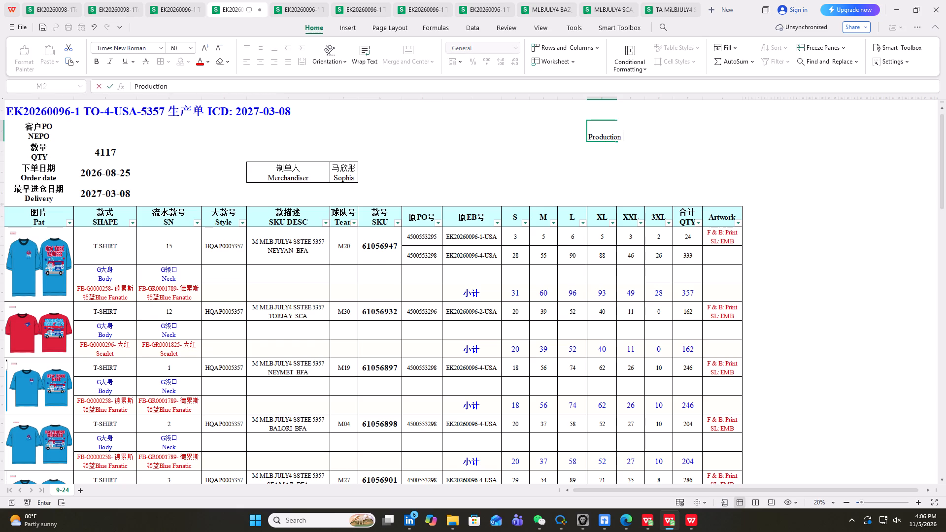
pyautogui.press('BackSpace')
pyautogui.press('BackSpace')
pyautogui.write('2026-')
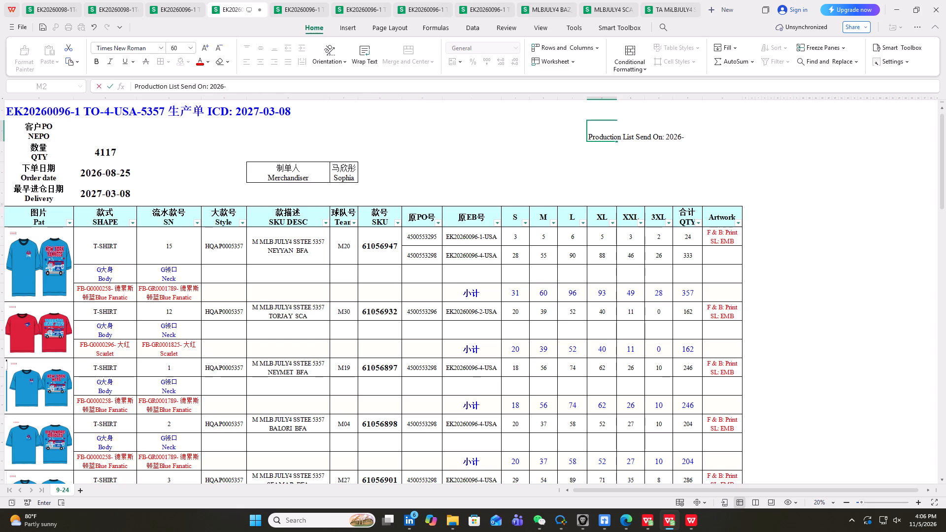
pyautogui.write('11-05')
pyautogui.press('Return')
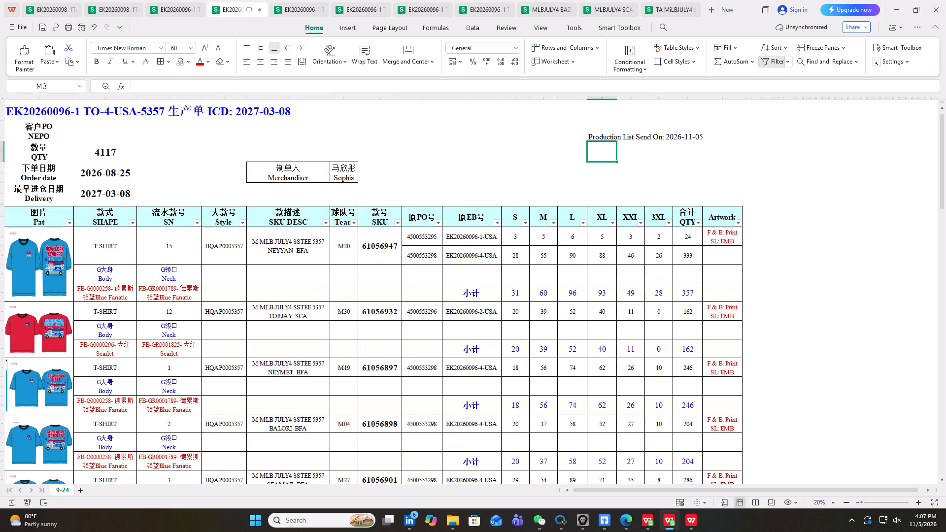
# Align the send-on note in M2 to the vertical middle and set its font size to 70.
pyautogui.moveTo(593, 135); pyautogui.dragTo(732, 134)
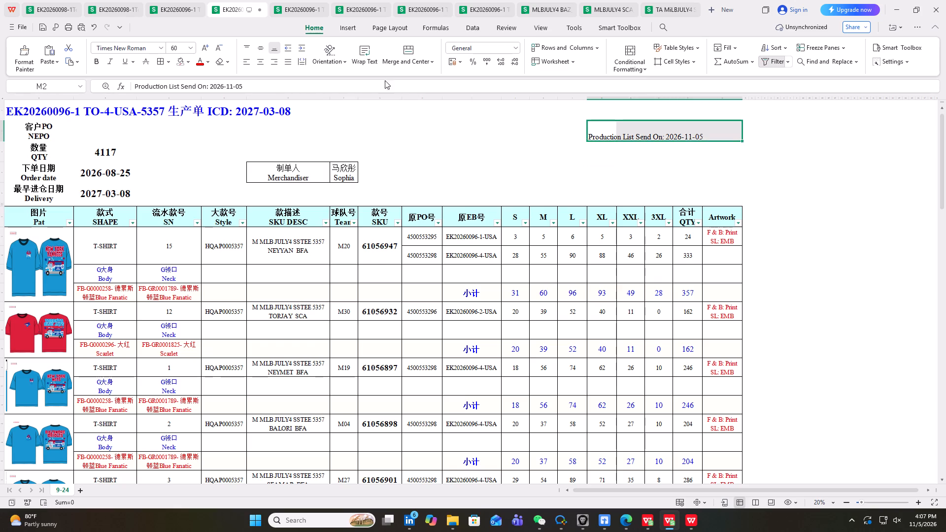
pyautogui.click(259, 46)
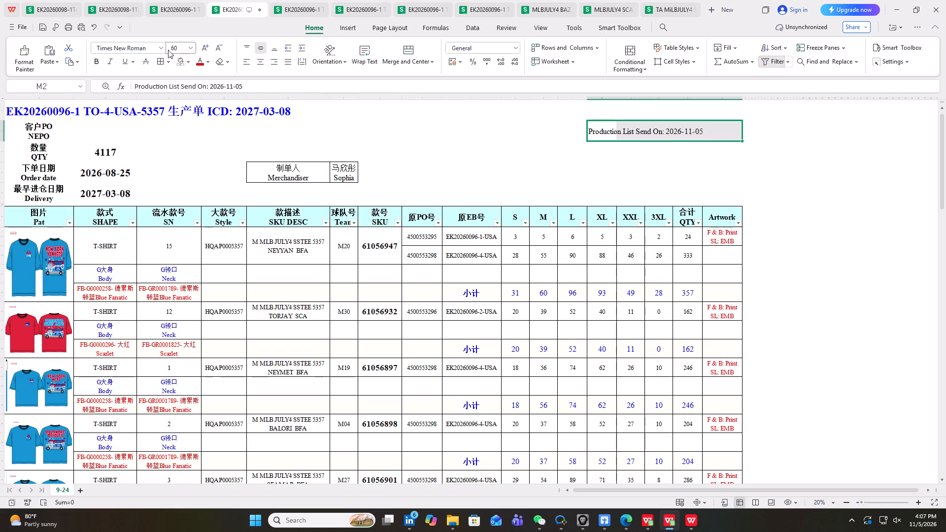
pyautogui.click(179, 48)
pyautogui.write('70')
pyautogui.press('Return')
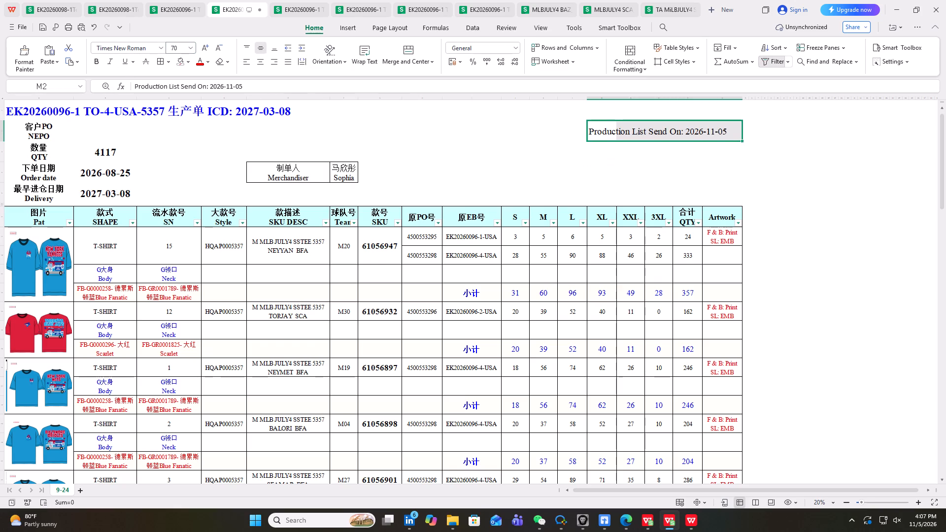
pyautogui.click(732, 257)
pyautogui.scroll(4, 404, 267)
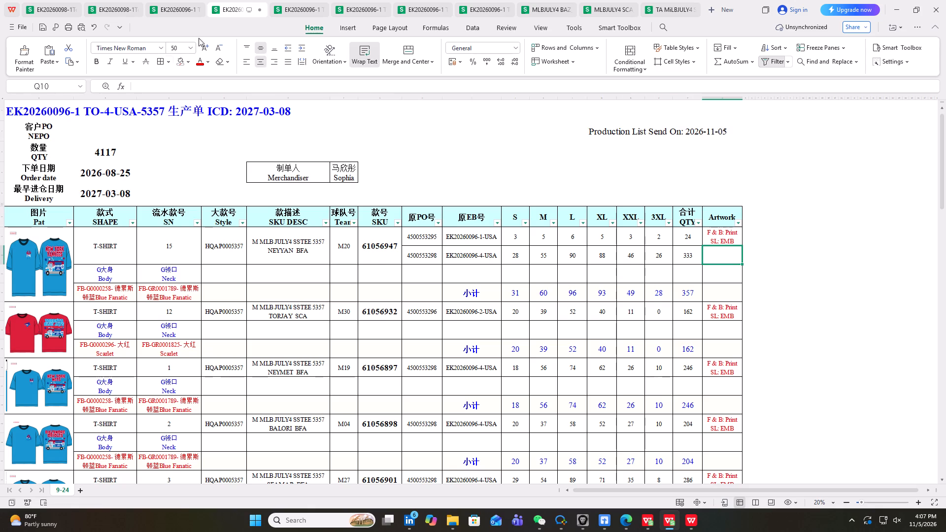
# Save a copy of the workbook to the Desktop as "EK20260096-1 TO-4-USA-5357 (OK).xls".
pyautogui.rightClick(228, 7)
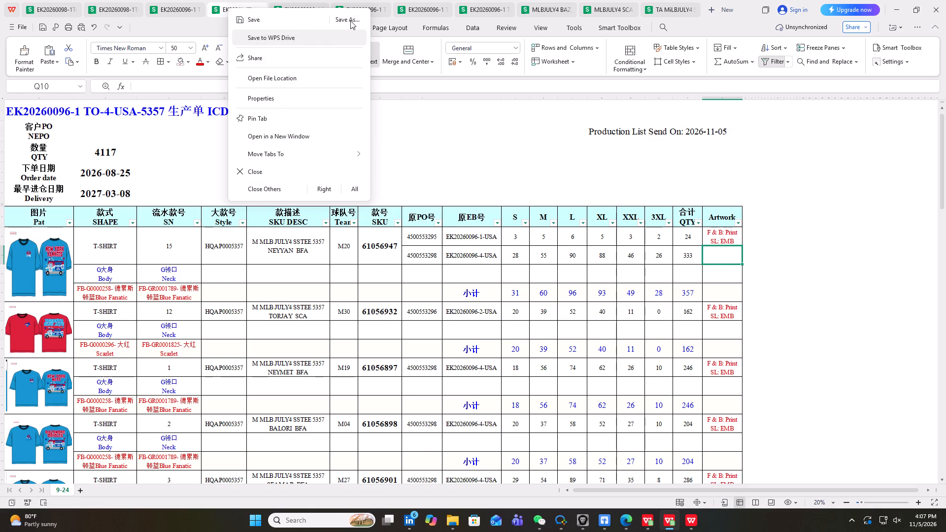
pyautogui.click(350, 21)
pyautogui.click(540, 453)
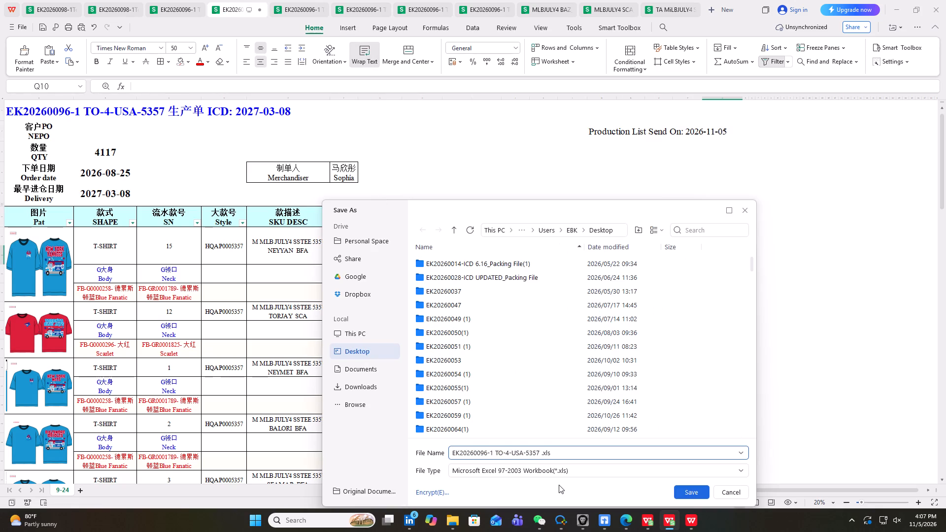
pyautogui.press('space')
pyautogui.hotkey('shift', '(')
pyautogui.press('o')
pyautogui.press('BackSpace')
pyautogui.press('BackSpace')
pyautogui.press('k')
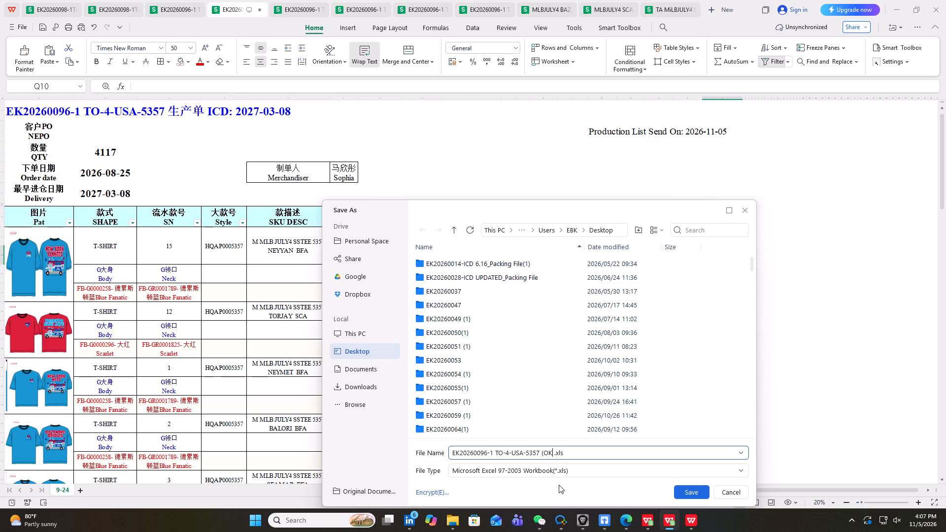
pyautogui.hotkey('shift', ')')
pyautogui.click(358, 352)
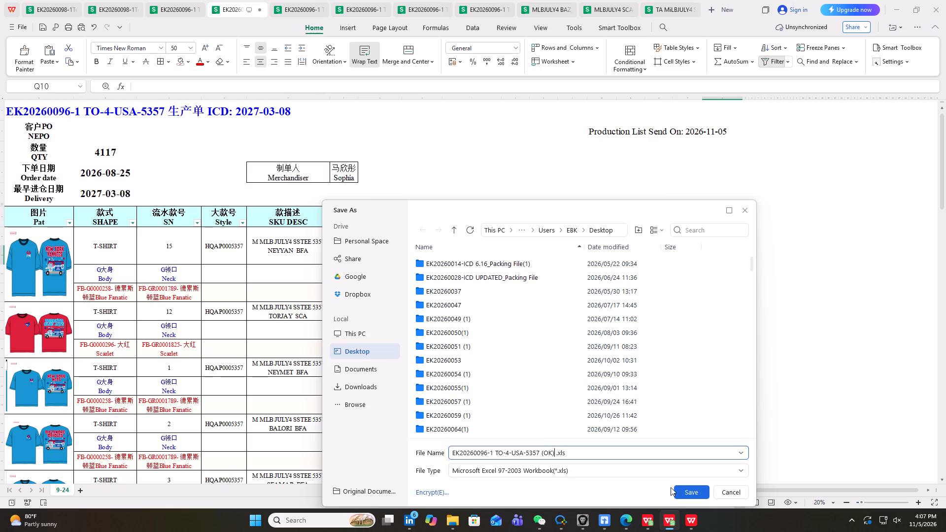
pyautogui.click(682, 491)
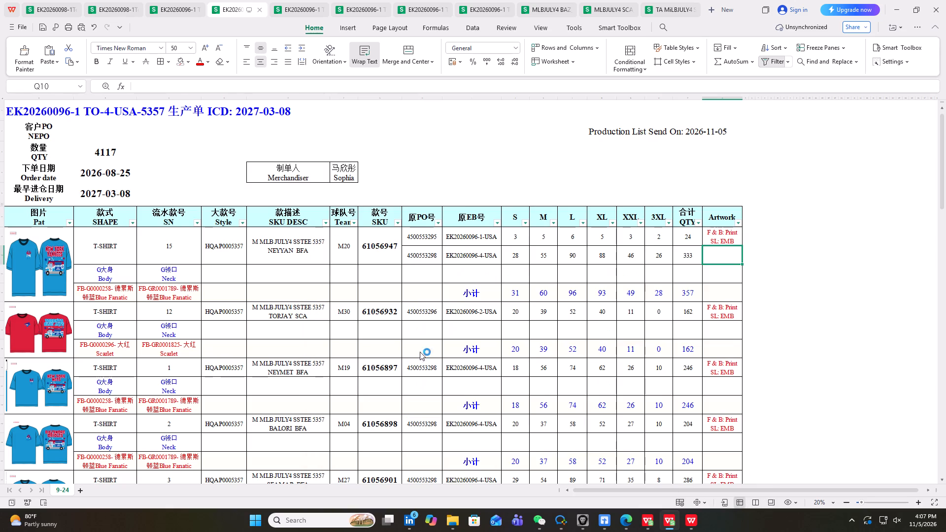
pyautogui.scroll(6, 367, 334)
pyautogui.doubleClick(44, 27)
# Close the three BOM files: TA MiLBJULY4, MLBJULY4 SCA and MLBJULY4 BAZ.
pyautogui.click(694, 8)
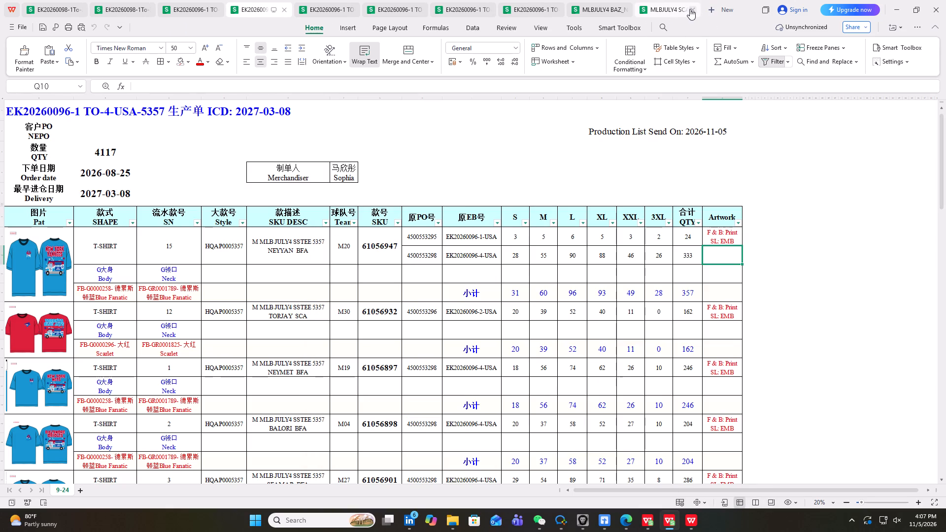
pyautogui.click(690, 9)
pyautogui.click(692, 8)
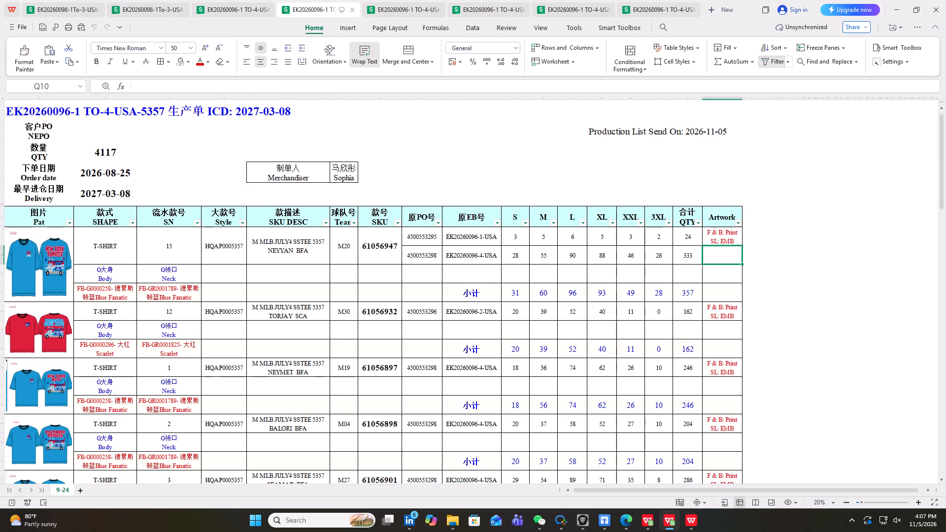
# Save the style 5357 production list workbook again.
pyautogui.scroll(4, 80, 247)
pyautogui.doubleClick(42, 27)
# Open the print preview of sheet 9-24 and examine its pages from first to last.
pyautogui.click(81, 27)
pyautogui.scroll(-1, 383, 235)
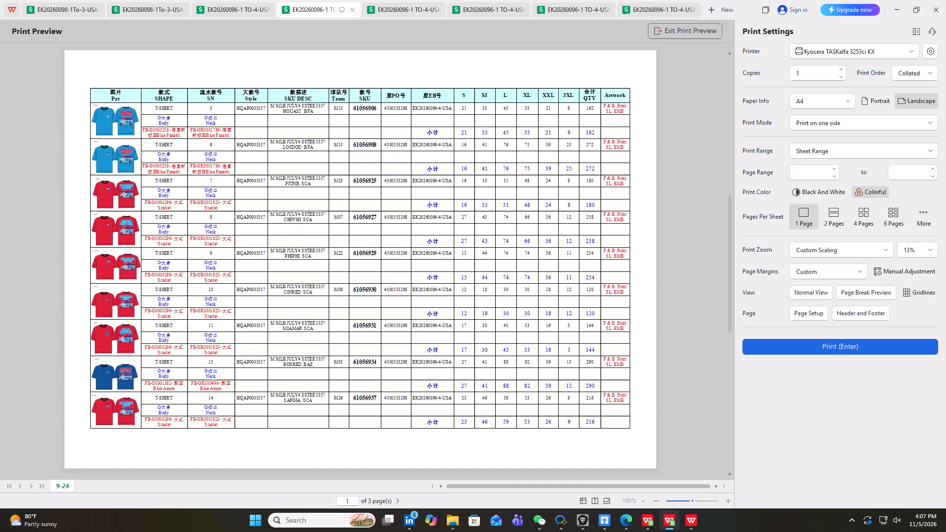
pyautogui.scroll(-1, 383, 235)
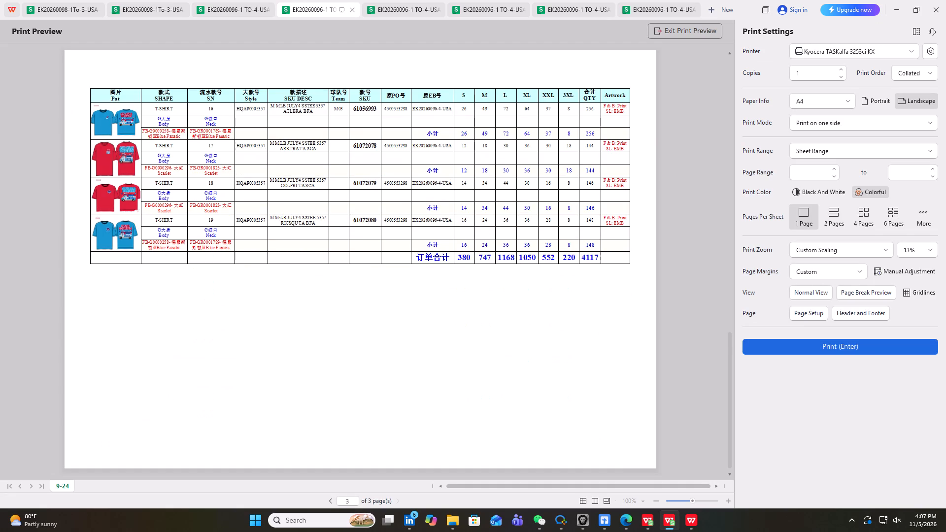
pyautogui.scroll(9, 400, 248)
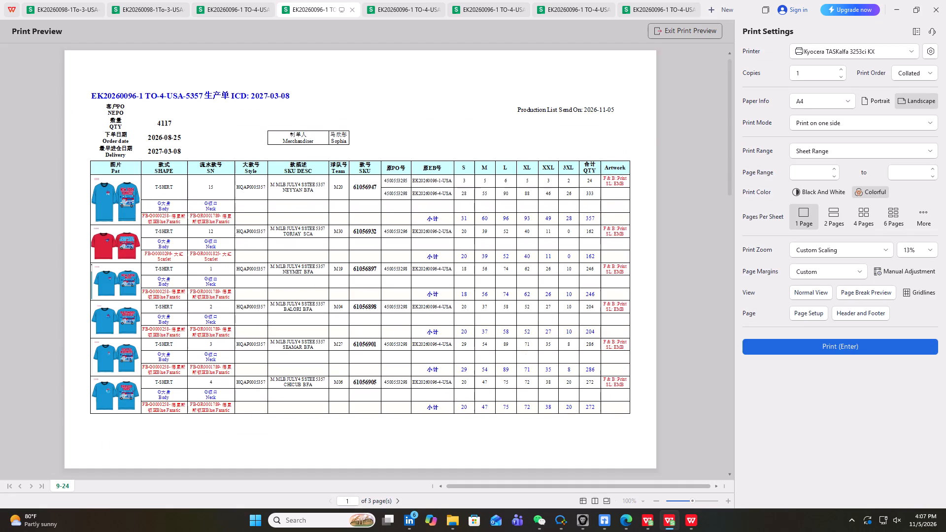
# Exit the print preview of the style 5357 production list and bring up the style 5360 production list.
pyautogui.click(680, 29)
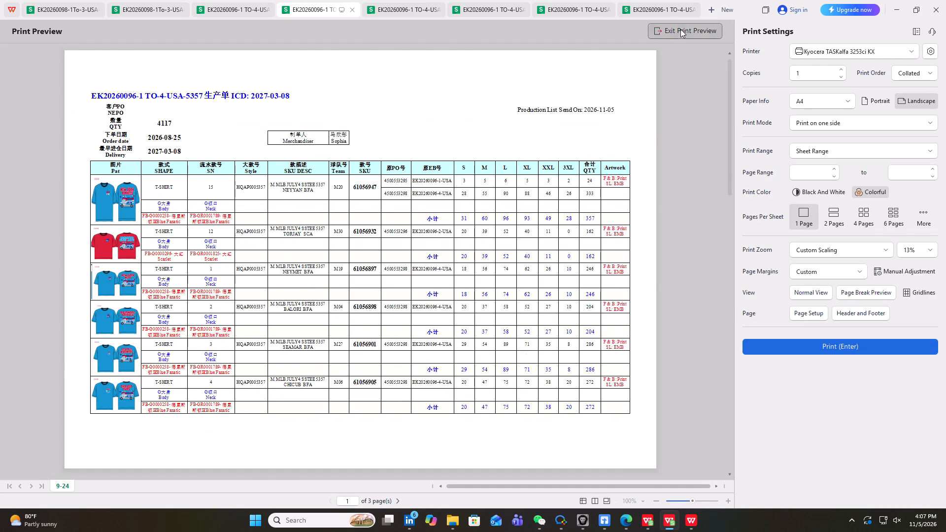
pyautogui.scroll(5, 358, 227)
pyautogui.click(409, 8)
pyautogui.scroll(2, 207, 327)
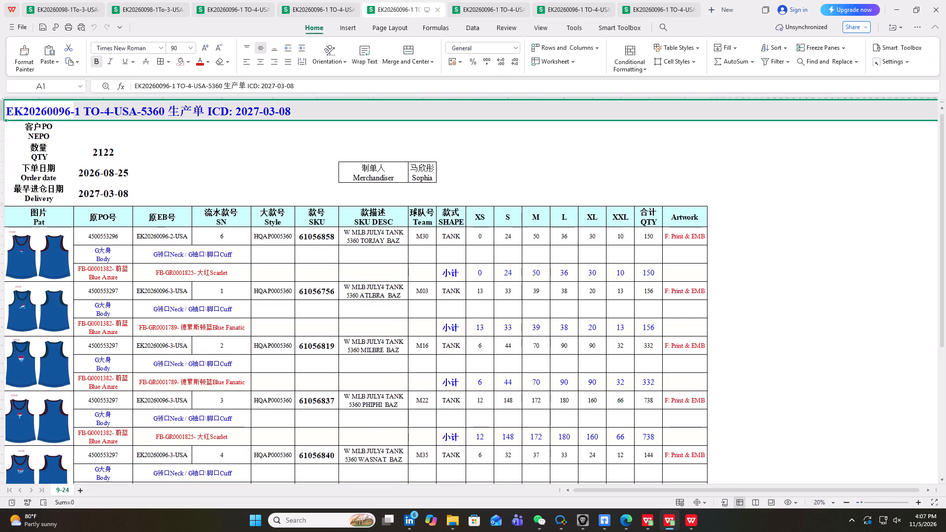
pyautogui.scroll(5, 207, 327)
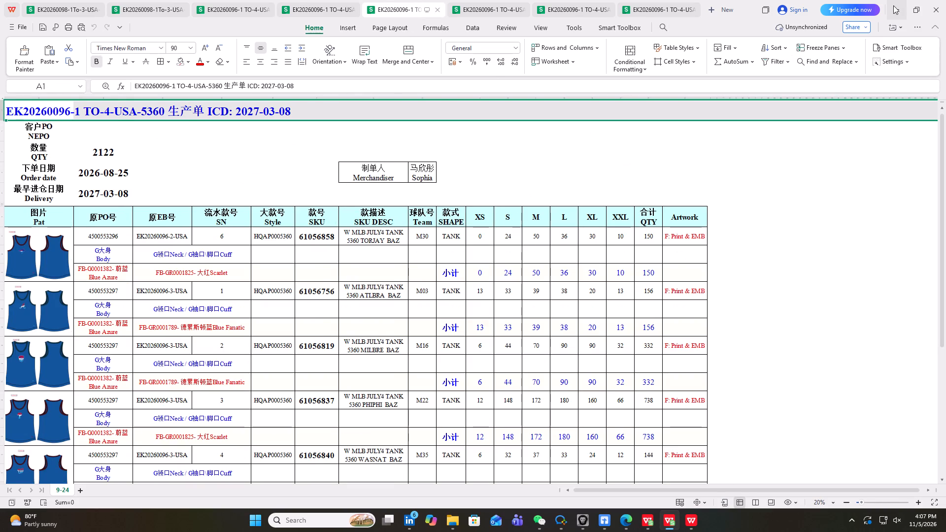
# Minimize the production list and BOM folder windows and close the BOM file TA MiLBJULY4 BFA.
pyautogui.click(893, 5)
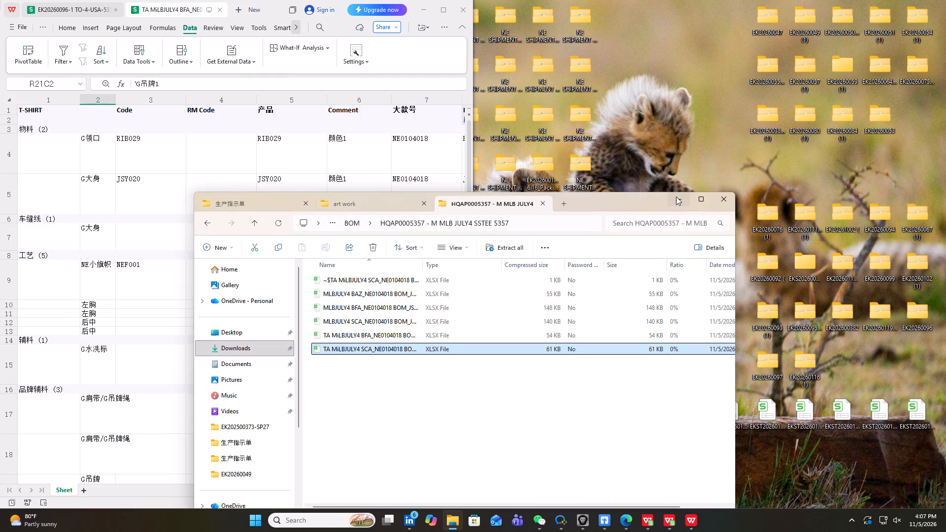
pyautogui.click(676, 197)
pyautogui.click(219, 9)
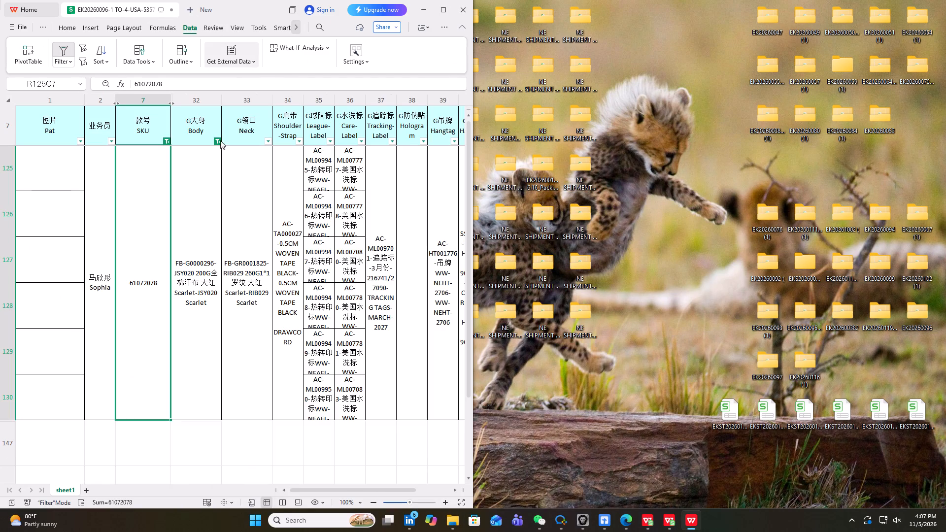
# Unhide the hidden columns between 业务员 and G大身 on sheet1 of the style 5357 order workbook.
pyautogui.scroll(6, 259, 242)
pyautogui.moveTo(101, 96); pyautogui.dragTo(272, 95)
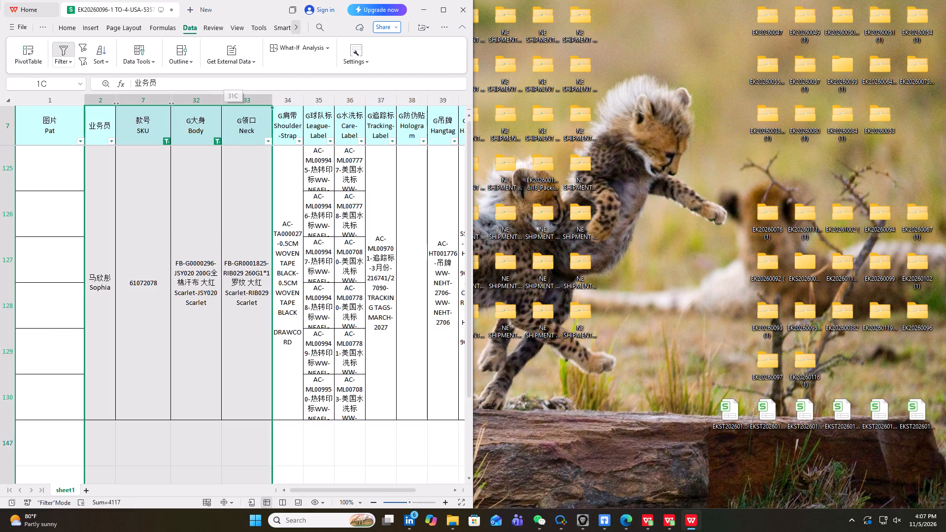
pyautogui.moveTo(272, 95); pyautogui.dragTo(317, 95)
pyautogui.rightClick(203, 180)
pyautogui.click(244, 245)
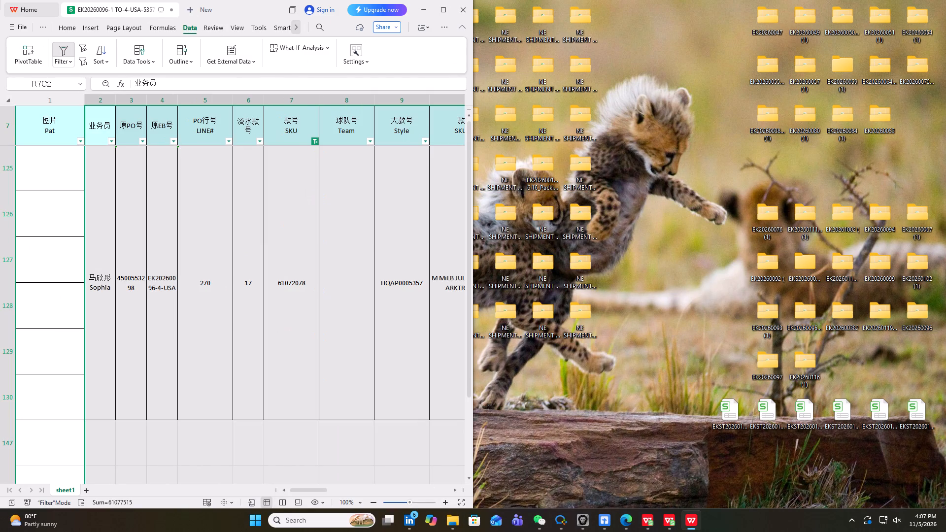
pyautogui.scroll(7, 225, 301)
# Unfreeze the panes on sheet1 of the style 5357 order workbook.
pyautogui.click(216, 206)
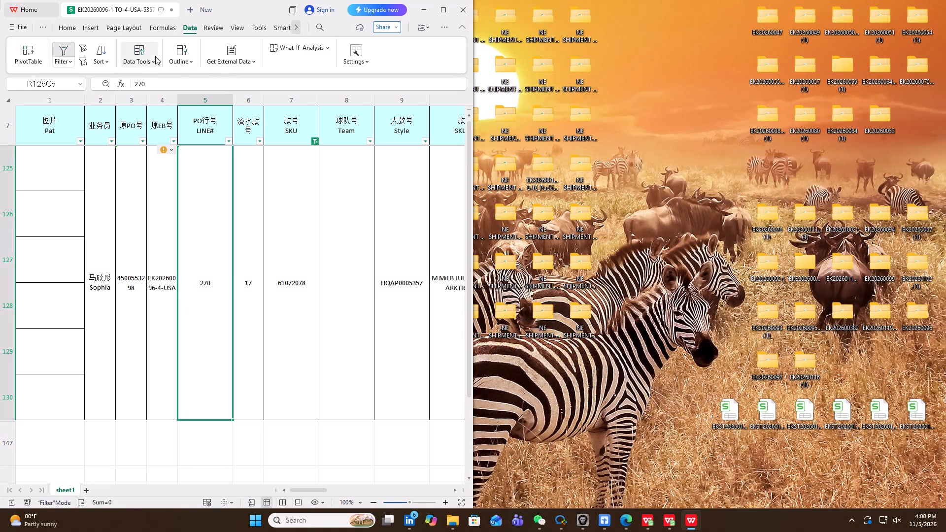
pyautogui.click(242, 28)
pyautogui.click(352, 49)
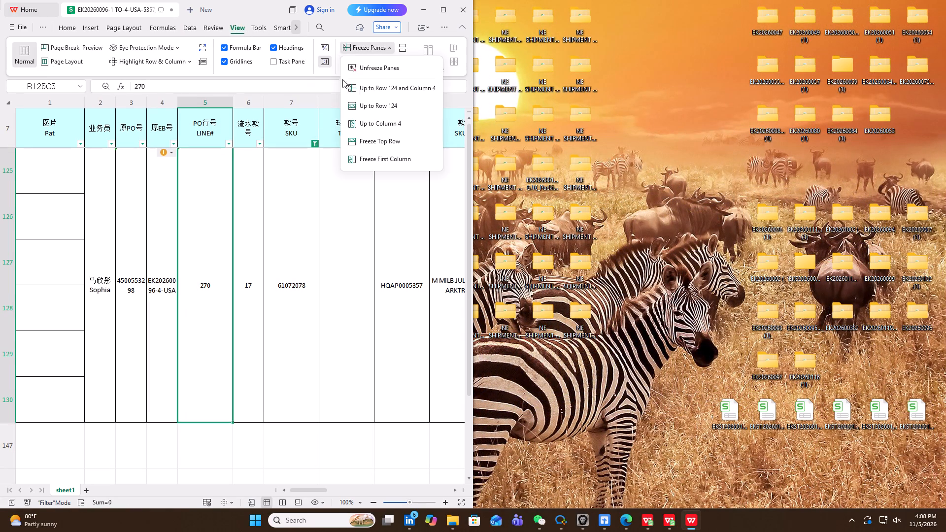
pyautogui.click(369, 69)
pyautogui.scroll(10, 266, 177)
pyautogui.scroll(4, 248, 214)
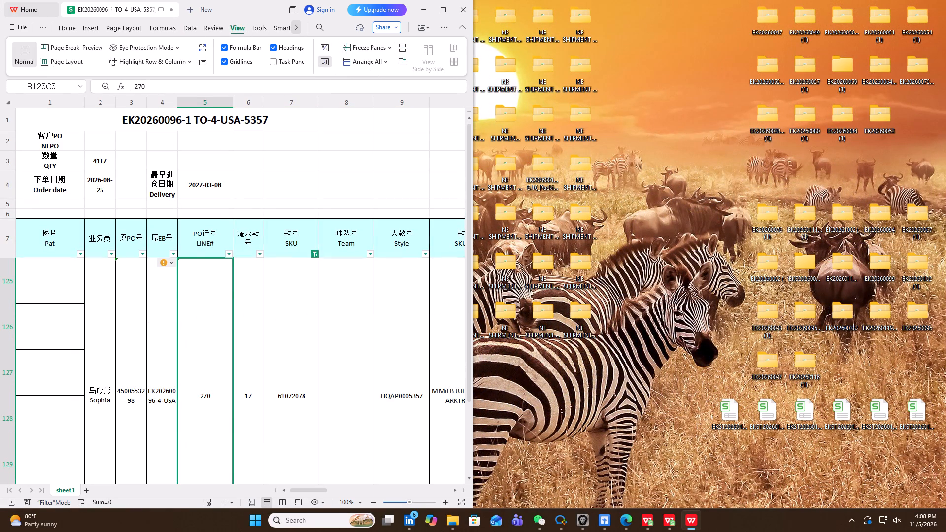
pyautogui.scroll(4, 299, 353)
# Clear the filter on the 款号 SKU column of the style 5357 order workbook.
pyautogui.click(315, 255)
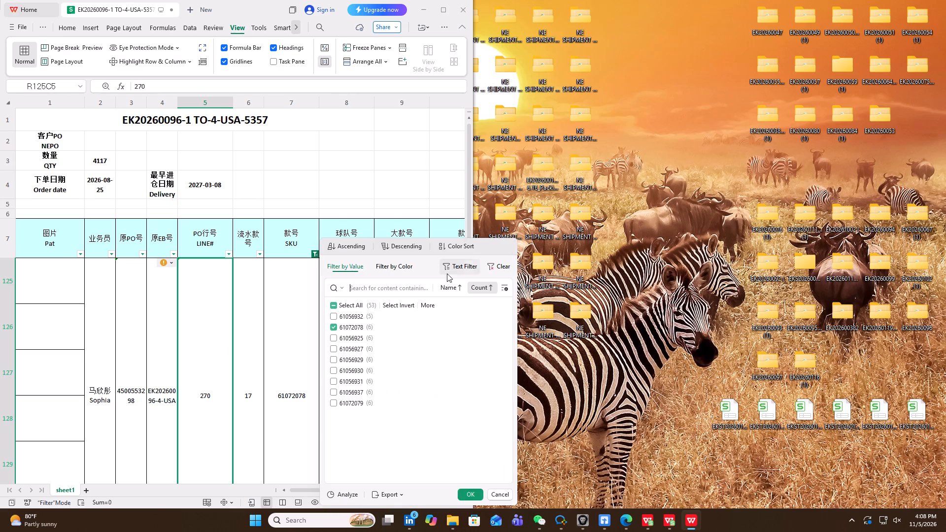
pyautogui.click(502, 265)
pyautogui.scroll(5, 187, 330)
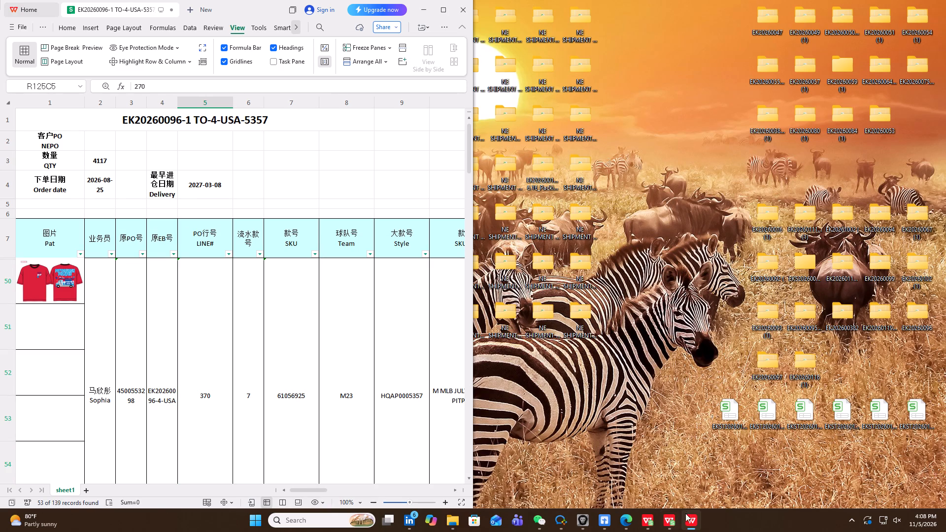
# Arrange the style 5357 production list side by side with the style 5357 order workbook.
pyautogui.click(691, 520)
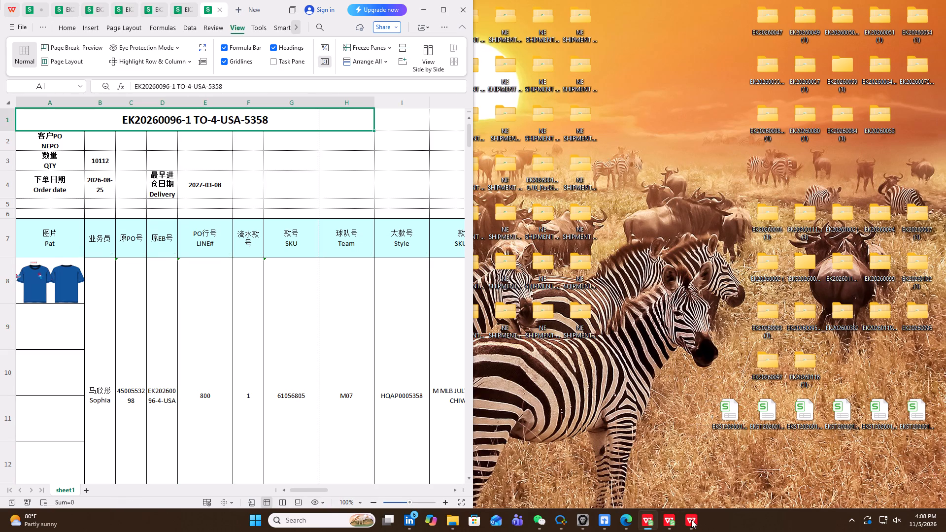
pyautogui.scroll(-9, 250, 399)
pyautogui.scroll(10, 247, 392)
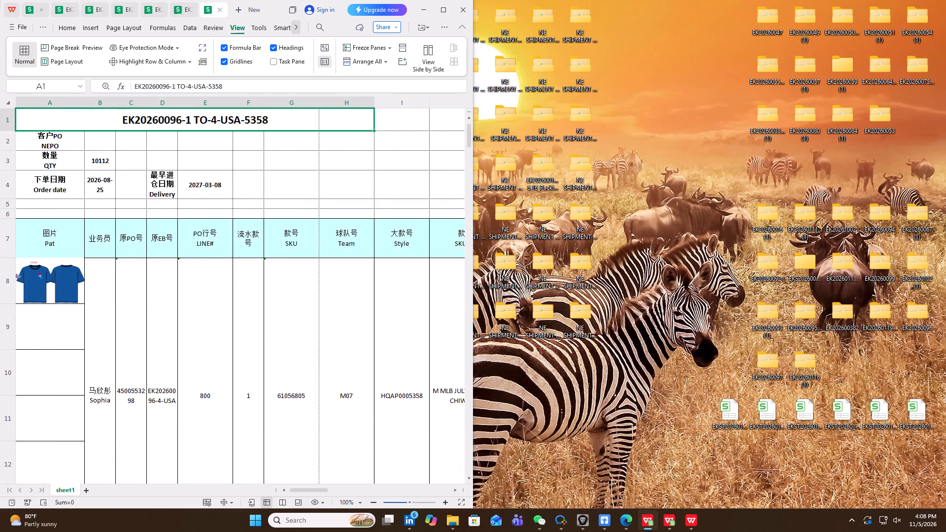
pyautogui.scroll(8, 247, 392)
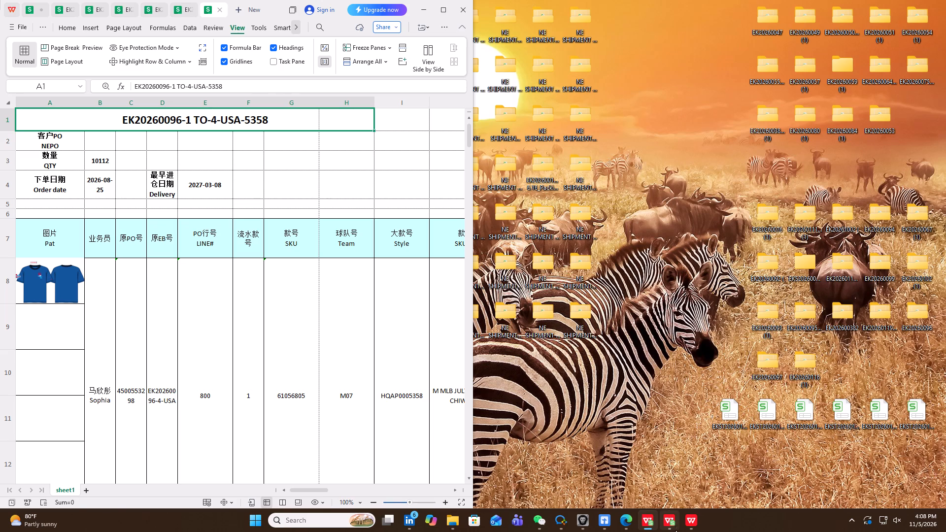
pyautogui.click(670, 520)
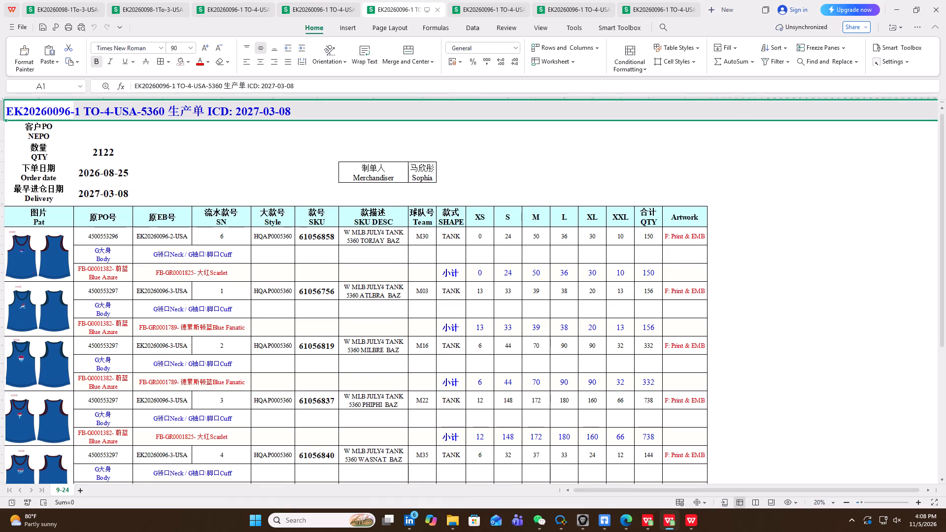
pyautogui.scroll(4, 226, 291)
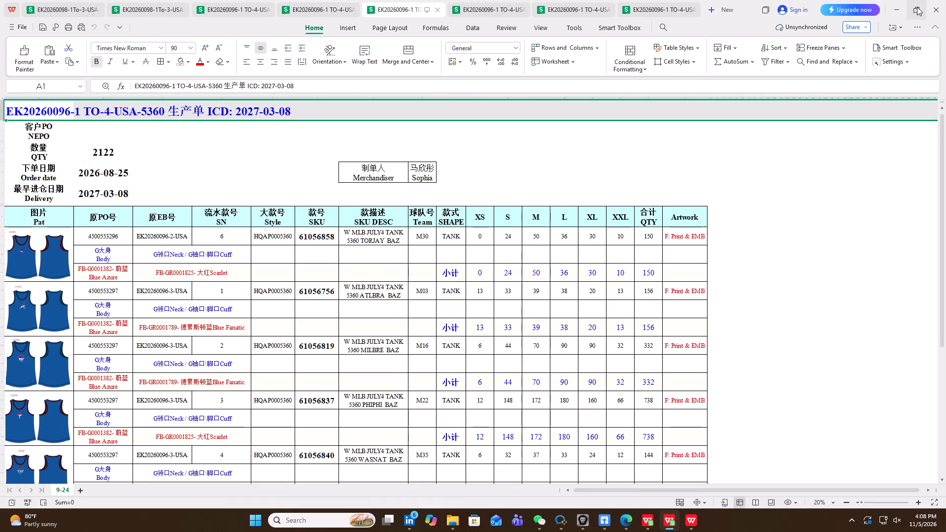
pyautogui.click(821, 75)
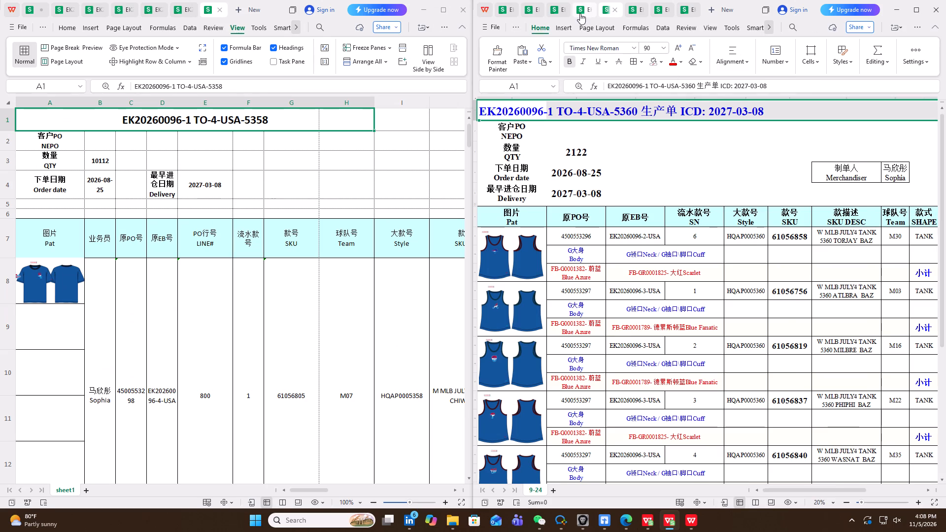
pyautogui.click(581, 11)
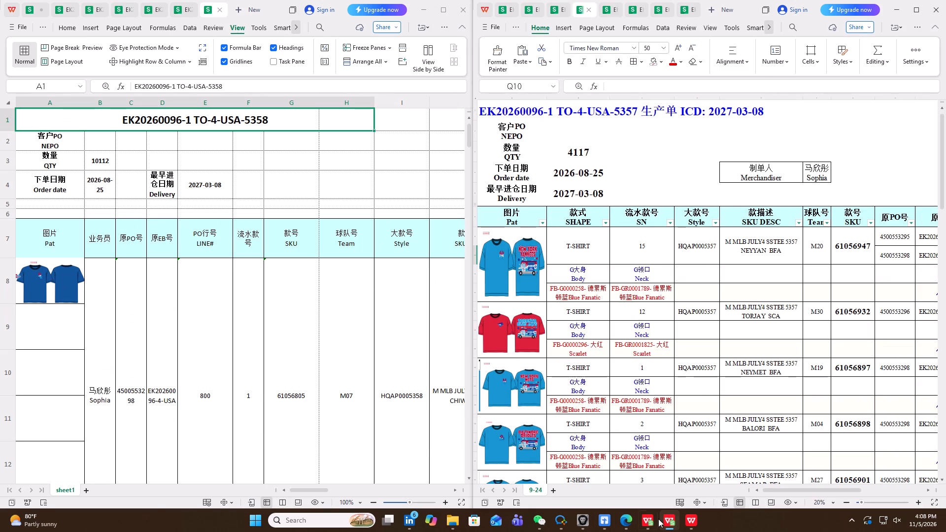
pyautogui.click(689, 520)
pyautogui.scroll(7, 196, 276)
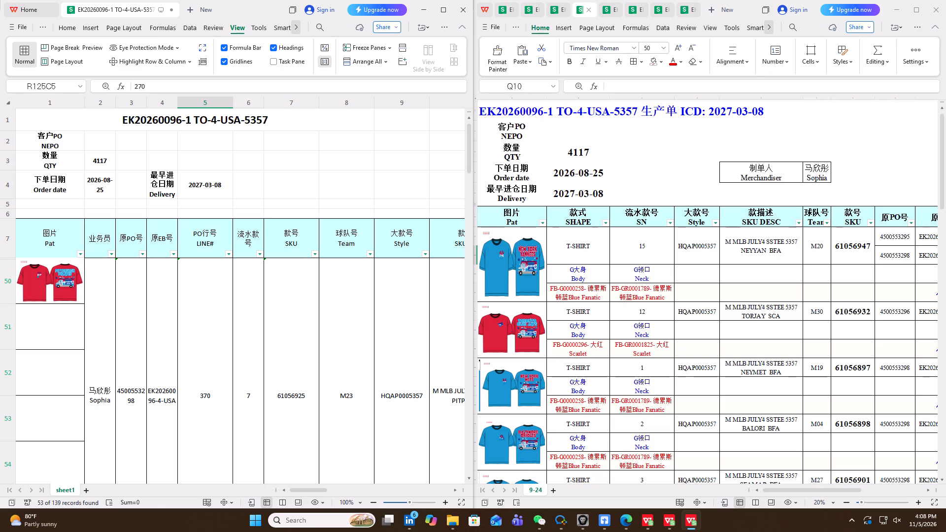
# Check the style 5357 production list's header, send date, size quantity and Artwork columns across its full width.
pyautogui.moveTo(802, 489); pyautogui.dragTo(883, 487)
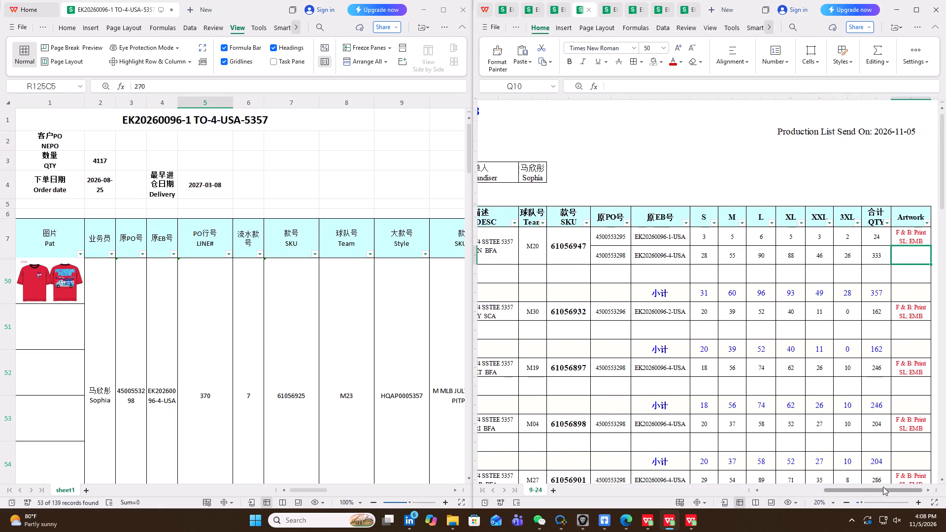
pyautogui.moveTo(883, 487); pyautogui.dragTo(795, 494)
pyautogui.scroll(3, 203, 303)
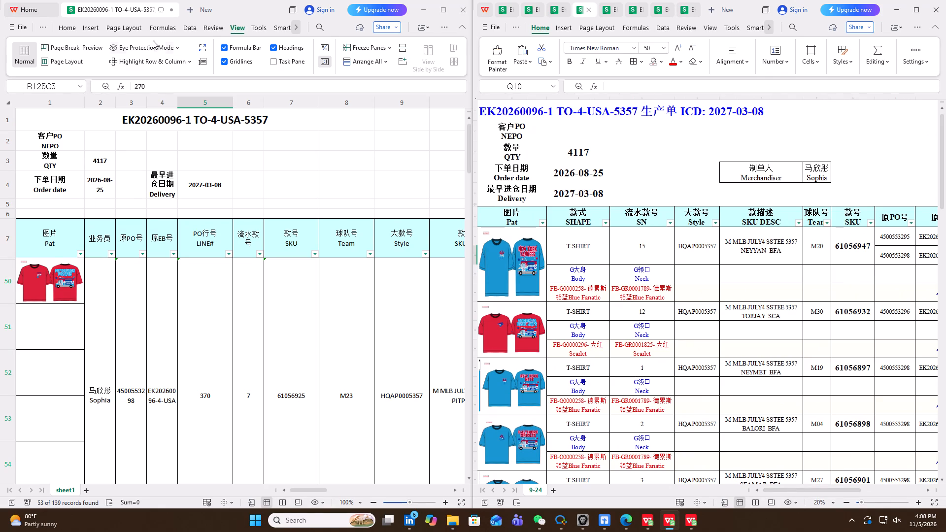
# Close the style 5357 order workbook and answer its closing dialog.
pyautogui.click(463, 9)
pyautogui.click(259, 266)
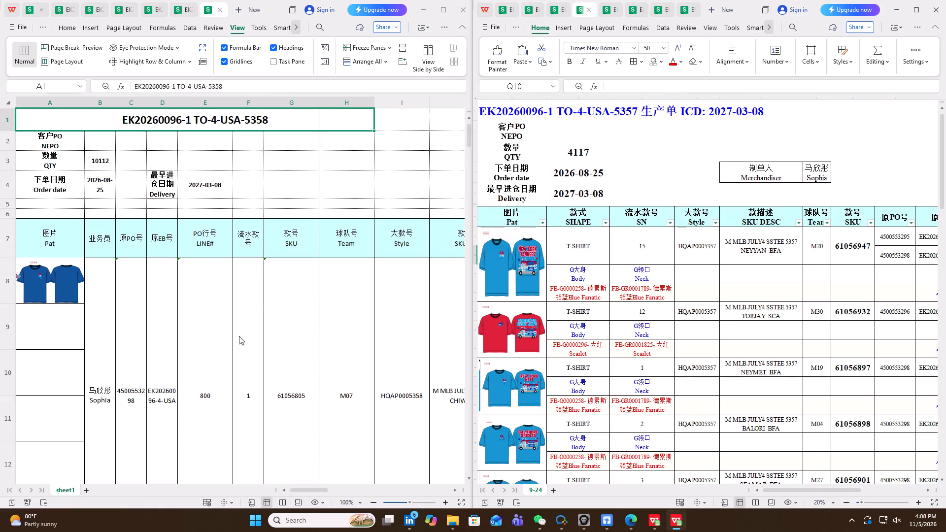
# Look through the open order workbooks for styles 5363 and 5358 and the production lists for styles 4850, 5356 and 5357.
pyautogui.scroll(8, 242, 339)
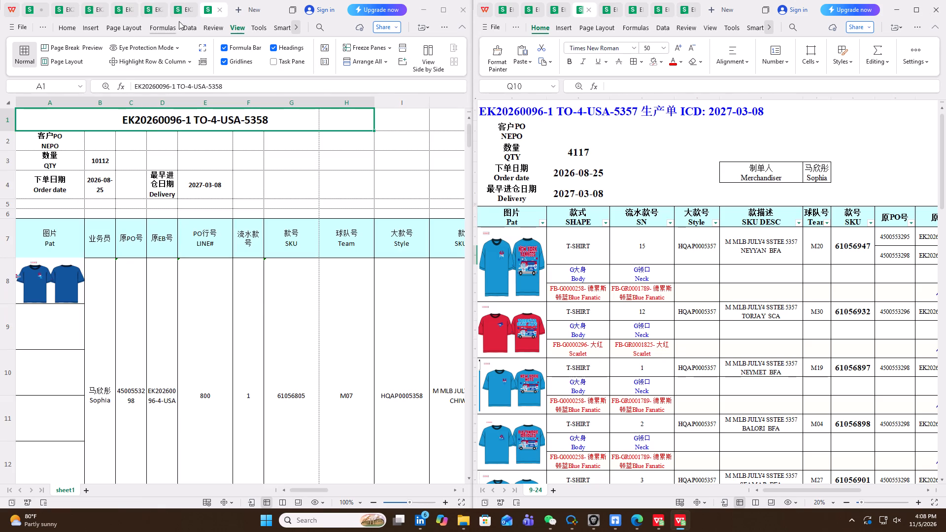
pyautogui.click(181, 11)
pyautogui.scroll(4, 156, 205)
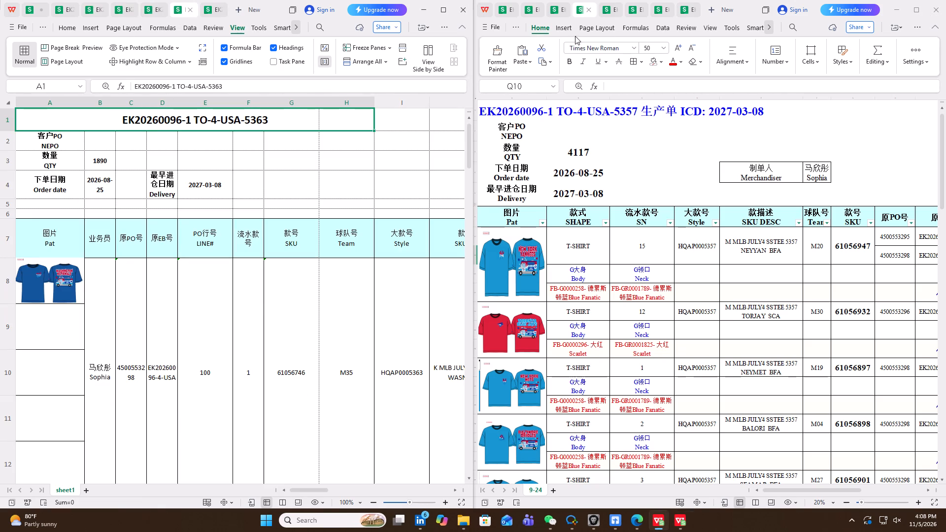
pyautogui.click(533, 12)
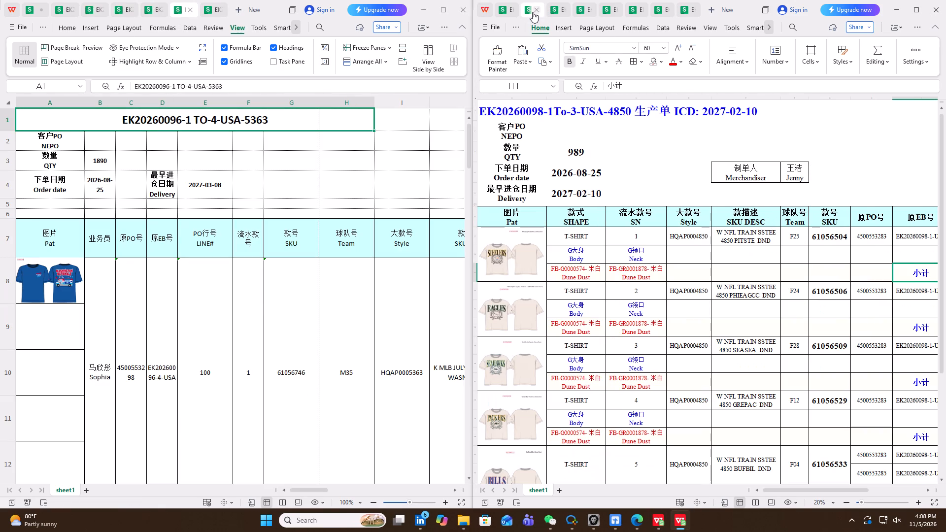
pyautogui.click(554, 9)
pyautogui.scroll(4, 591, 178)
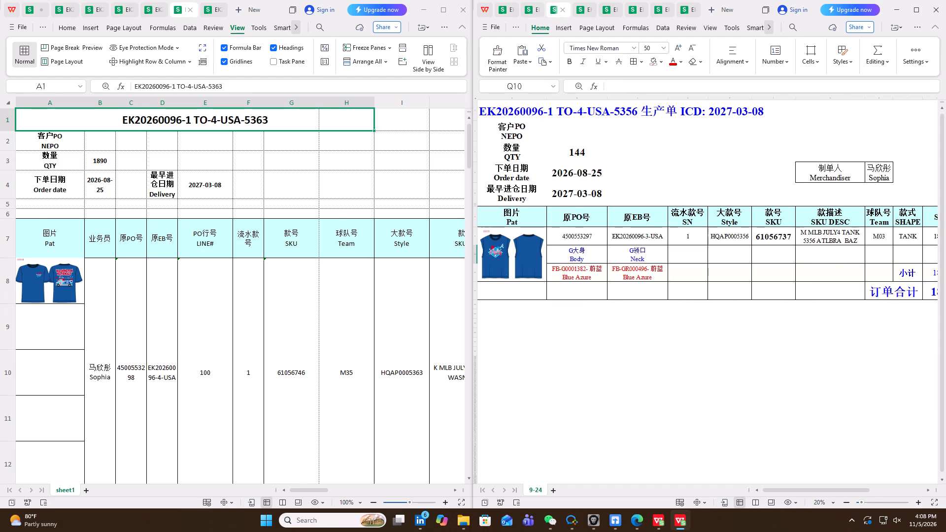
pyautogui.click(582, 11)
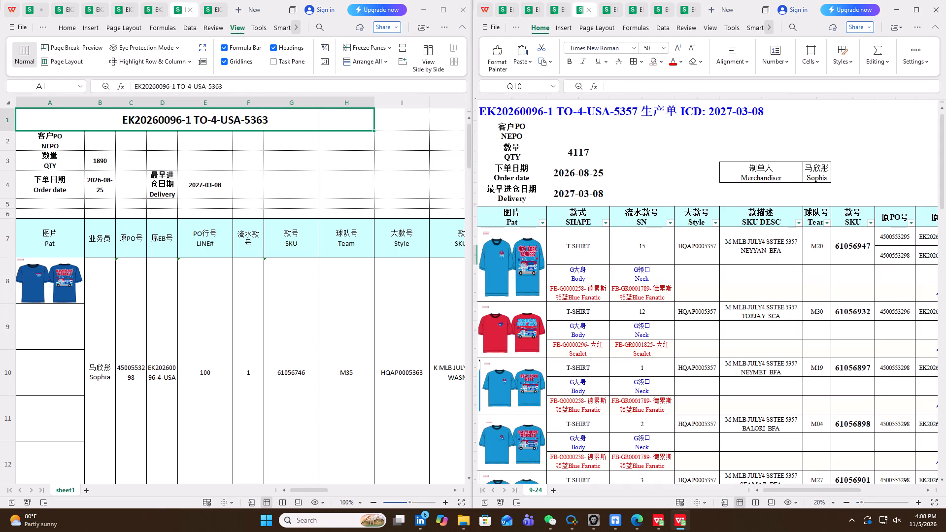
pyautogui.scroll(3, 596, 255)
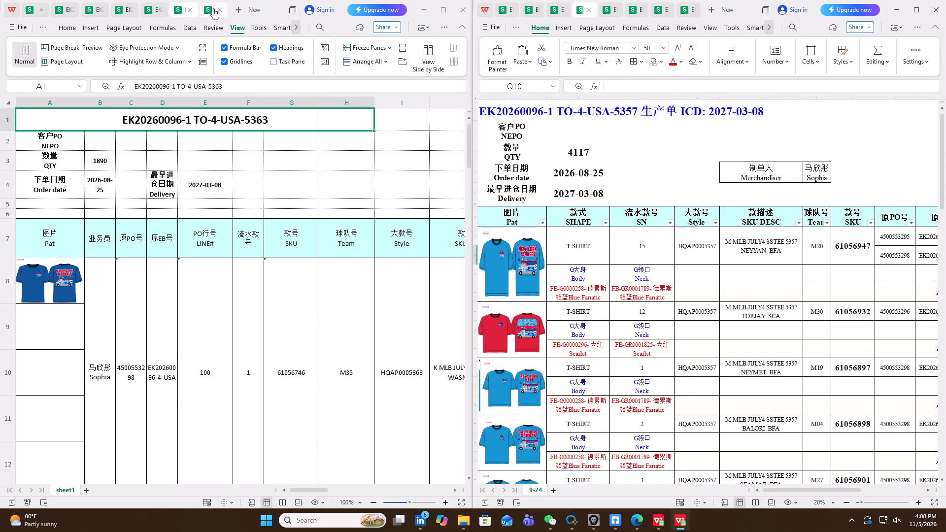
pyautogui.click(213, 8)
pyautogui.scroll(7, 198, 280)
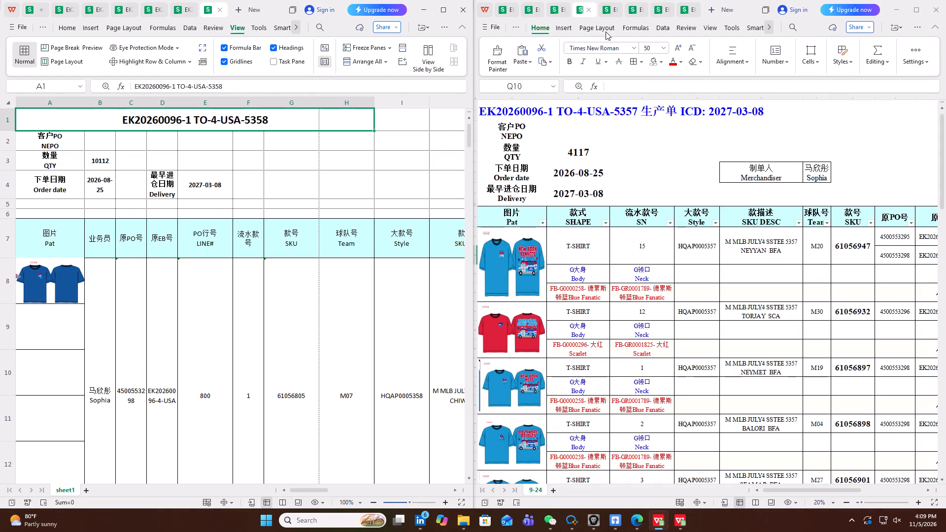
# Examine the style 5360 production list from its header down to the 订单合计 row.
pyautogui.click(608, 11)
pyautogui.scroll(3, 205, 368)
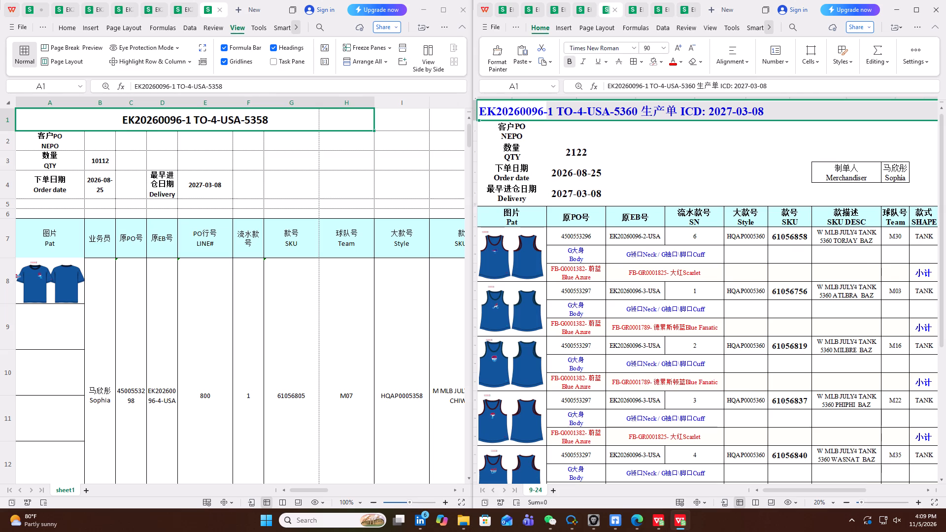
pyautogui.click(745, 267)
pyautogui.scroll(-12, 582, 360)
pyautogui.scroll(4, 582, 359)
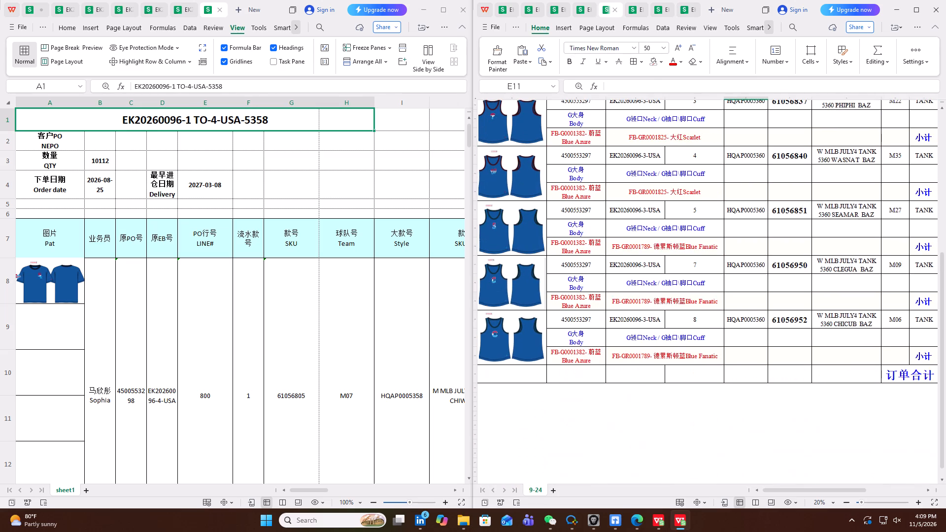
pyautogui.scroll(3, 176, 371)
pyautogui.scroll(14, 688, 364)
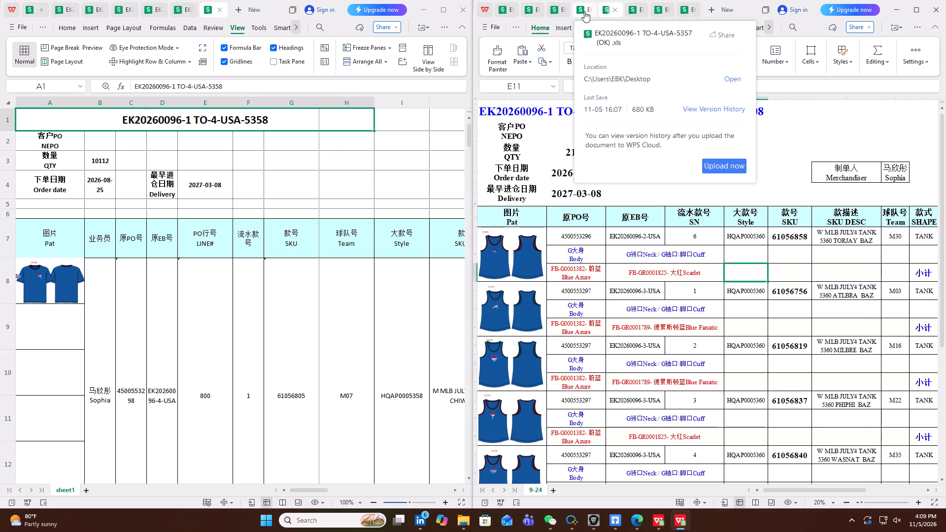
pyautogui.scroll(3, 192, 233)
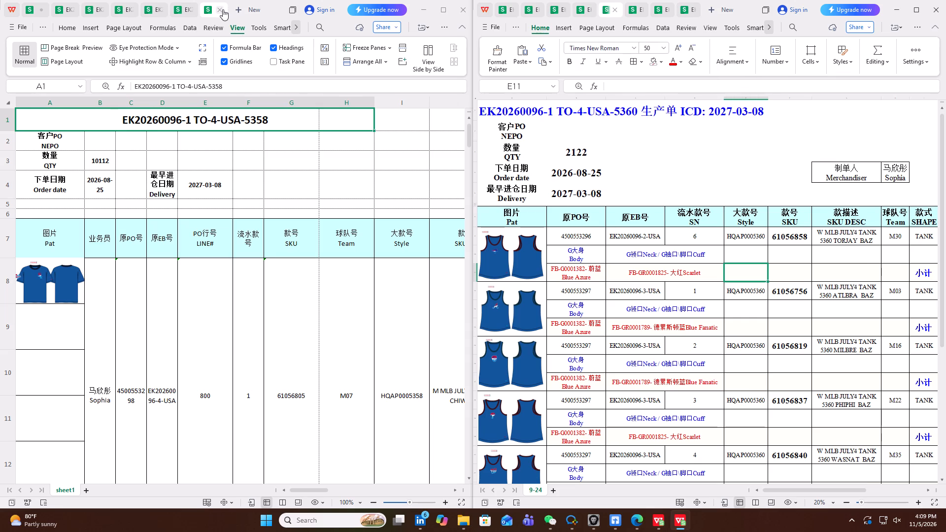
# Close the style 5358 order workbook.
pyautogui.click(223, 9)
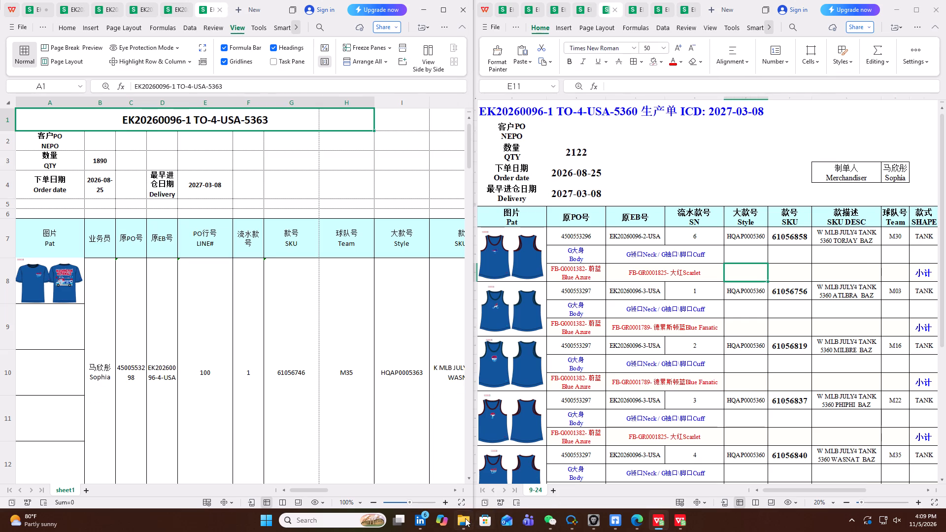
# Minimize the production list window and bring up the 生产指示单 folder in File Explorer.
pyautogui.click(896, 7)
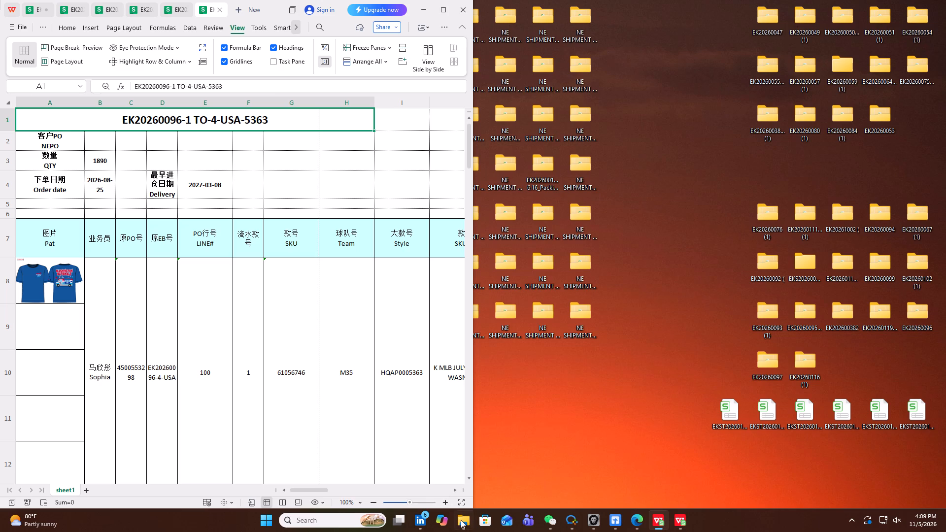
pyautogui.click(465, 522)
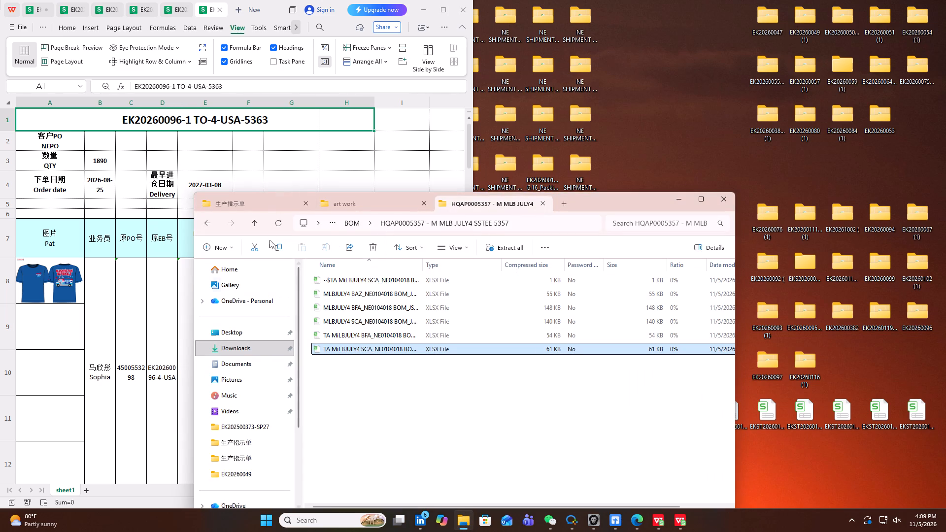
pyautogui.click(262, 204)
pyautogui.moveTo(618, 203); pyautogui.dragTo(712, 180)
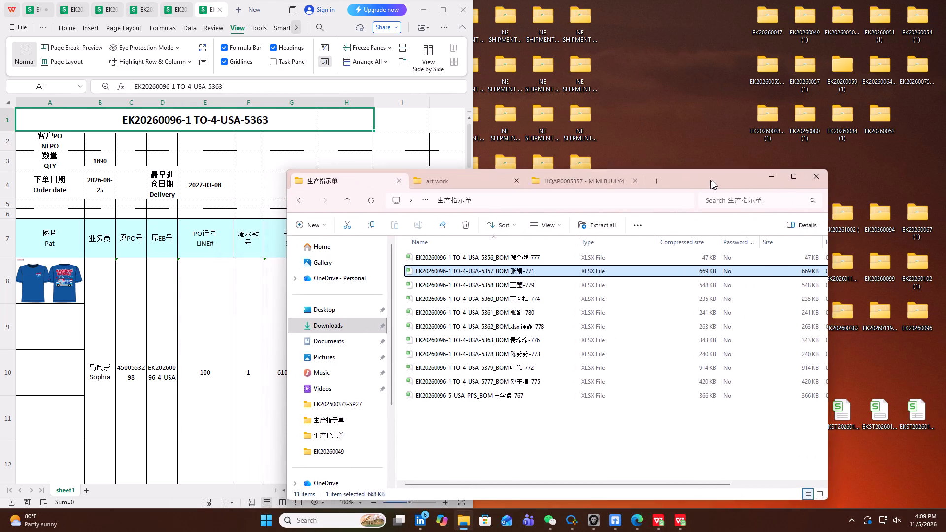
pyautogui.moveTo(712, 180); pyautogui.dragTo(723, 176)
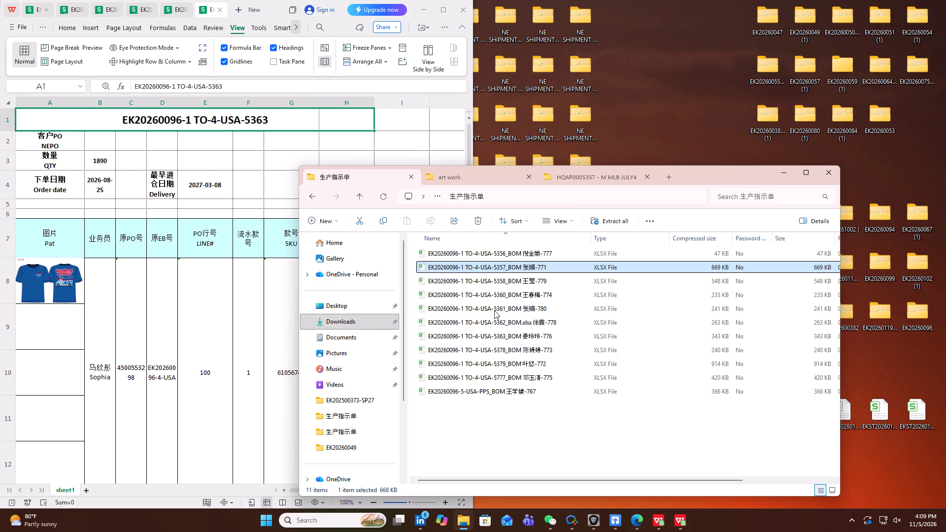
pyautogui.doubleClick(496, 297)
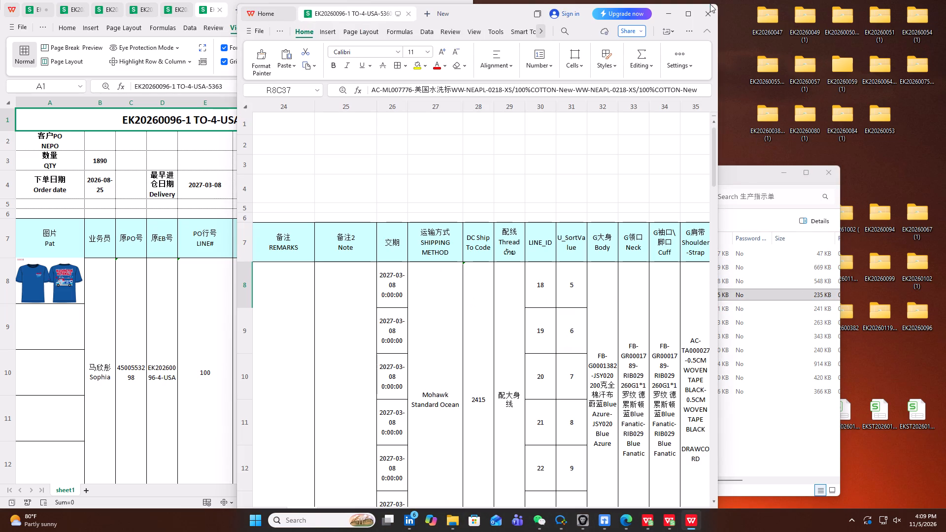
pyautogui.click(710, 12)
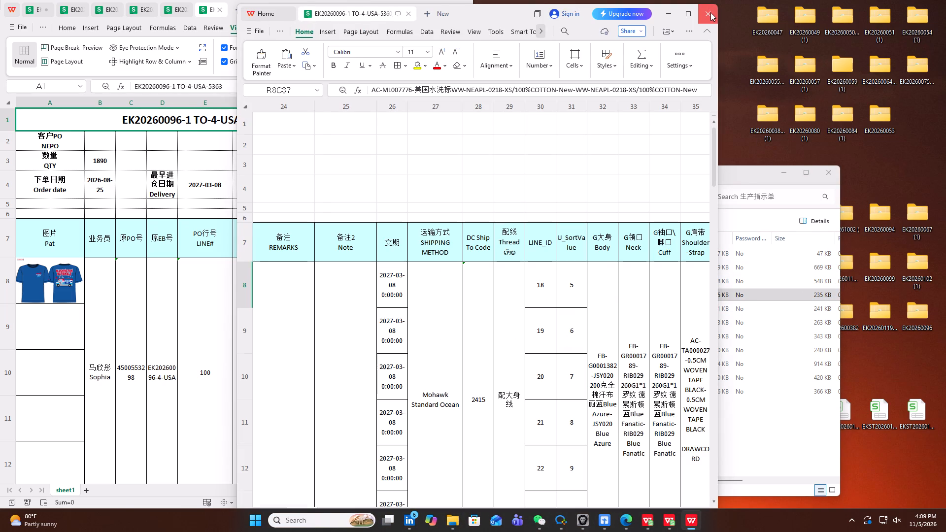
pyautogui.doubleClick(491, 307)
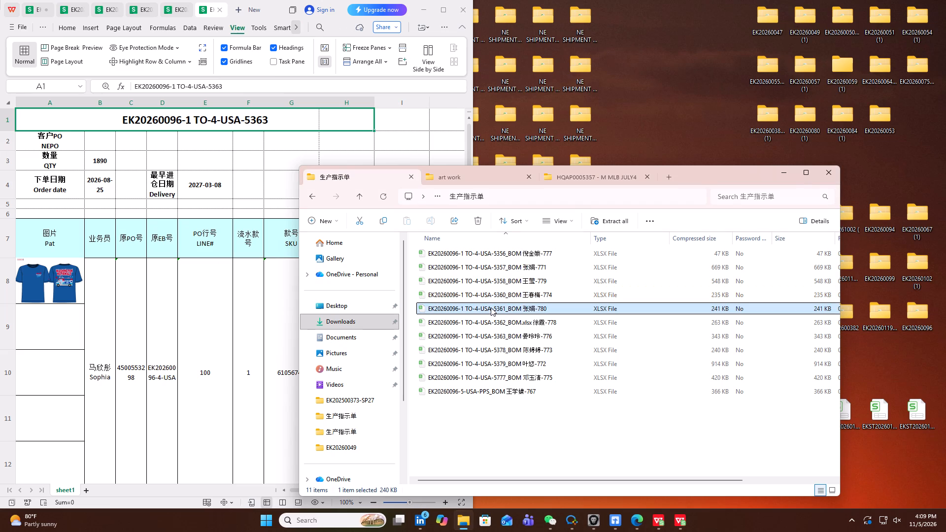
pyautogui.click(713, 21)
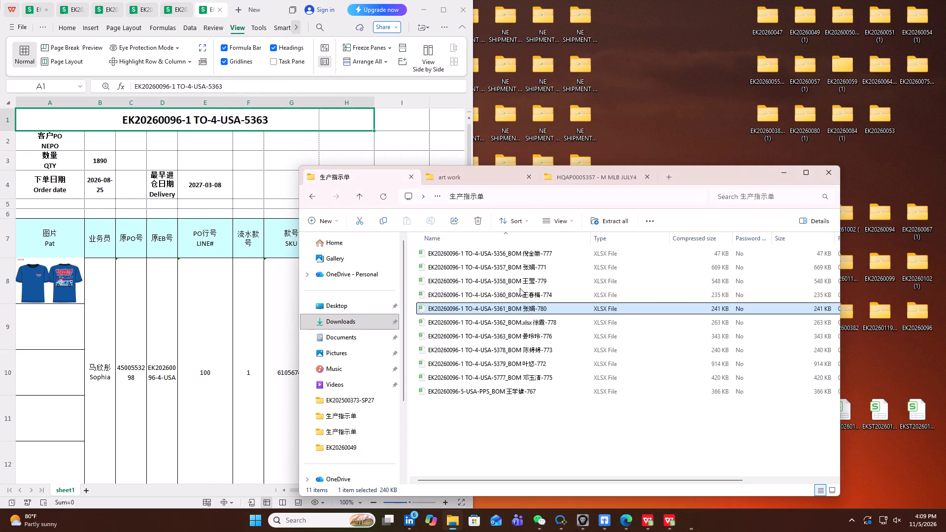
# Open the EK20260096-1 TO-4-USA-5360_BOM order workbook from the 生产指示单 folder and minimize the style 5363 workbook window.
pyautogui.doubleClick(479, 294)
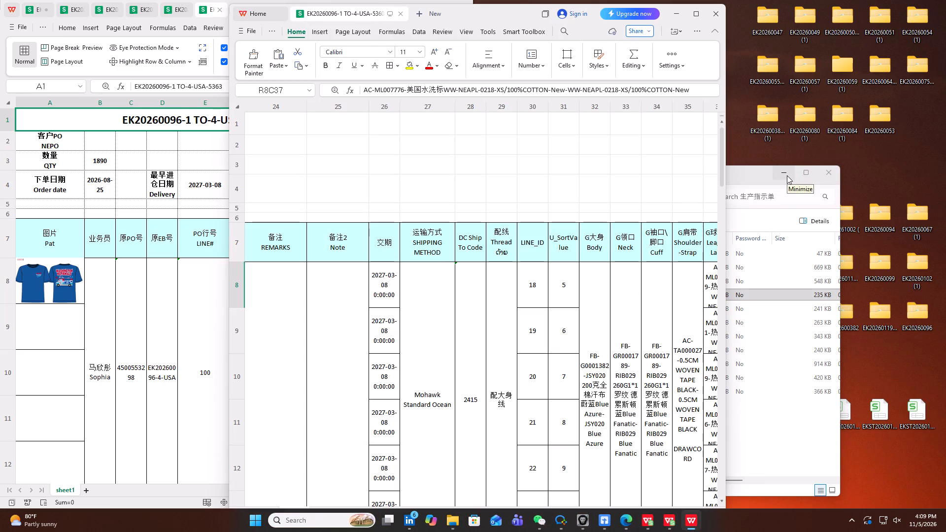
pyautogui.click(200, 156)
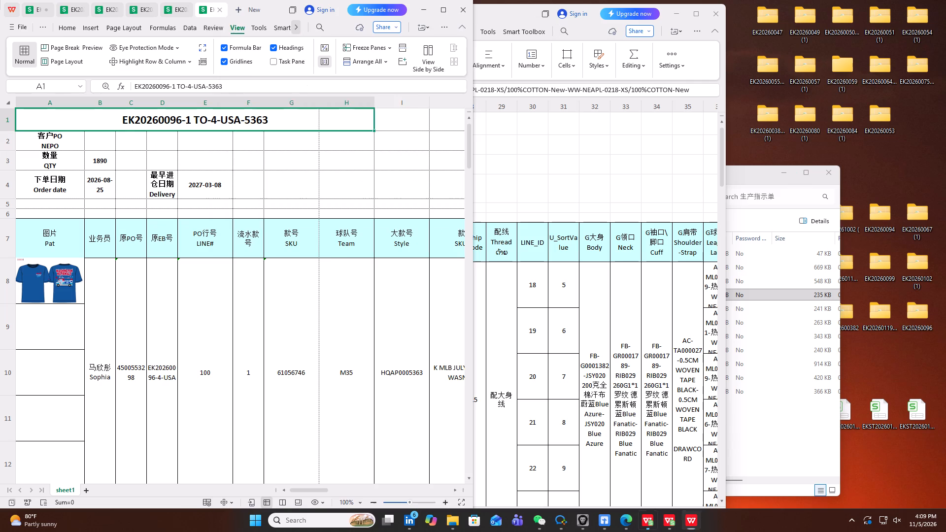
pyautogui.click(423, 11)
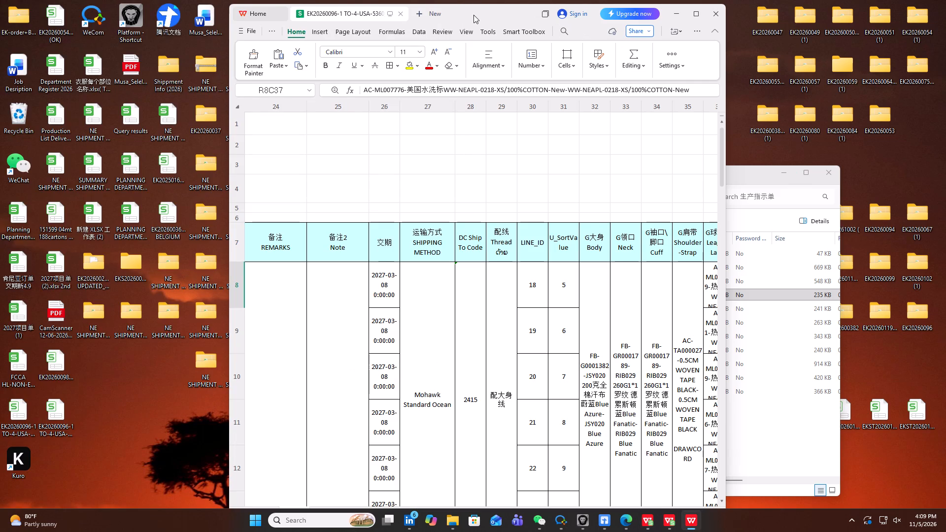
pyautogui.moveTo(489, 19); pyautogui.dragTo(248, 44)
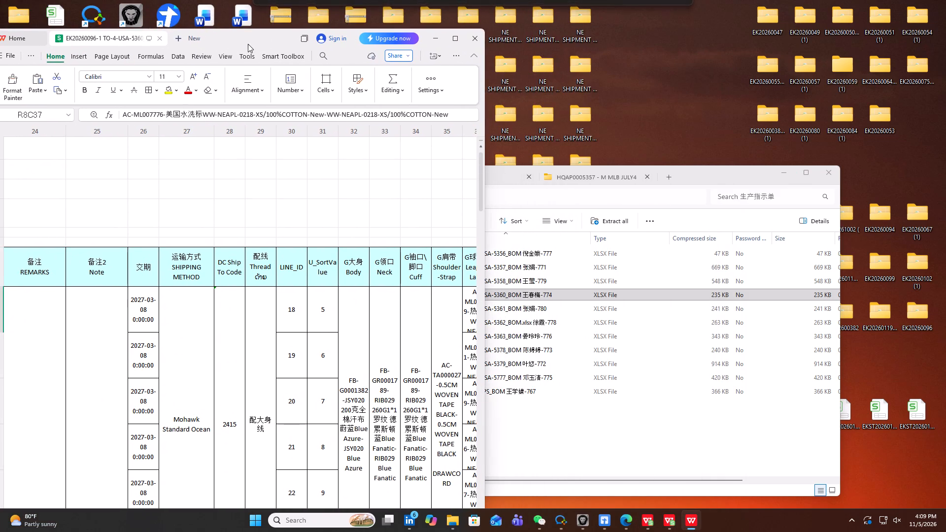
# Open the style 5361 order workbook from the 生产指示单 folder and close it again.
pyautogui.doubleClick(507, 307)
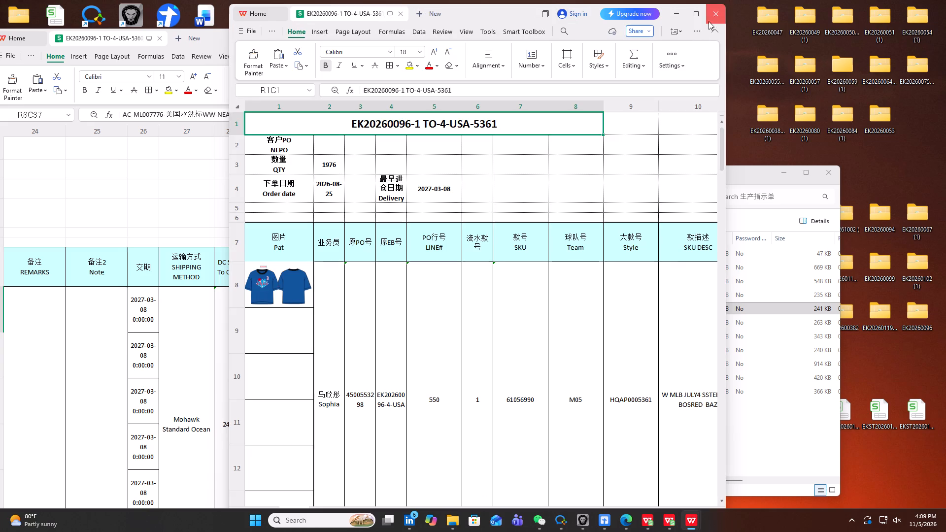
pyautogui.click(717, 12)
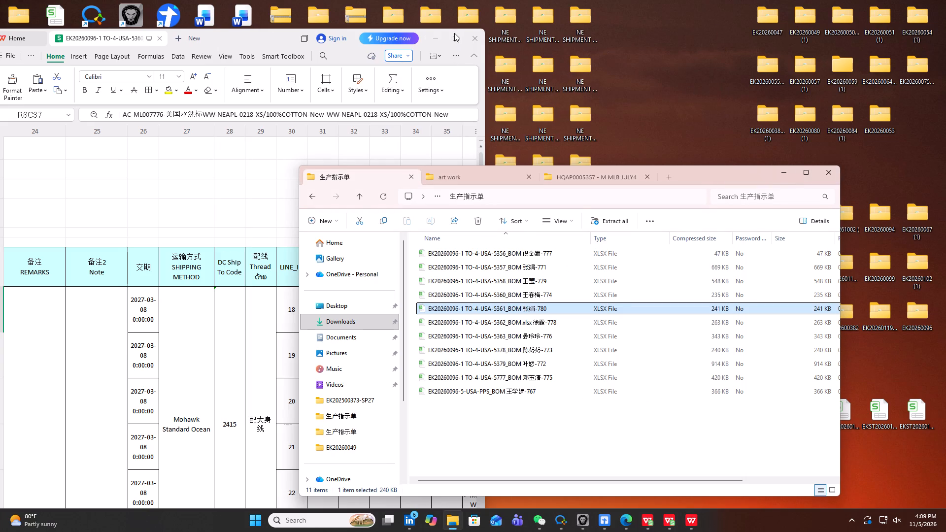
# Arrange the style 5360 order workbook side by side with the style 5360 production list.
pyautogui.click(390, 103)
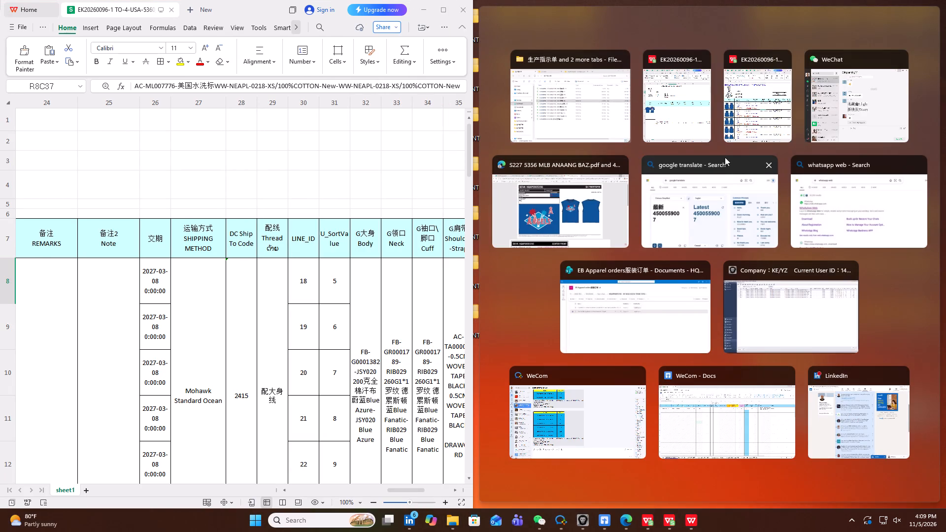
pyautogui.click(746, 100)
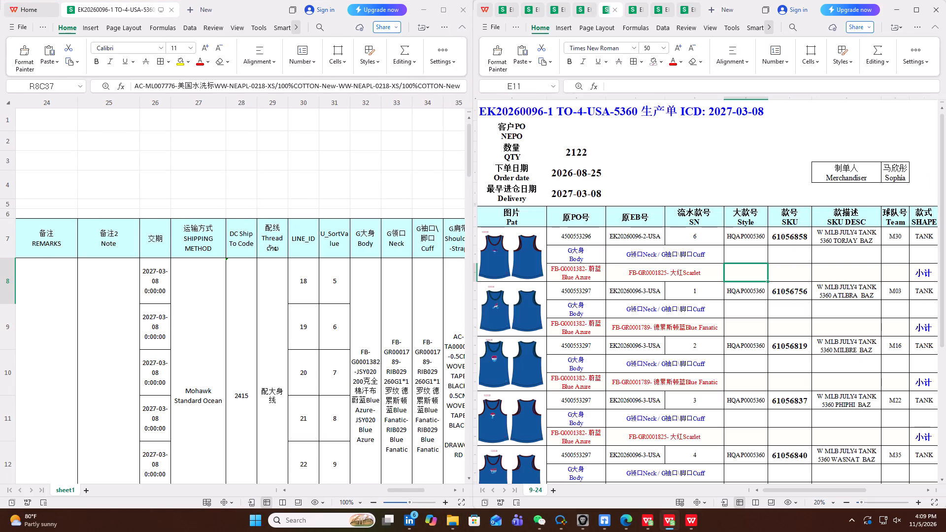
# Freeze the style 5360 order workbook's panes up to row 7, keeping the column headings in view.
pyautogui.scroll(3, 337, 359)
pyautogui.moveTo(396, 490); pyautogui.dragTo(179, 465)
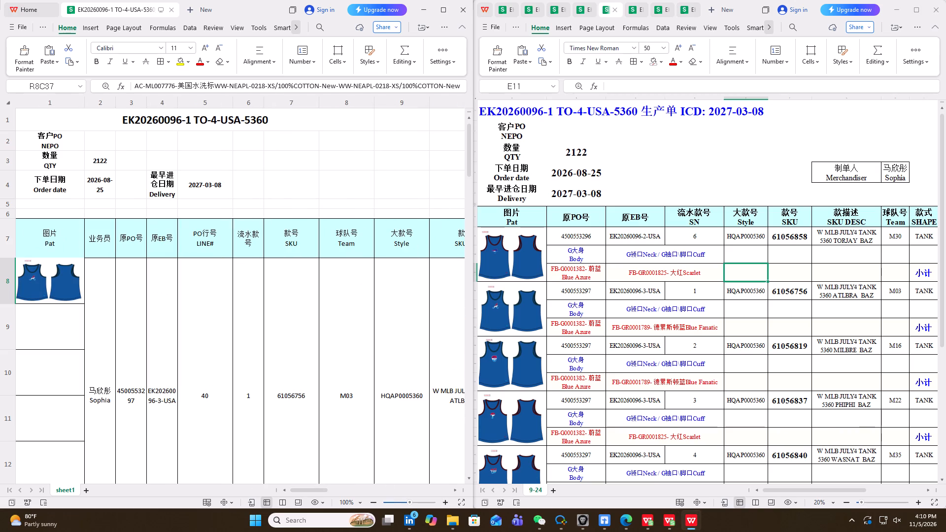
pyautogui.scroll(3, 104, 368)
pyautogui.scroll(-5, 230, 350)
pyautogui.click(291, 208)
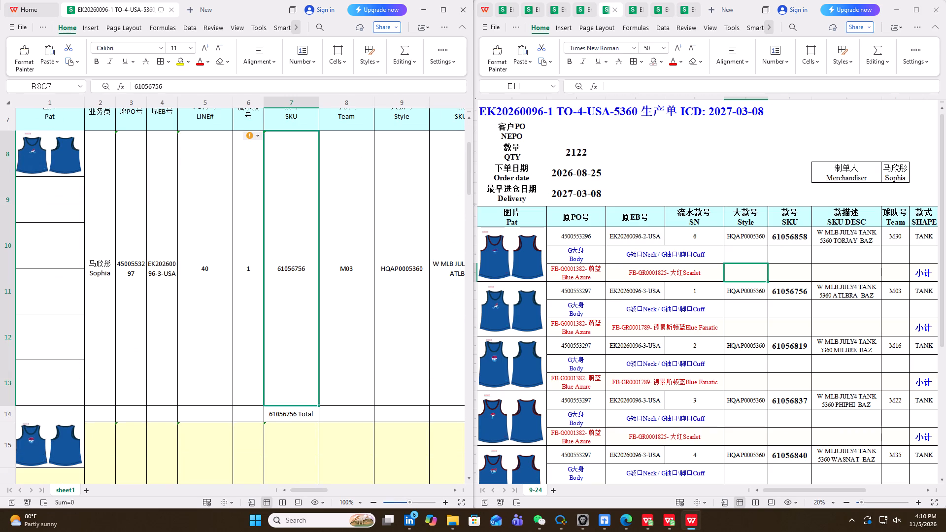
pyautogui.click(234, 28)
pyautogui.click(374, 50)
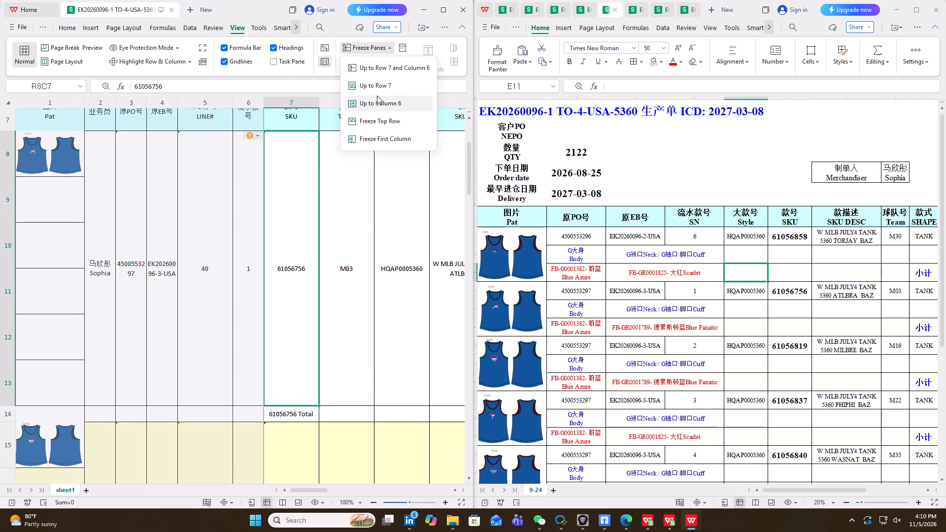
pyautogui.click(376, 88)
pyautogui.scroll(3, 261, 177)
pyautogui.click(199, 208)
pyautogui.scroll(3, 132, 223)
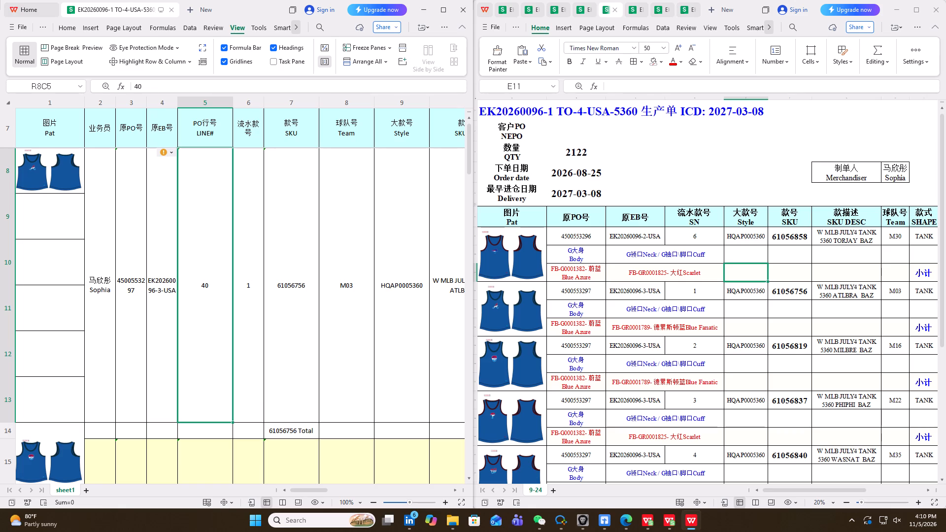
# Add filters to header row 7 of the style 5360 order workbook.
pyautogui.click(7, 128)
pyautogui.click(192, 26)
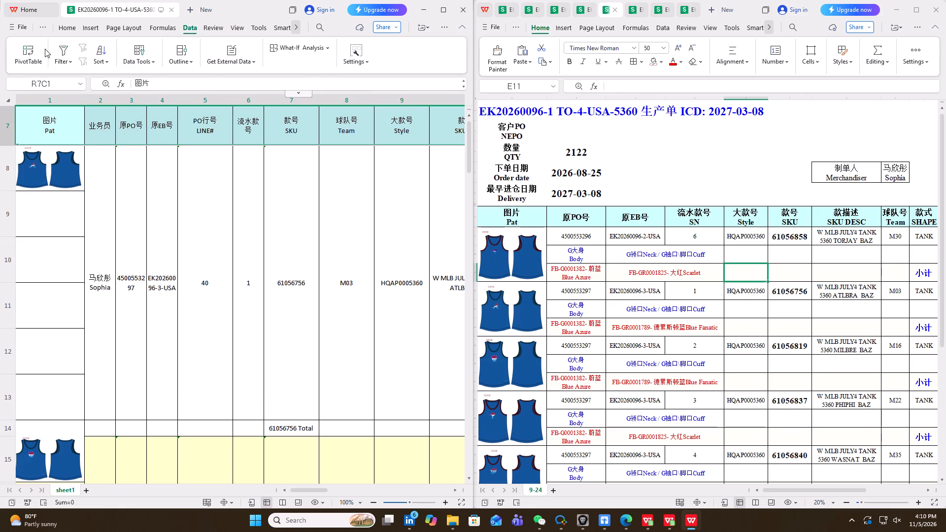
pyautogui.click(63, 45)
pyautogui.scroll(4, 59, 162)
# Compare the order workbook's 原PO号 filter values with the PO numbers in the style 5360 production list down to the 订单合计 row.
pyautogui.click(143, 141)
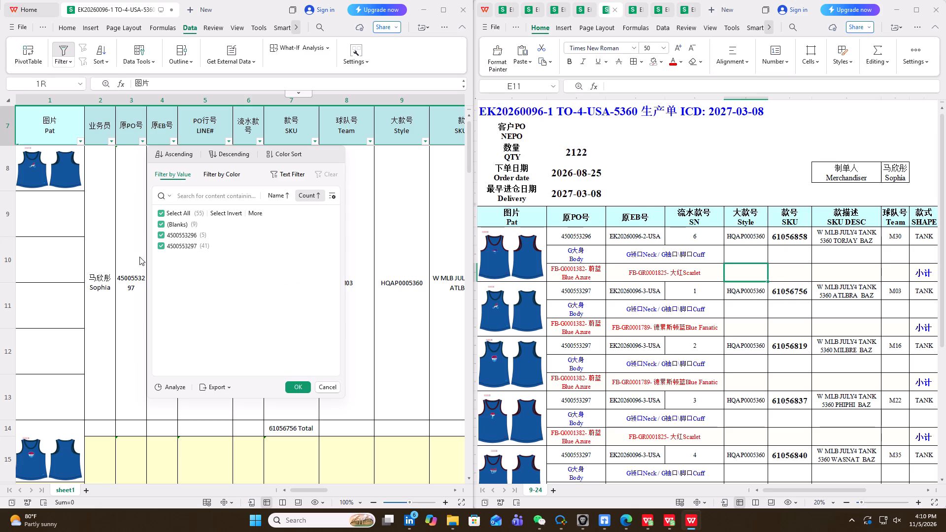
pyautogui.scroll(-3, 804, 364)
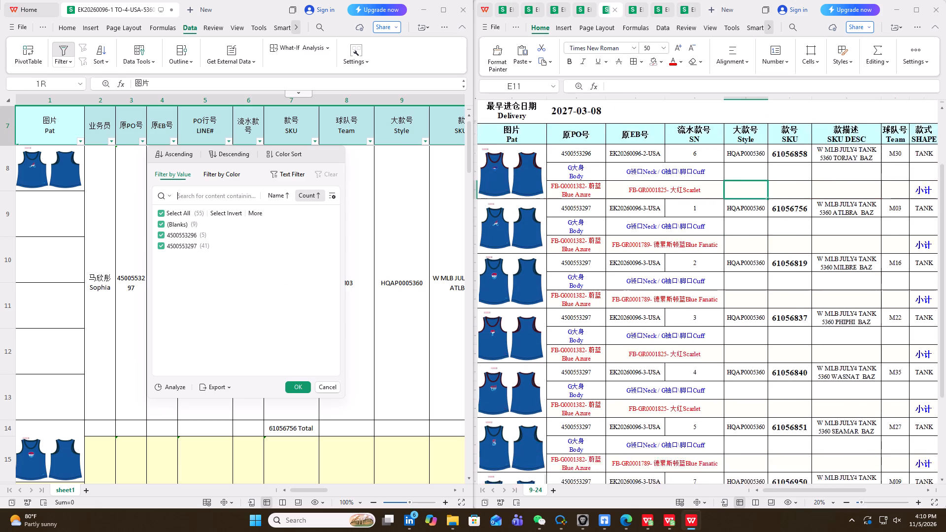
pyautogui.scroll(-6, 804, 364)
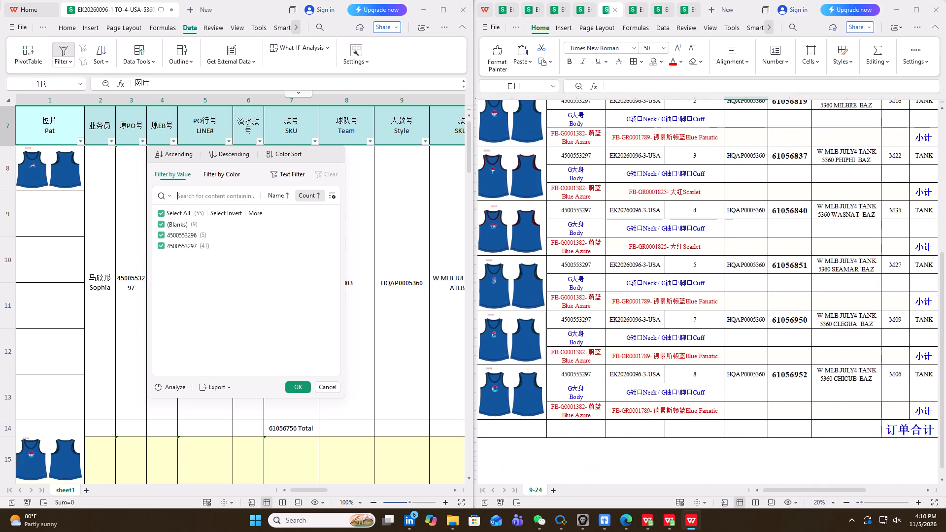
pyautogui.scroll(7, 804, 364)
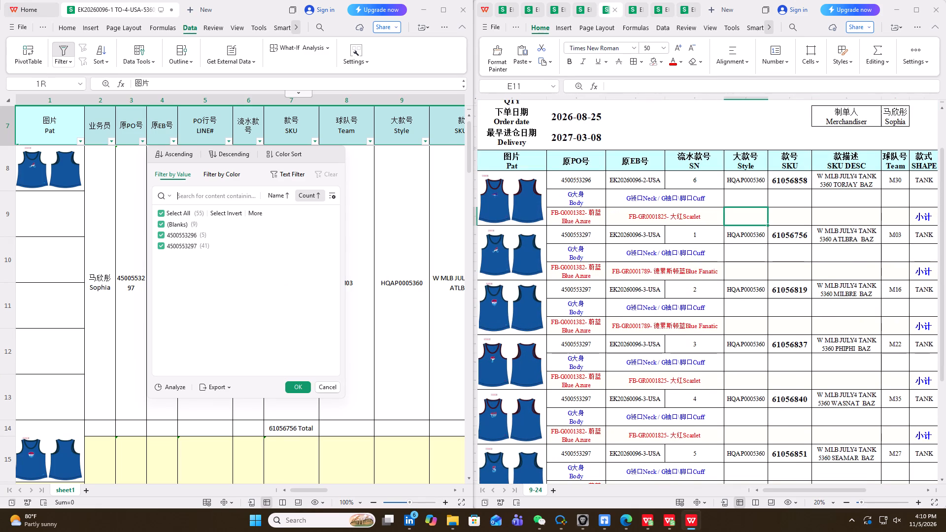
pyautogui.scroll(-2, 676, 343)
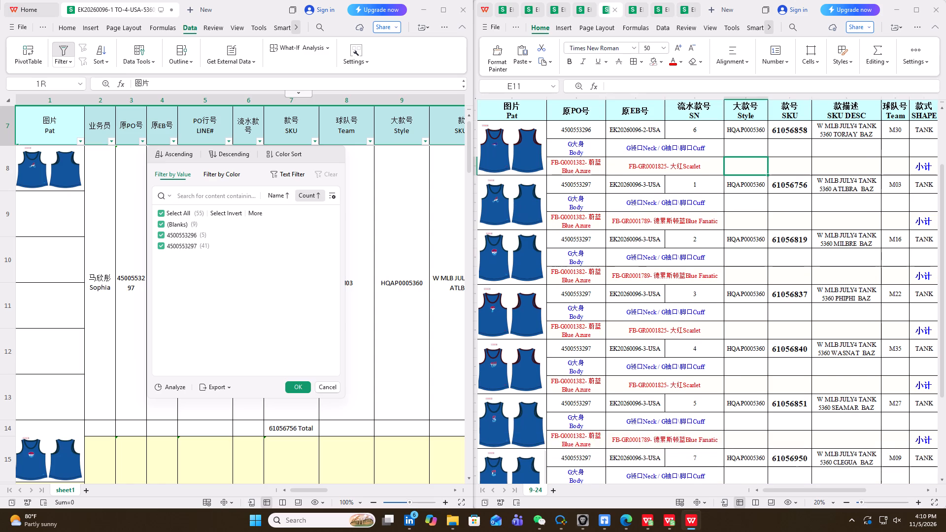
pyautogui.scroll(-3, 676, 343)
pyautogui.scroll(12, 676, 343)
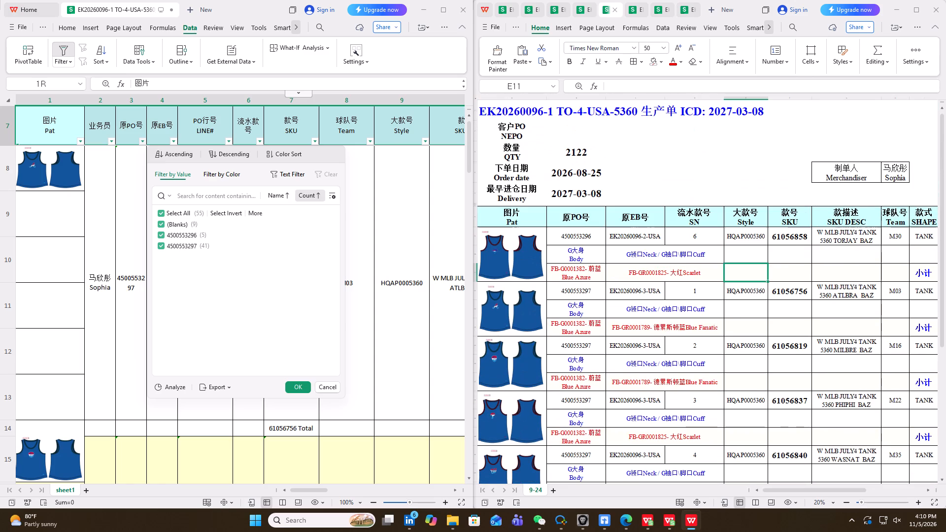
pyautogui.scroll(1, 676, 343)
pyautogui.click(123, 310)
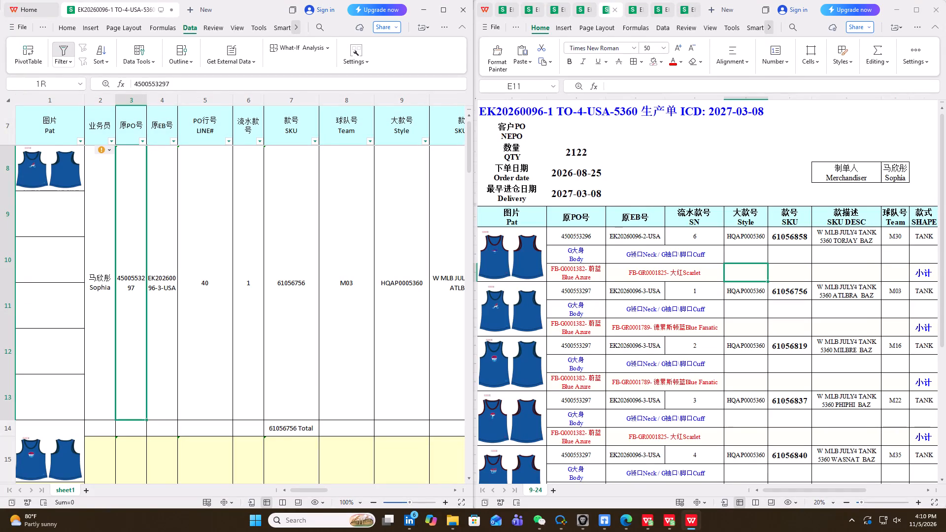
# Hide columns 2–5 (业务员 to PO行号) and columns 8–12 (球队号 to 帽型 SHAPE) in the style 5360 order workbook.
pyautogui.moveTo(224, 102); pyautogui.dragTo(109, 133)
pyautogui.rightClick(133, 207)
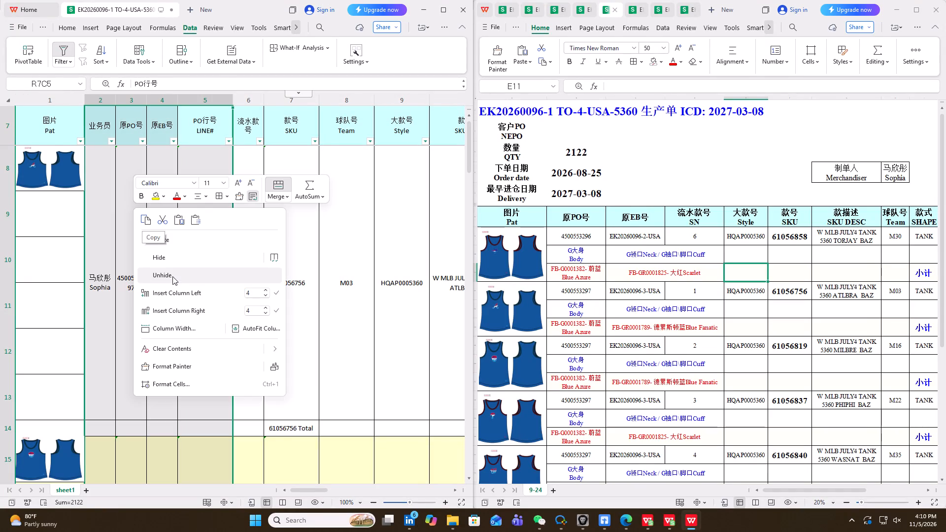
pyautogui.click(170, 263)
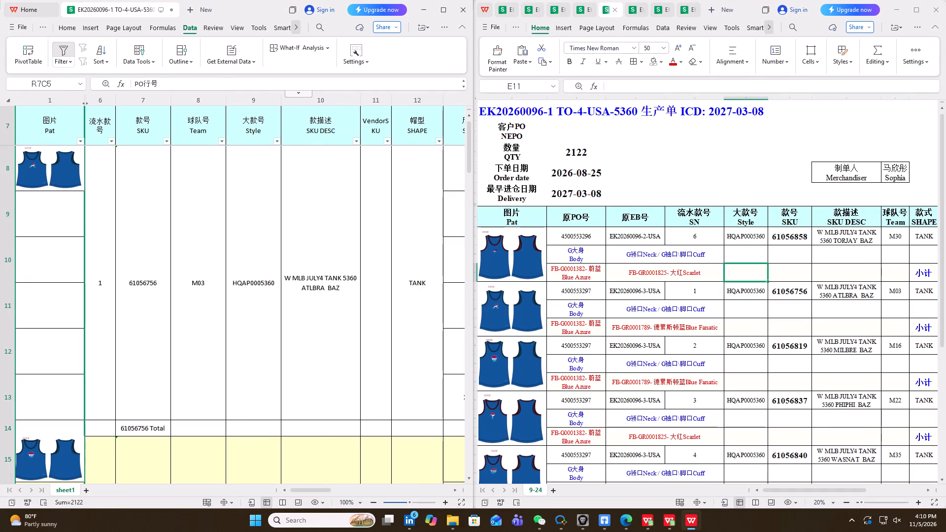
pyautogui.moveTo(190, 104); pyautogui.dragTo(396, 136)
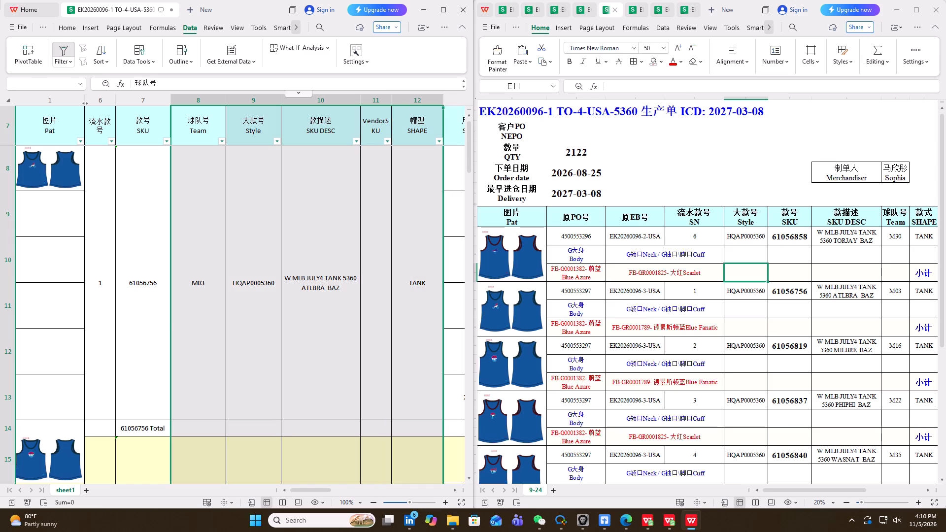
pyautogui.rightClick(308, 219)
pyautogui.click(328, 271)
# Check the sums of the 大货数量 Bulk QTY and 样品数量 Sample QTY columns in the order workbook.
pyautogui.click(424, 104)
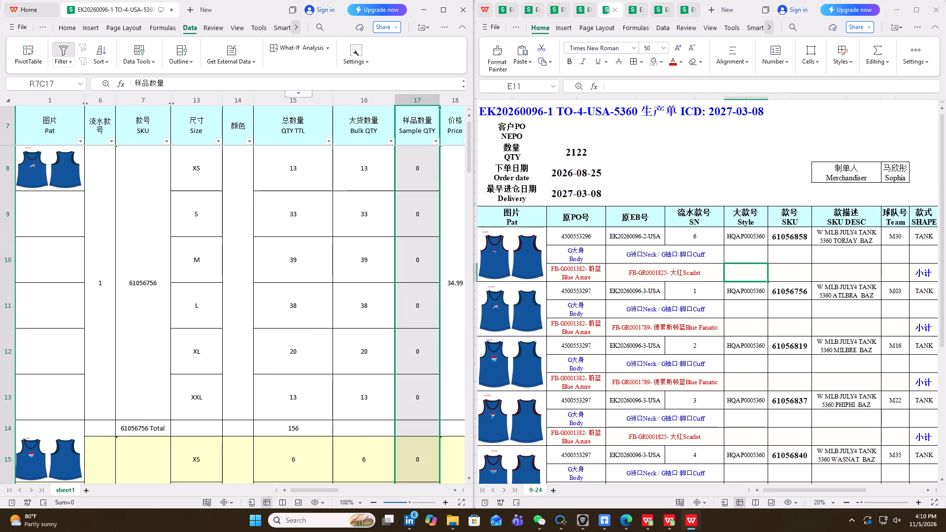
pyautogui.click(365, 100)
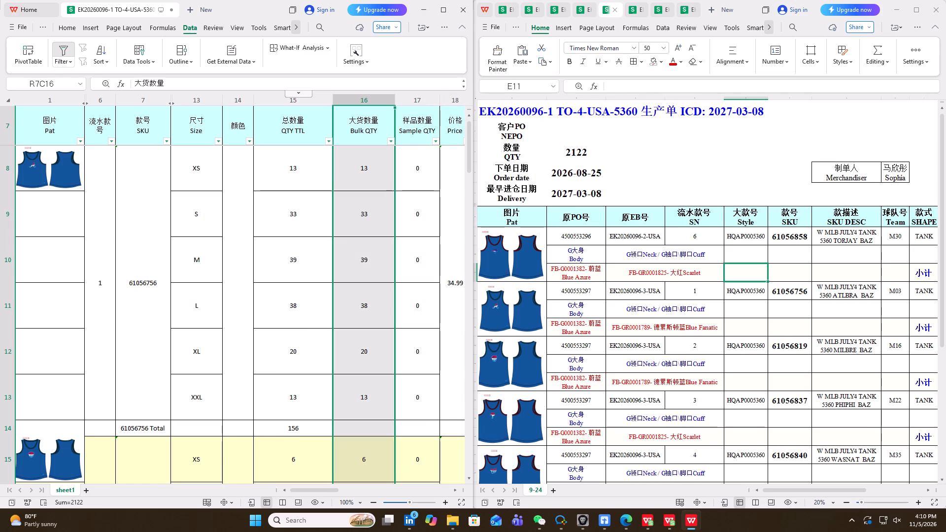
pyautogui.click(425, 99)
pyautogui.click(373, 101)
# Hide columns 13–31 (尺寸 Size to U_SortValue) in the style 5360 order workbook.
pyautogui.moveTo(203, 103); pyautogui.dragTo(440, 116)
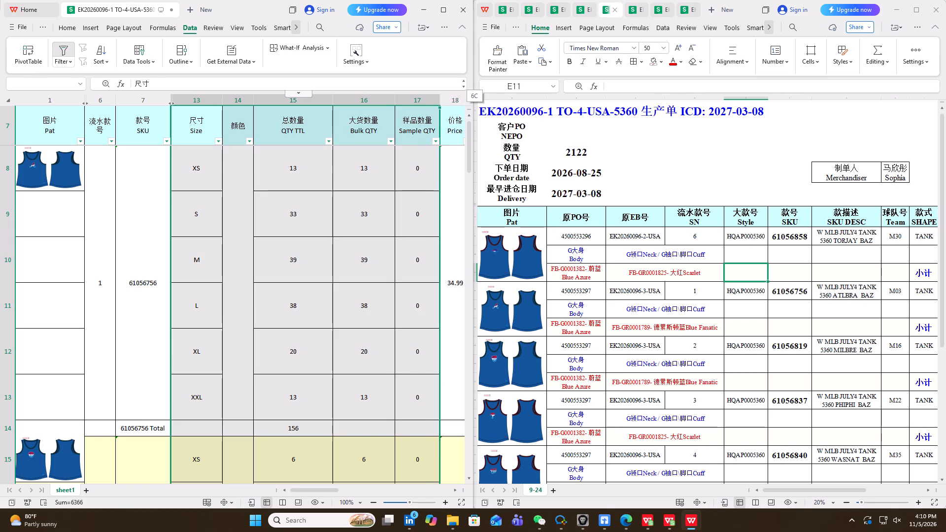
pyautogui.moveTo(440, 116); pyautogui.dragTo(473, 144)
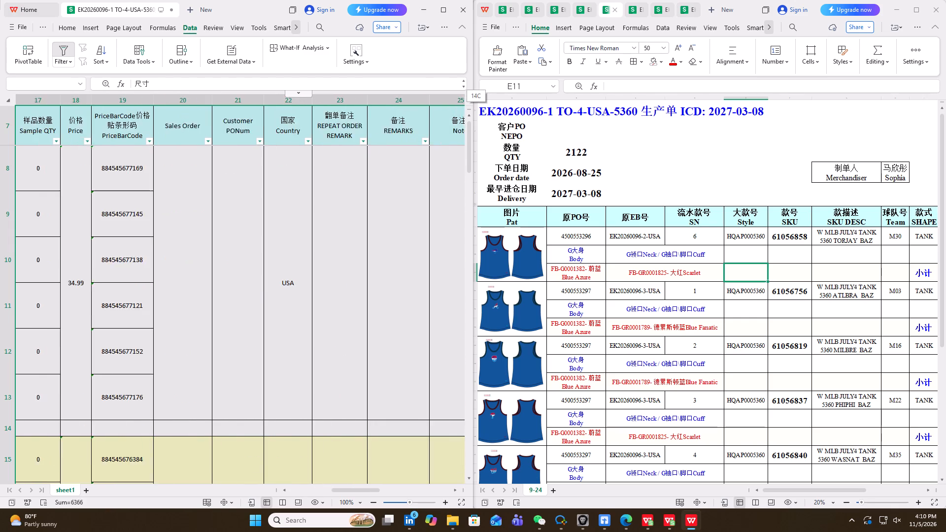
pyautogui.moveTo(473, 144); pyautogui.dragTo(179, 191)
pyautogui.rightClick(138, 215)
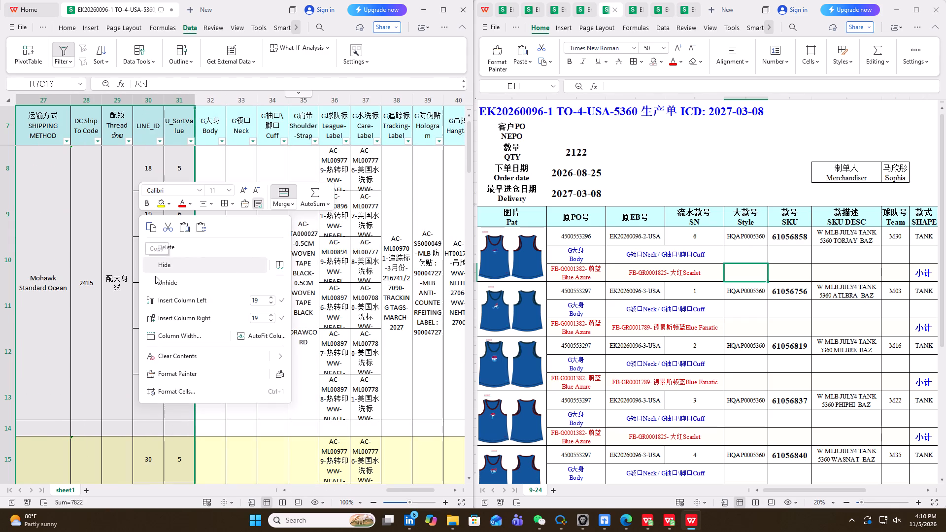
pyautogui.click(158, 269)
# Widen columns 32–34 (G大身 Body, G领口 Neck and G袖口\脚口 Cuff) equally in the order workbook.
pyautogui.moveTo(346, 490); pyautogui.dragTo(308, 481)
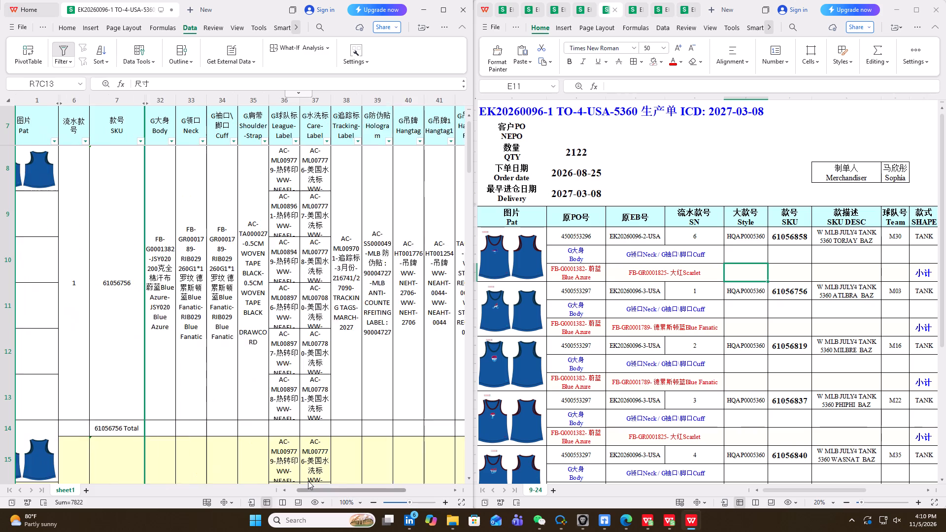
pyautogui.moveTo(308, 481); pyautogui.dragTo(306, 480)
pyautogui.moveTo(188, 99); pyautogui.dragTo(232, 100)
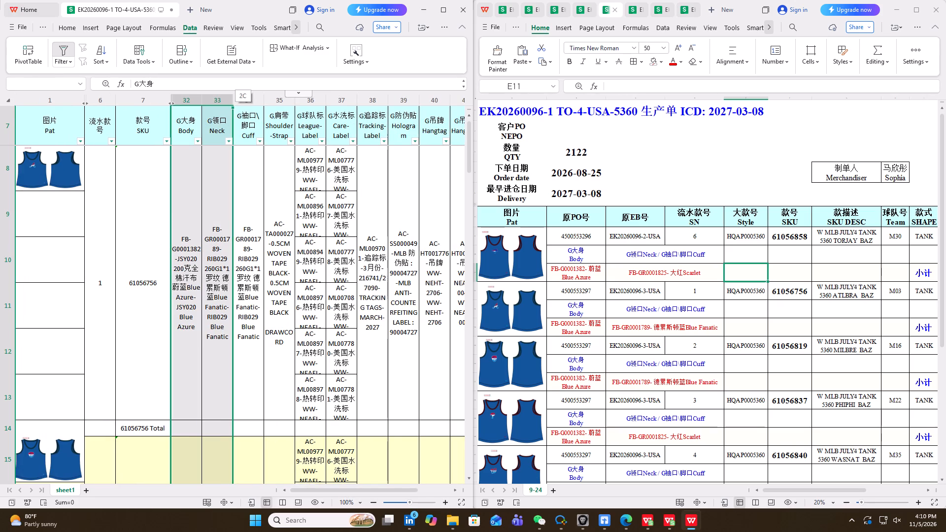
pyautogui.moveTo(232, 100); pyautogui.dragTo(262, 100)
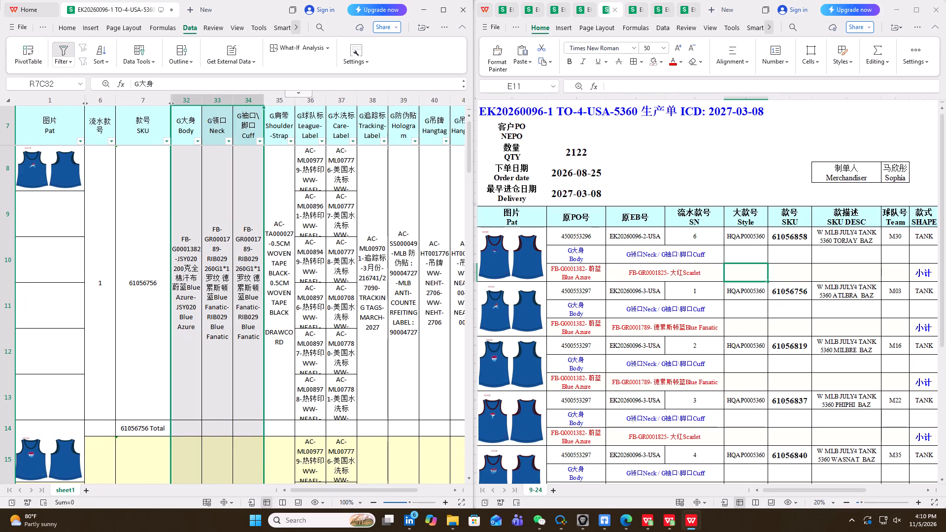
pyautogui.moveTo(201, 103); pyautogui.dragTo(212, 107)
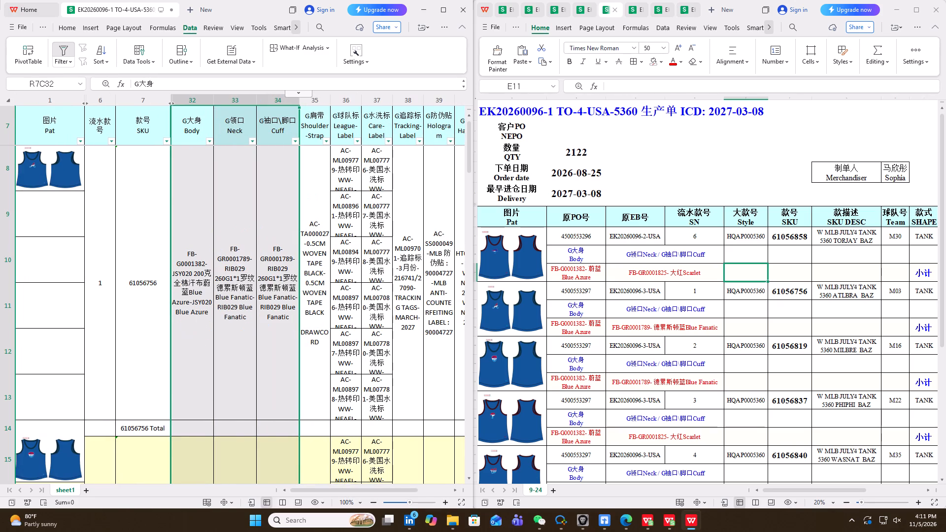
pyautogui.moveTo(213, 103); pyautogui.dragTo(223, 106)
pyautogui.scroll(4, 275, 280)
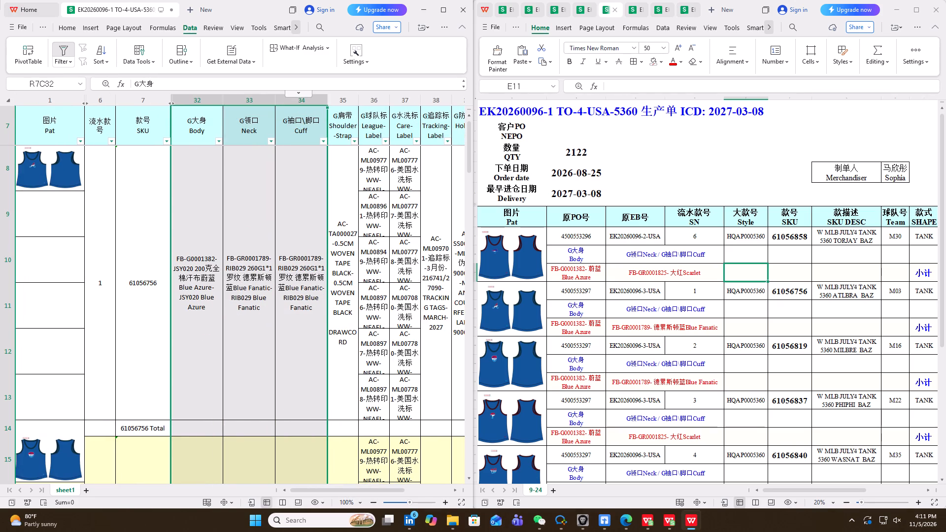
pyautogui.click(381, 171)
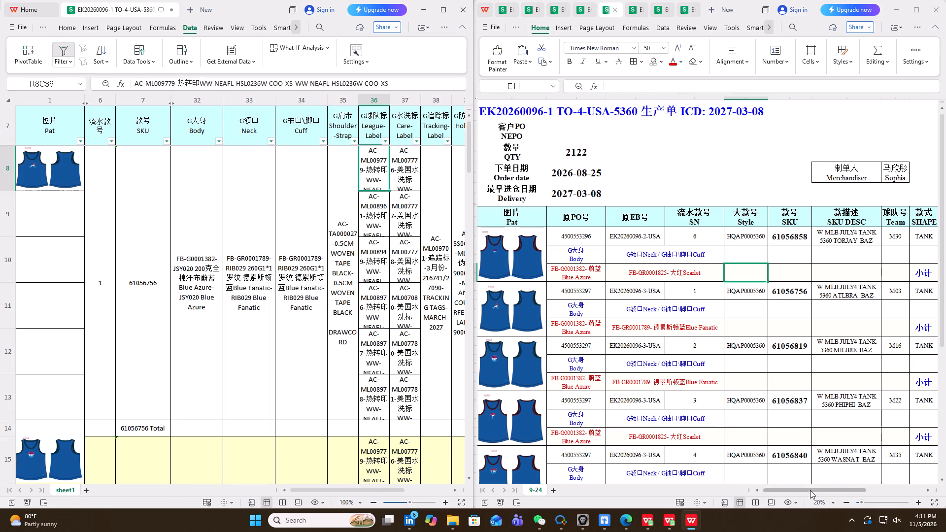
# Edit the Artwork entry of SKU 61056858 in the production list to read "F & B: Print" with "F: EMB" spaced onto a second line.
pyautogui.moveTo(810, 490); pyautogui.dragTo(921, 480)
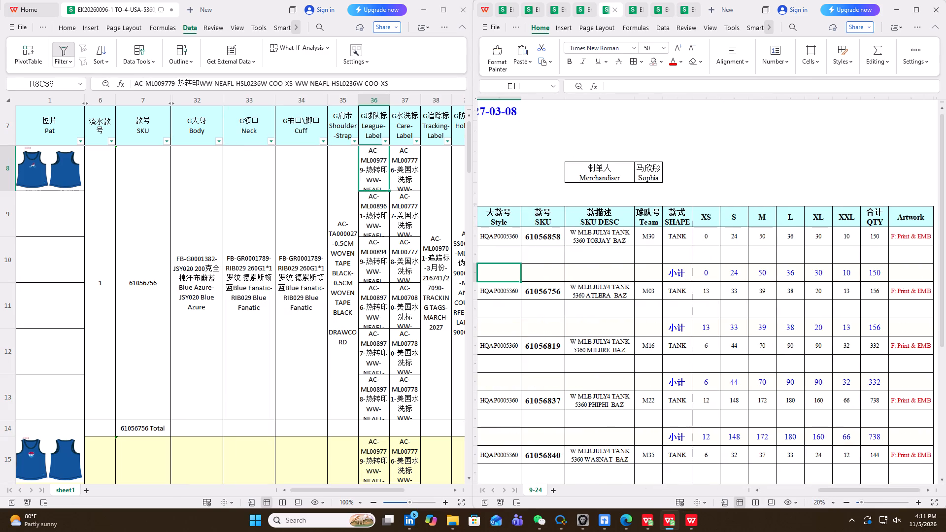
pyautogui.doubleClick(909, 234)
pyautogui.click(894, 236)
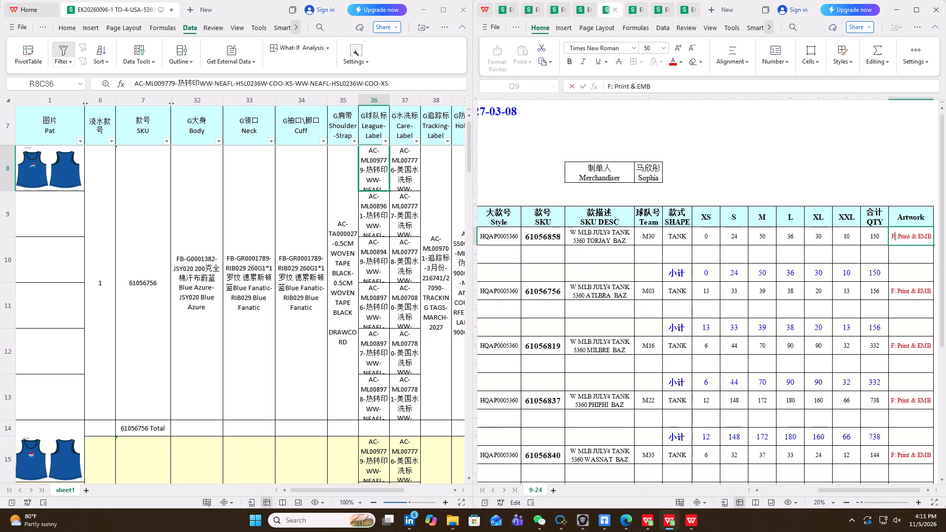
pyautogui.press('space')
pyautogui.write('&')
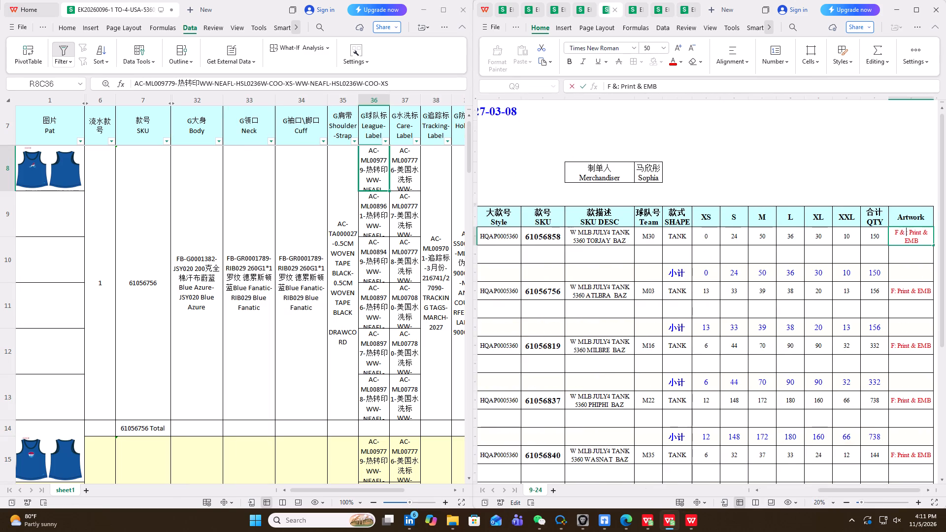
pyautogui.press('space')
pyautogui.press('b')
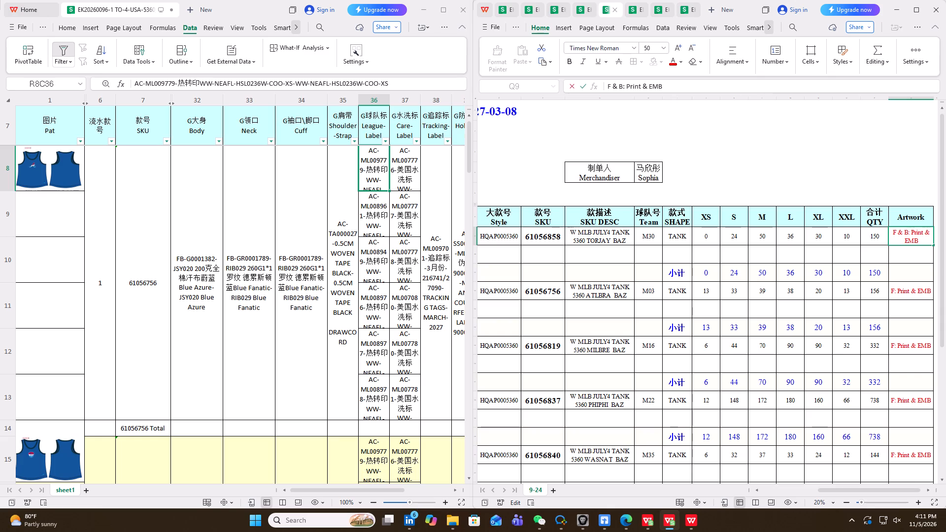
pyautogui.click(931, 231)
pyautogui.press('BackSpace')
pyautogui.press('BackSpace')
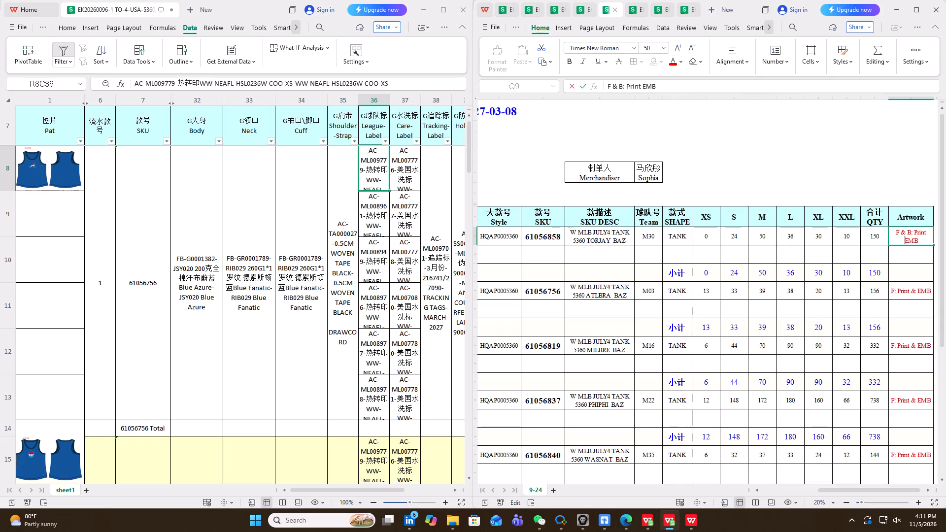
pyautogui.write('F:')
pyautogui.press('space')
pyautogui.click(924, 230)
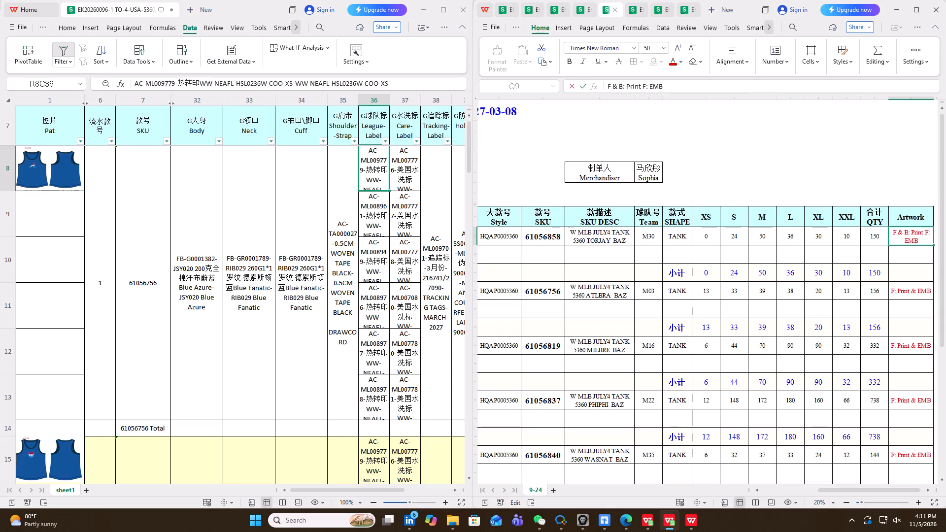
pyautogui.press('space')
pyautogui.press('space')
pyautogui.press('space')
pyautogui.press('space')
pyautogui.press('space')
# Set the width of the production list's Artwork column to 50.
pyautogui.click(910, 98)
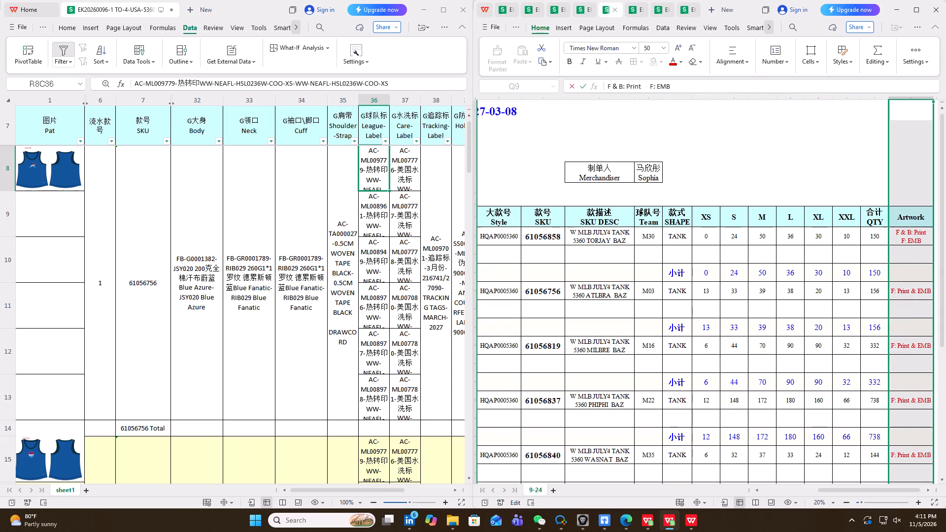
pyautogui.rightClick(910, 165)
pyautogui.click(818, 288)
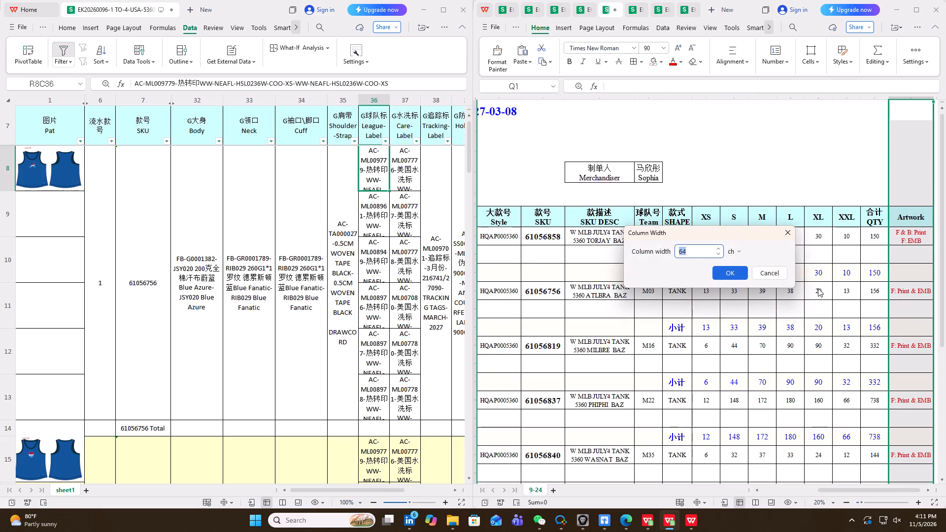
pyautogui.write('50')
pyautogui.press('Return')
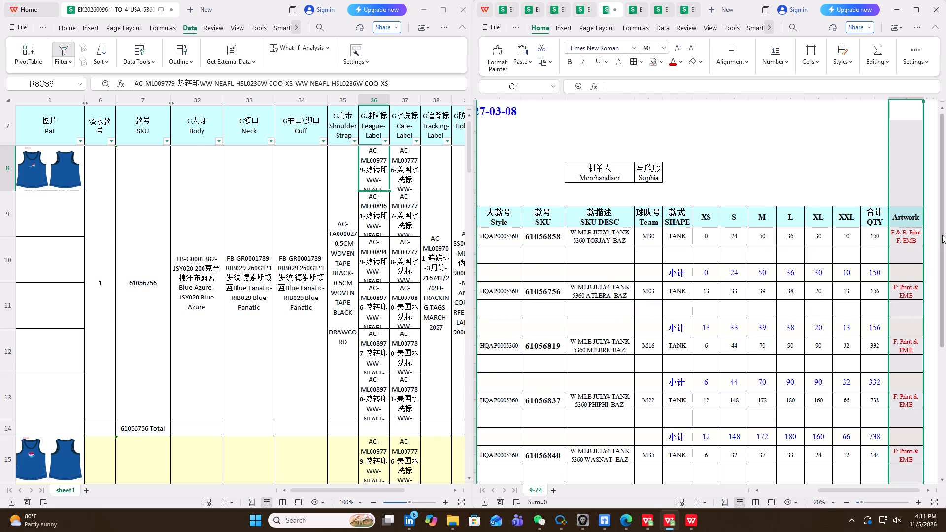
# Copy the Artwork entry of SKU 61056858 to the seven other SKU rows, 61056756 through 61056952, in the production list.
pyautogui.click(909, 237)
pyautogui.hotkey('ctrl', 'c')
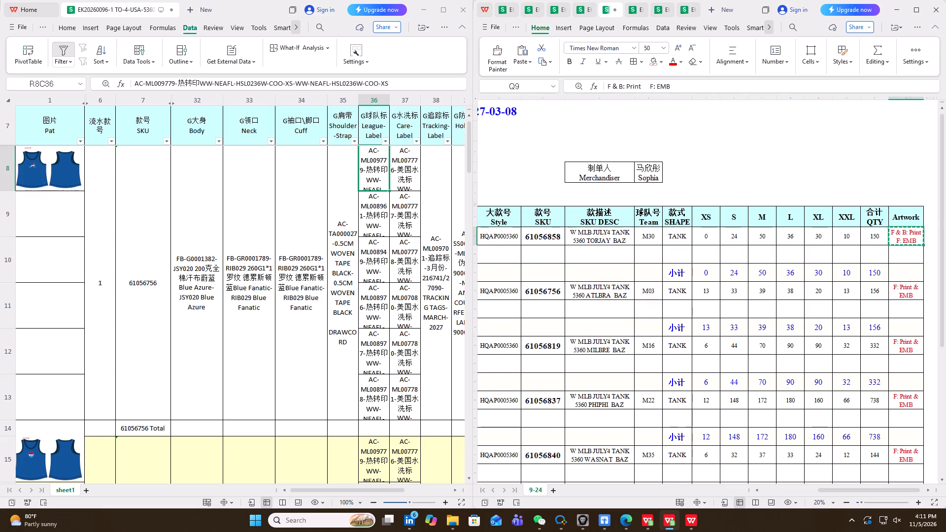
pyautogui.click(908, 294)
pyautogui.keyDown('ctrl'); pyautogui.click(904, 350); pyautogui.keyUp('ctrl')
pyautogui.keyDown('ctrl'); pyautogui.click(905, 407); pyautogui.keyUp('ctrl')
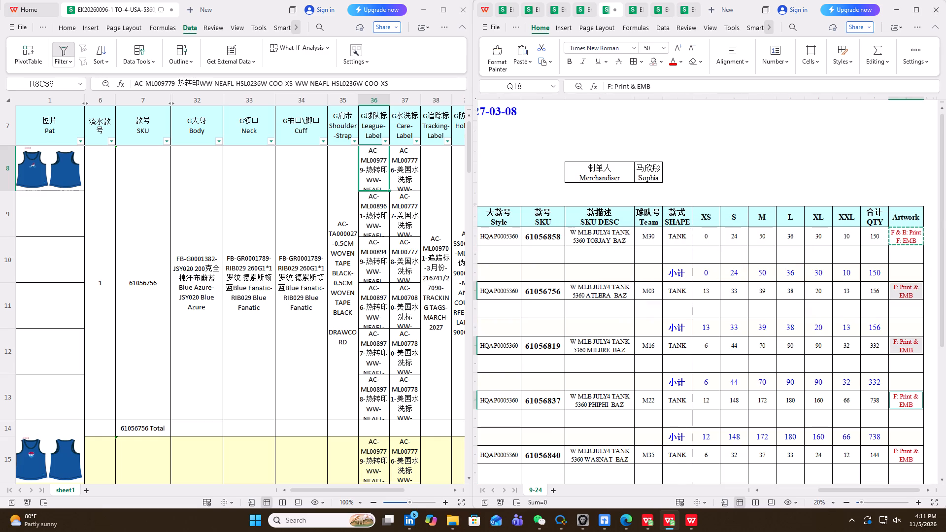
pyautogui.keyDown('ctrl'); pyautogui.click(903, 460); pyautogui.keyUp('ctrl')
pyautogui.scroll(-8, 861, 327)
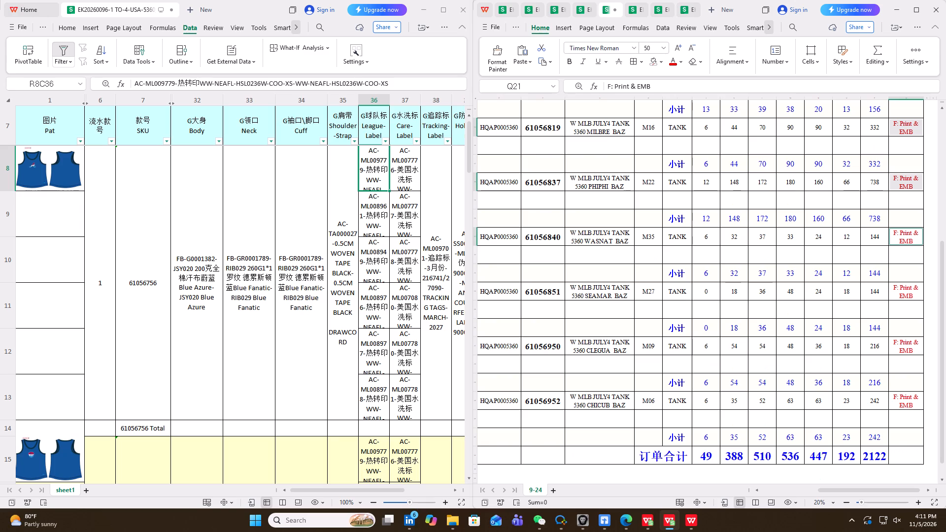
pyautogui.keyDown('ctrl'); pyautogui.click(911, 292); pyautogui.keyUp('ctrl')
pyautogui.keyDown('ctrl'); pyautogui.click(906, 346); pyautogui.keyUp('ctrl')
pyautogui.keyDown('ctrl'); pyautogui.click(912, 404); pyautogui.keyUp('ctrl')
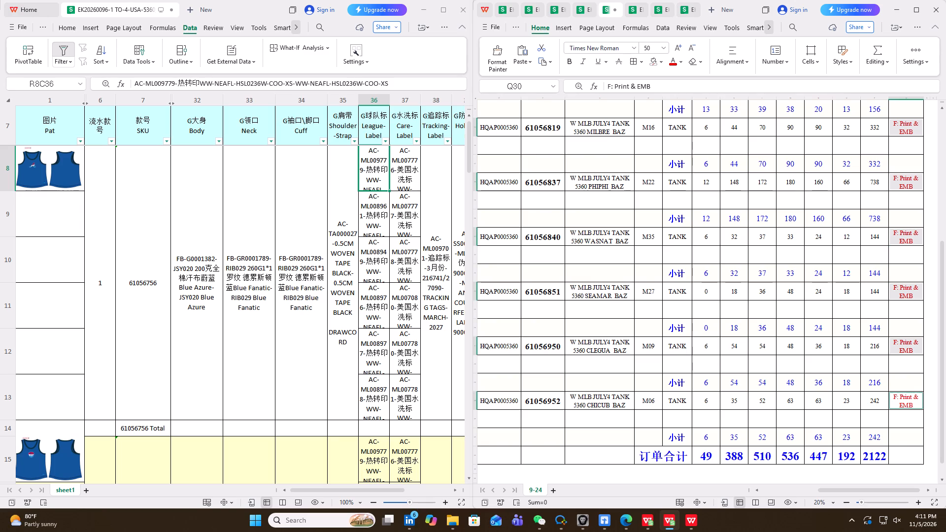
pyautogui.hotkey('ctrl', 'v')
pyautogui.click(910, 411)
pyautogui.scroll(8, 890, 301)
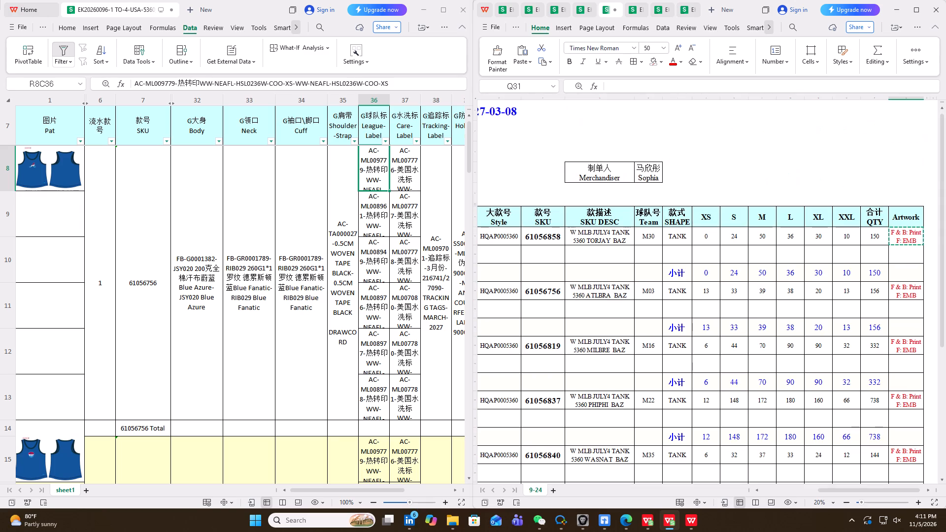
pyautogui.press('Escape')
# Set the width of the production list's Artwork column to 52.
pyautogui.click(908, 98)
pyautogui.rightClick(905, 158)
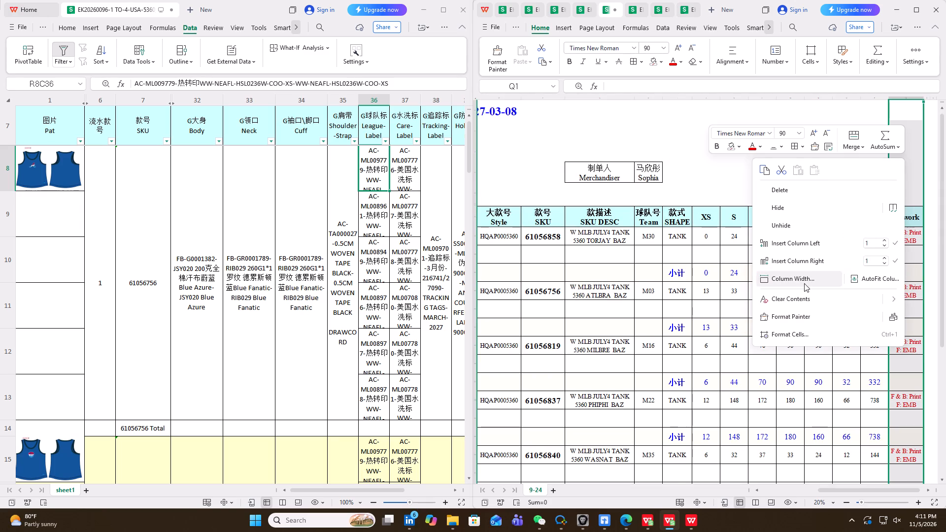
pyautogui.click(802, 281)
pyautogui.write('52')
pyautogui.press('Return')
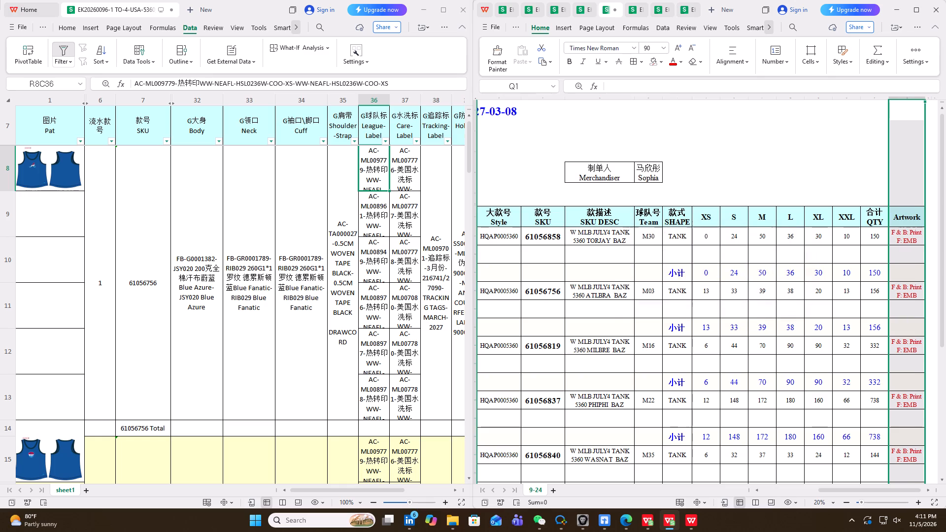
pyautogui.click(906, 260)
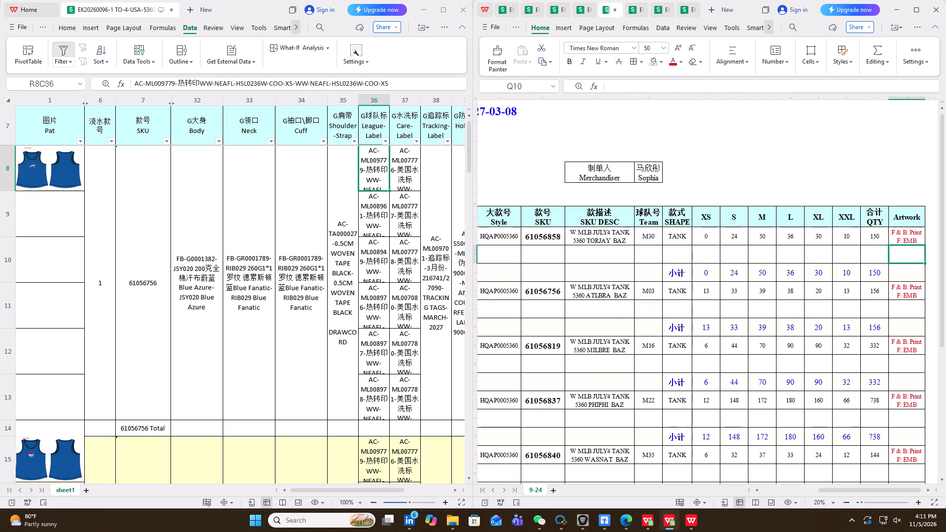
# Compare the order workbook's G大身 Body filter values with the body fabrics in the production list.
pyautogui.scroll(7, 115, 335)
pyautogui.scroll(4, 246, 325)
pyautogui.moveTo(850, 490); pyautogui.dragTo(719, 473)
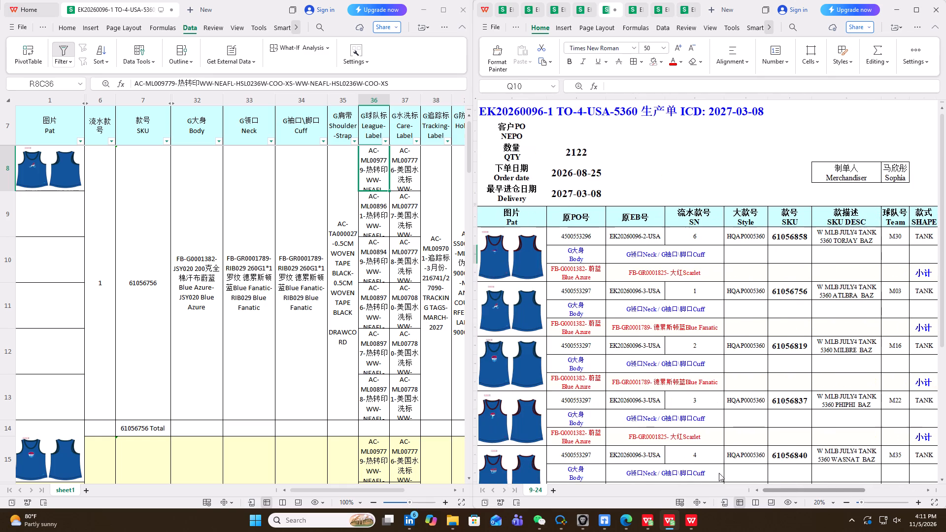
pyautogui.moveTo(719, 473); pyautogui.dragTo(681, 466)
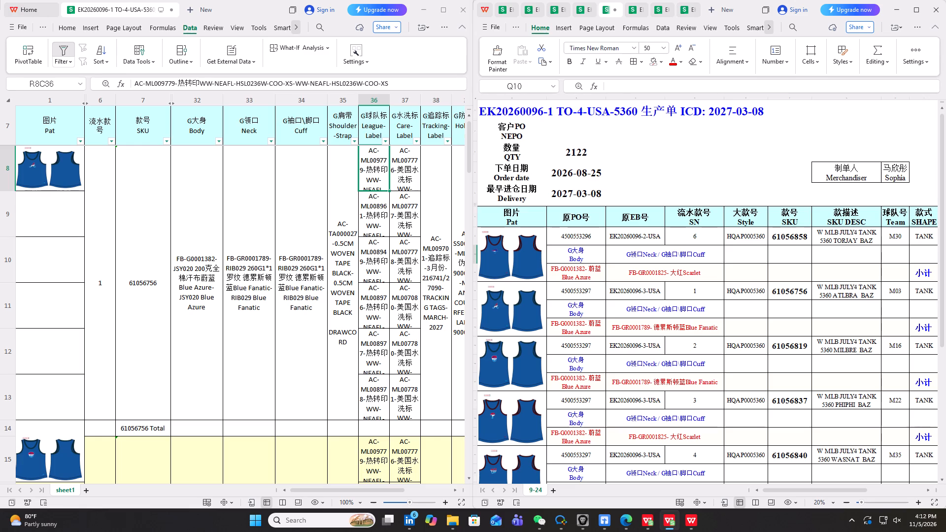
pyautogui.scroll(3, 229, 287)
pyautogui.click(219, 143)
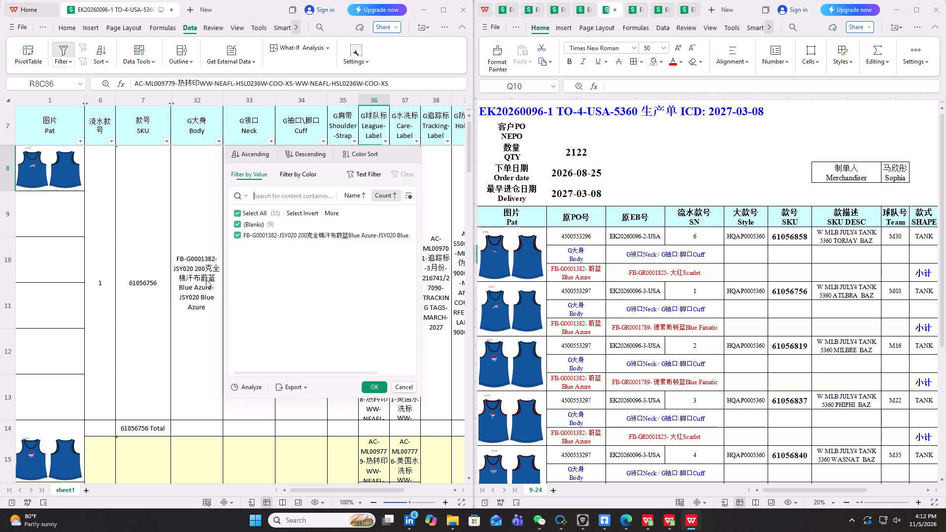
pyautogui.scroll(4, 190, 266)
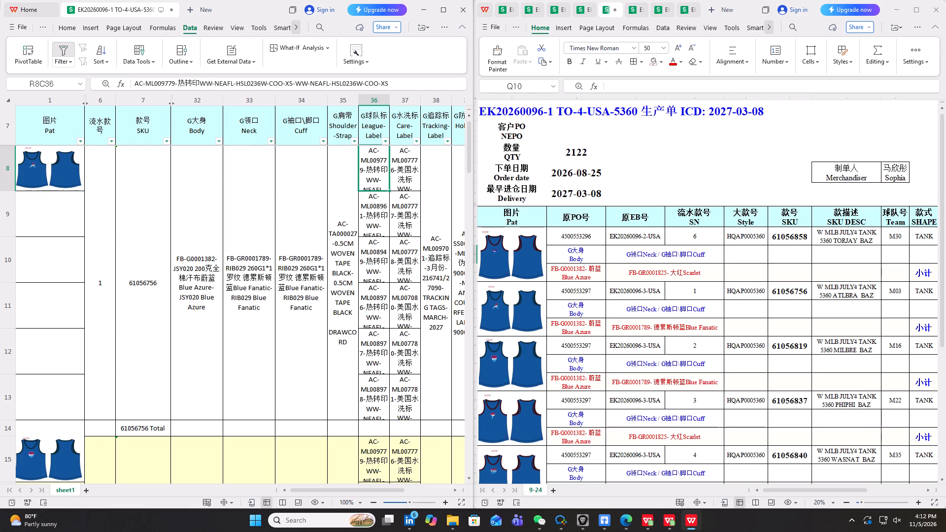
# Filter the order workbook's G领口 Neck column to show only FB-GR0001825-RIB029 260G1*1罗纹 大红Scarlet.
pyautogui.click(272, 143)
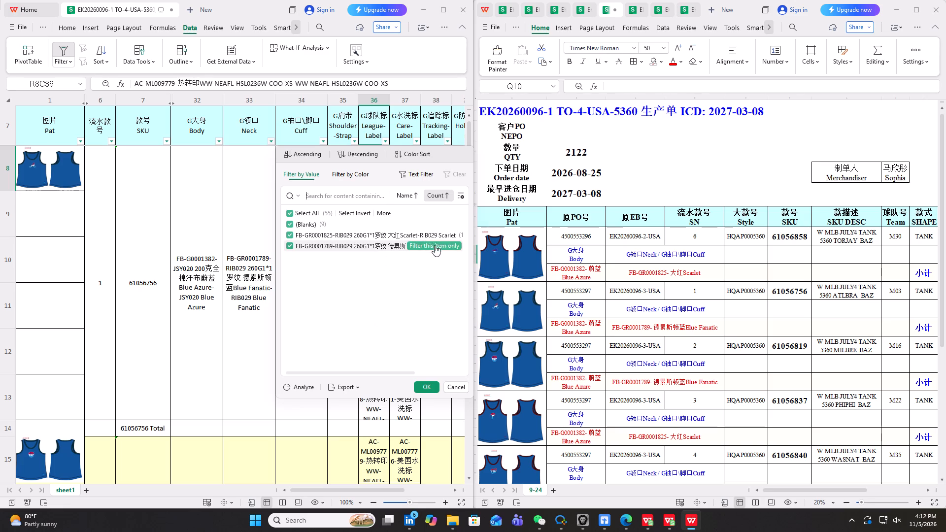
pyautogui.click(440, 239)
pyautogui.scroll(7, 179, 377)
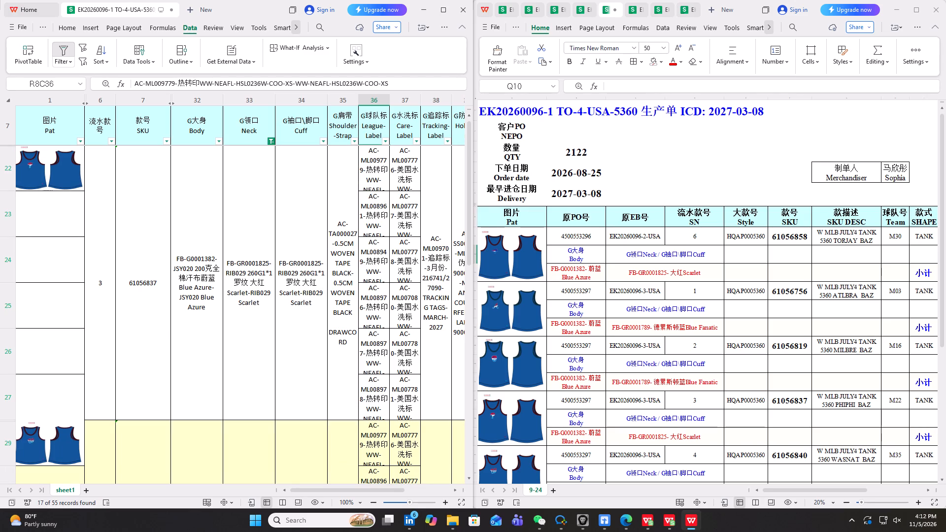
# Check SKU 61056837's fabrics against the filtered order workbook and fill its SKU cell in the production list yellow.
pyautogui.scroll(-1, 761, 325)
pyautogui.click(788, 377)
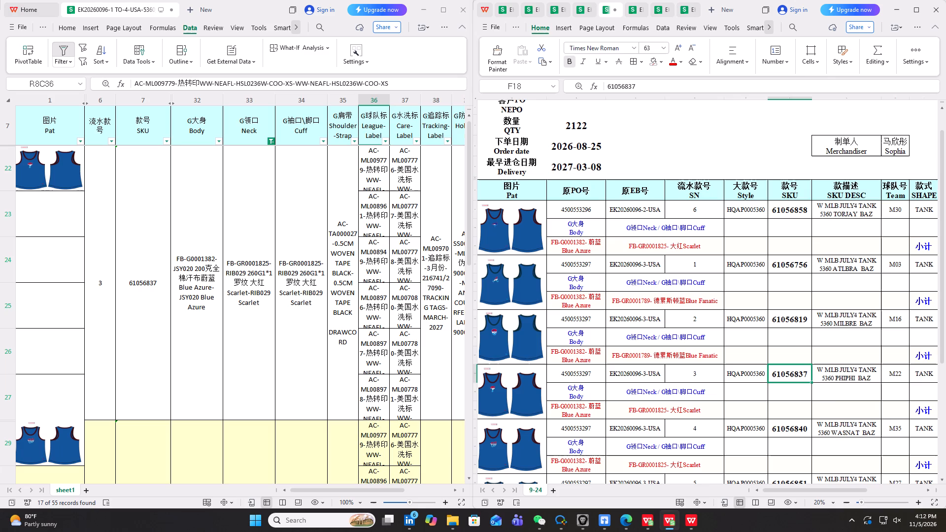
pyautogui.rightClick(788, 377)
pyautogui.click(765, 401)
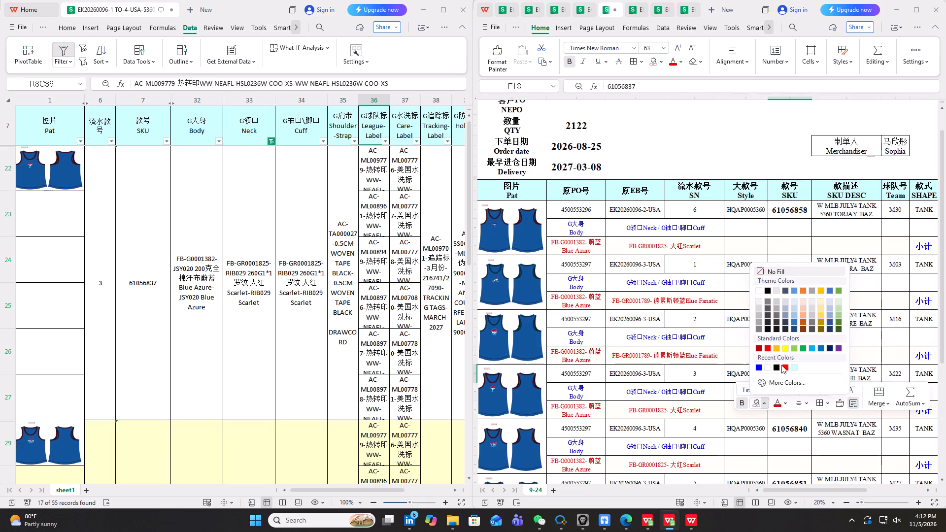
pyautogui.click(785, 348)
pyautogui.click(724, 408)
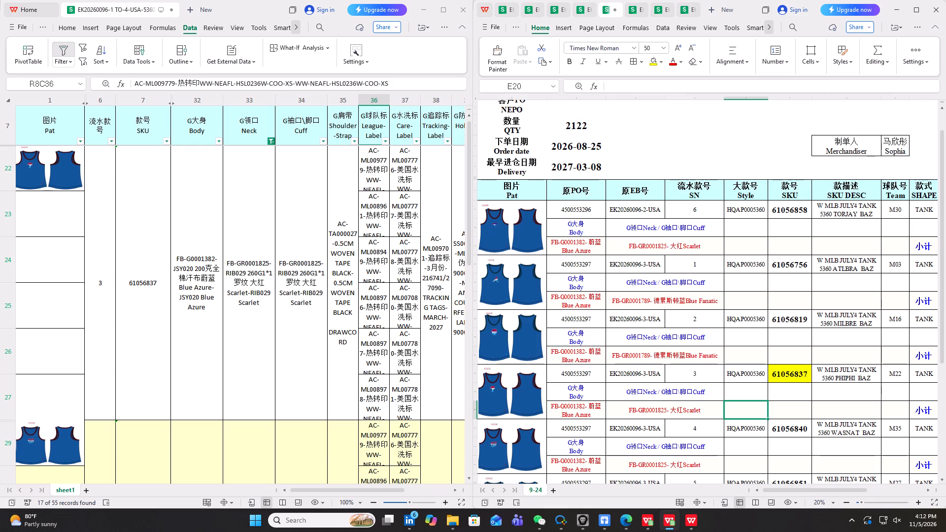
# Check SKU 61056840's fabrics against the order workbook and fill its SKU cell in the production list yellow.
pyautogui.scroll(-7, 250, 363)
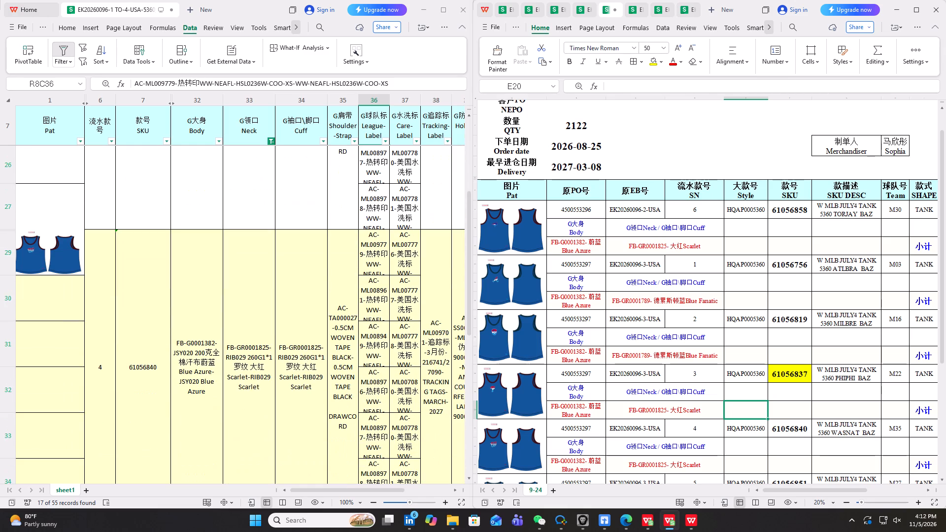
pyautogui.scroll(-3, 775, 364)
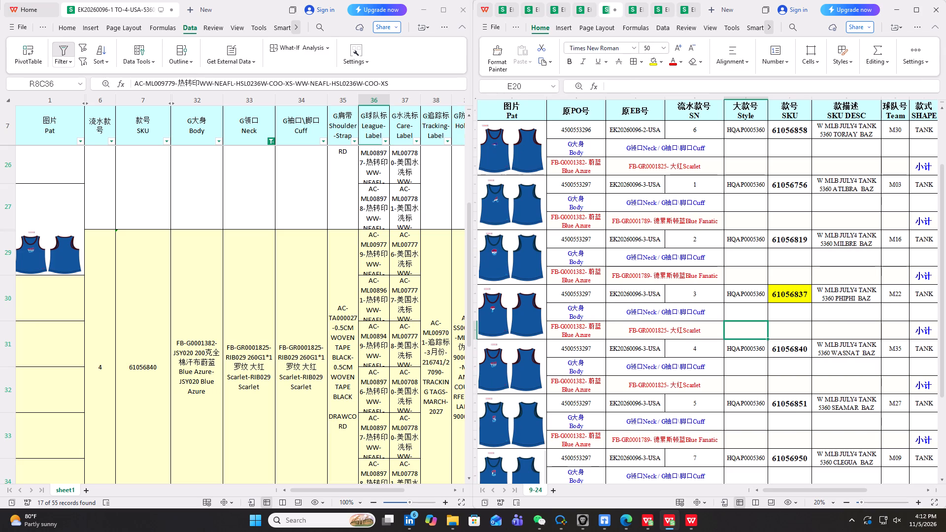
pyautogui.click(790, 347)
pyautogui.rightClick(790, 347)
pyautogui.click(753, 372)
pyautogui.click(785, 390)
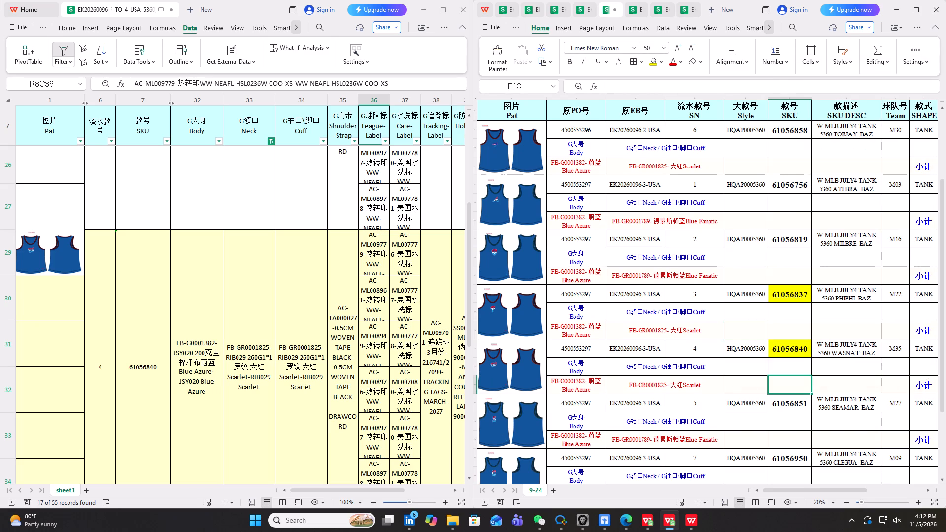
# Check SKU 61056858's fabrics against the order workbook and fill its SKU cell in the production list yellow.
pyautogui.scroll(-8, 240, 389)
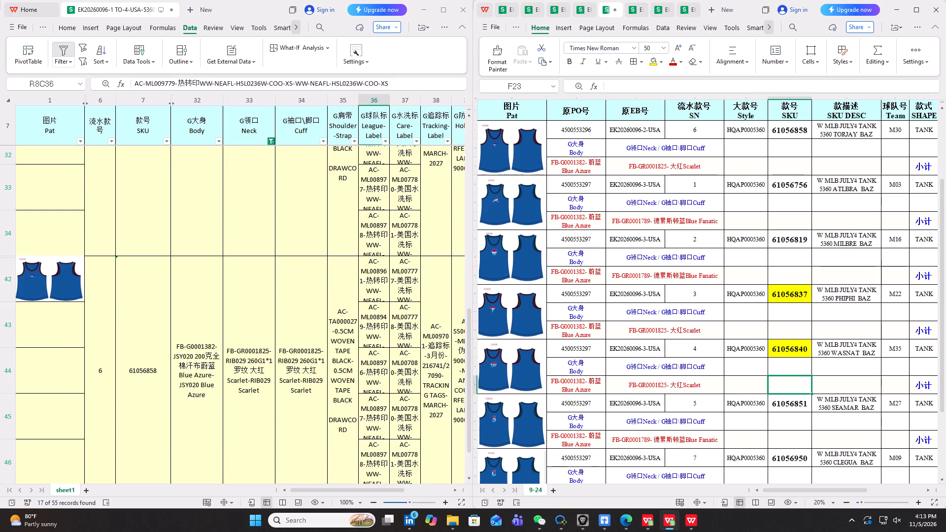
pyautogui.scroll(-2, 243, 386)
pyautogui.scroll(-3, 740, 395)
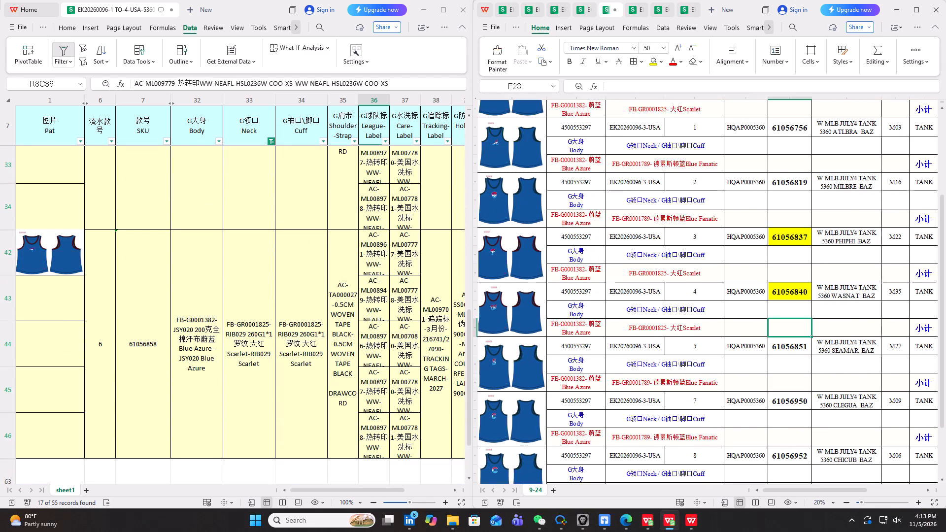
pyautogui.scroll(-3, 740, 395)
pyautogui.scroll(5, 740, 395)
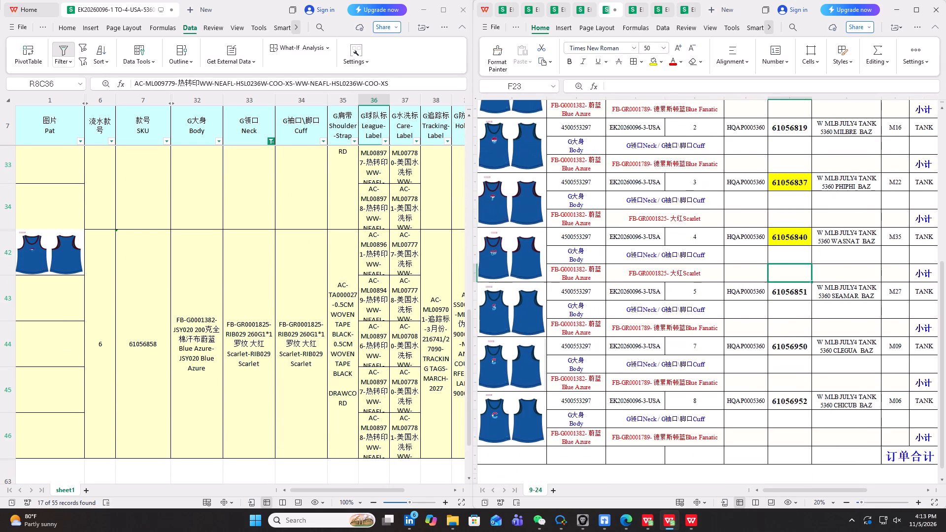
pyautogui.scroll(9, 740, 395)
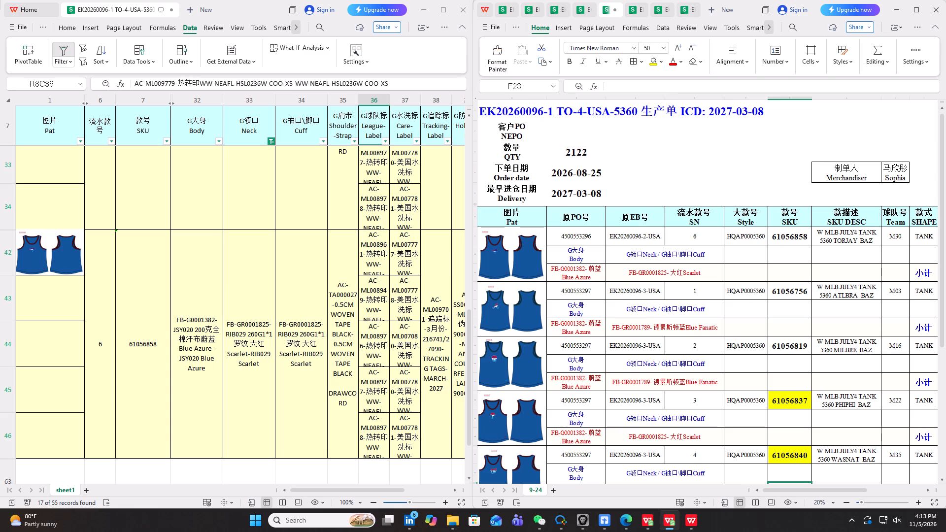
pyautogui.rightClick(798, 238)
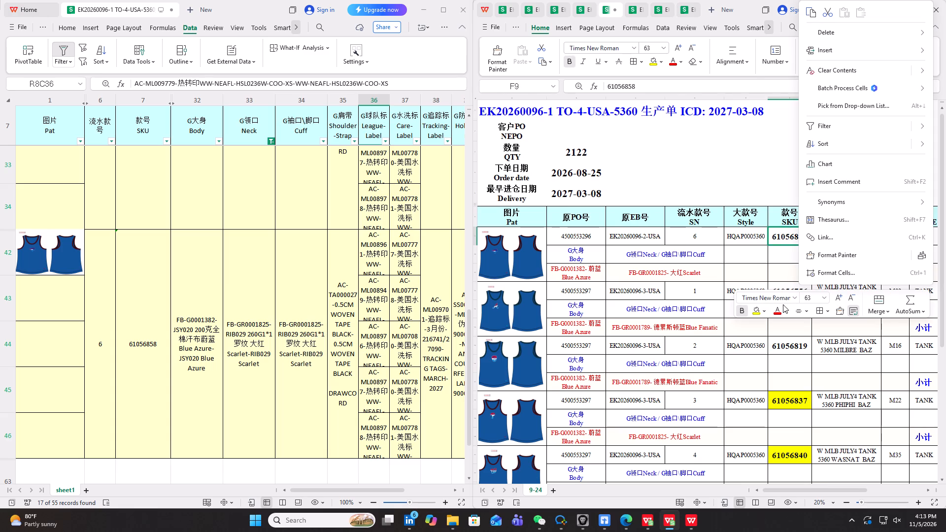
pyautogui.click(754, 311)
pyautogui.click(776, 251)
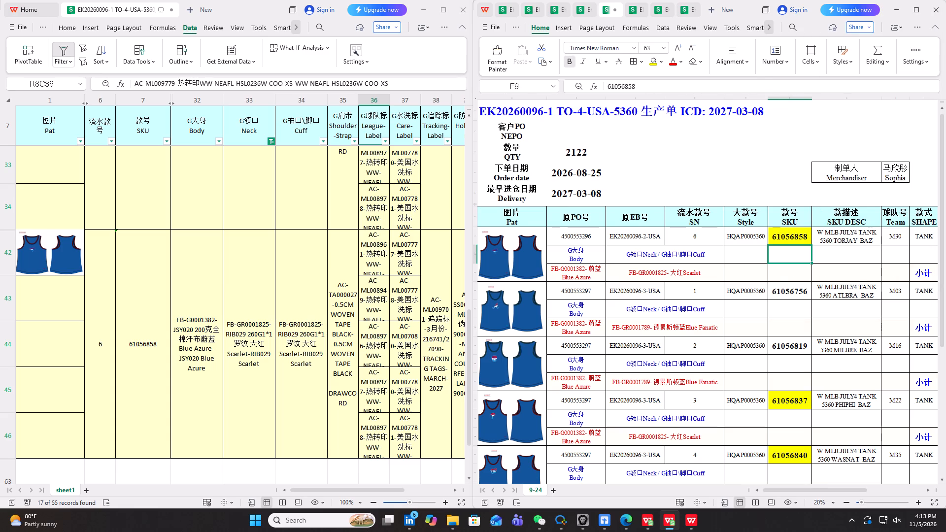
# Change the order workbook's G领口 Neck filter to show only FB-GR0001789-RIB029 260G1*1罗纹 德累斯顿蓝Blue Fanatic.
pyautogui.click(270, 143)
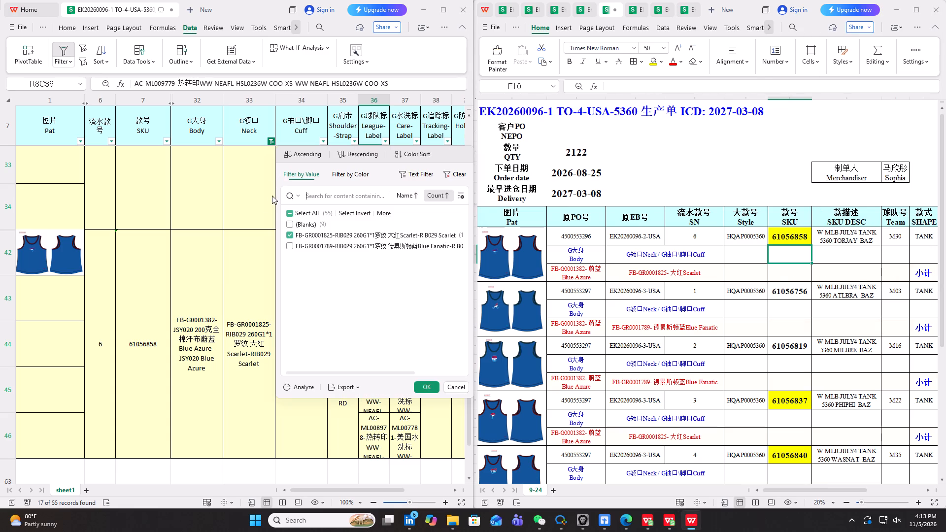
pyautogui.click(440, 247)
# Compare SKU 61056756's neck fabric in both files and fill its SKU cell in the production list yellow.
pyautogui.scroll(4, 233, 281)
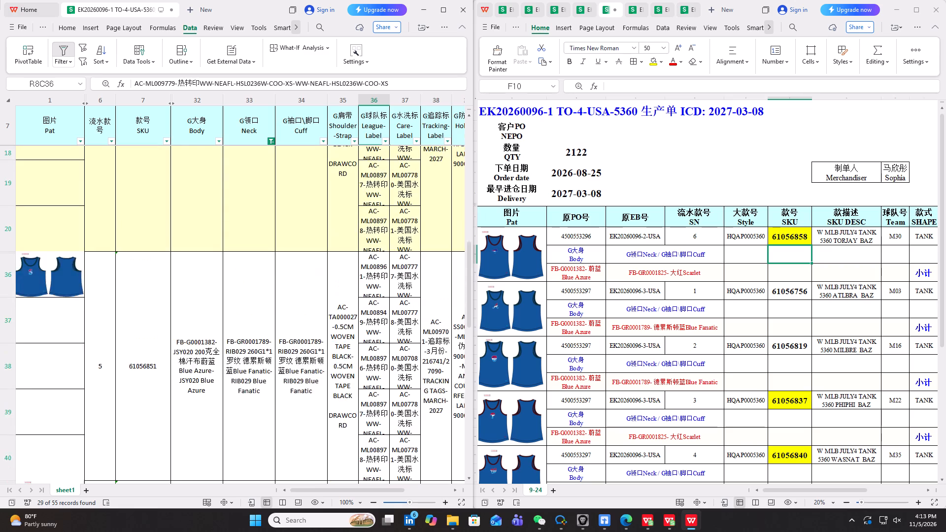
pyautogui.scroll(19, 233, 281)
pyautogui.scroll(3, 239, 279)
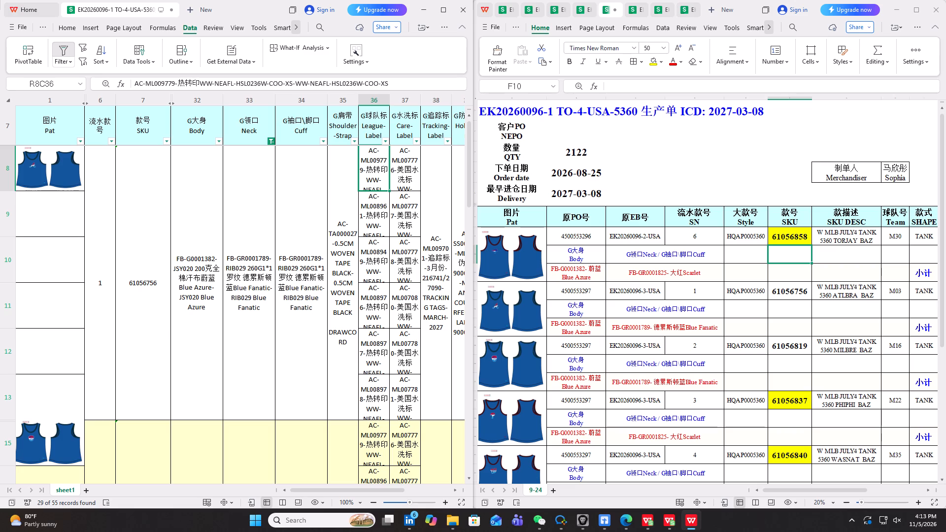
pyautogui.click(245, 327)
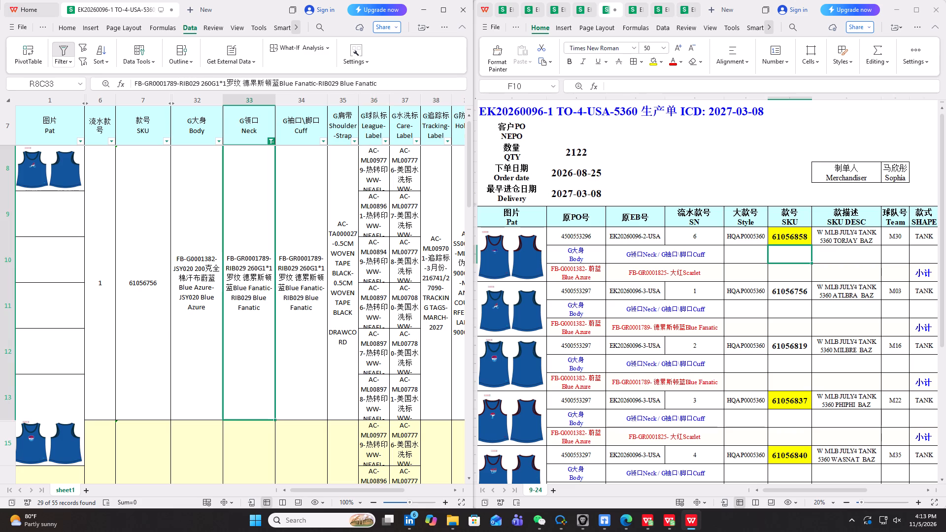
pyautogui.click(645, 330)
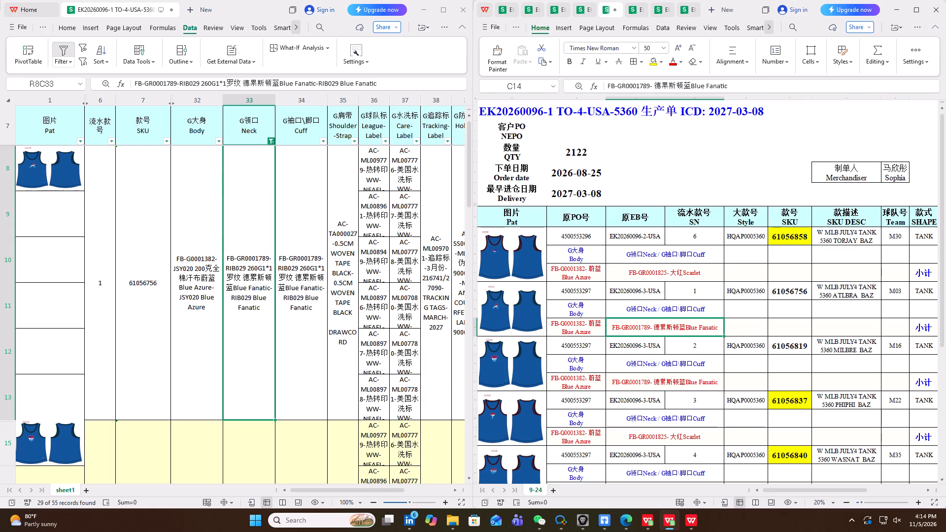
pyautogui.click(780, 296)
pyautogui.rightClick(781, 296)
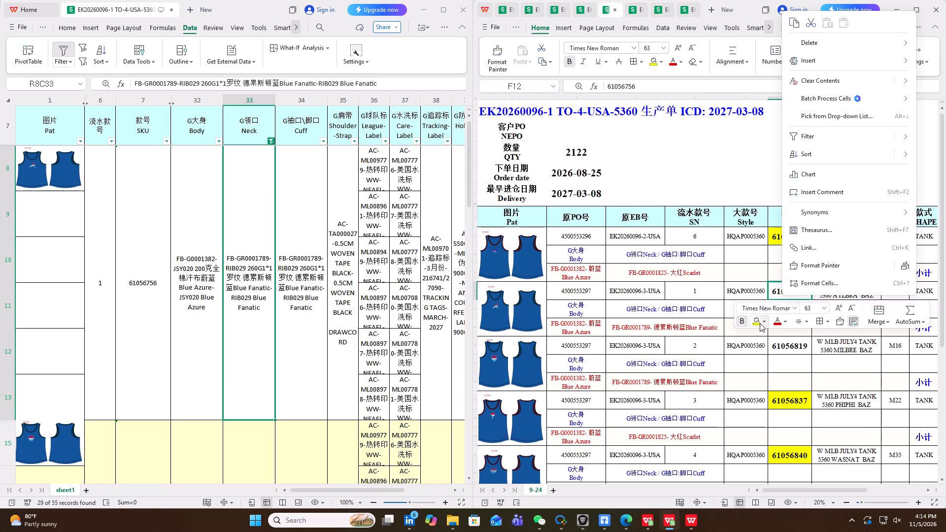
pyautogui.click(756, 323)
# Check SKU 61056819's fabrics against the order workbook and fill its SKU cell in the production list yellow.
pyautogui.click(785, 349)
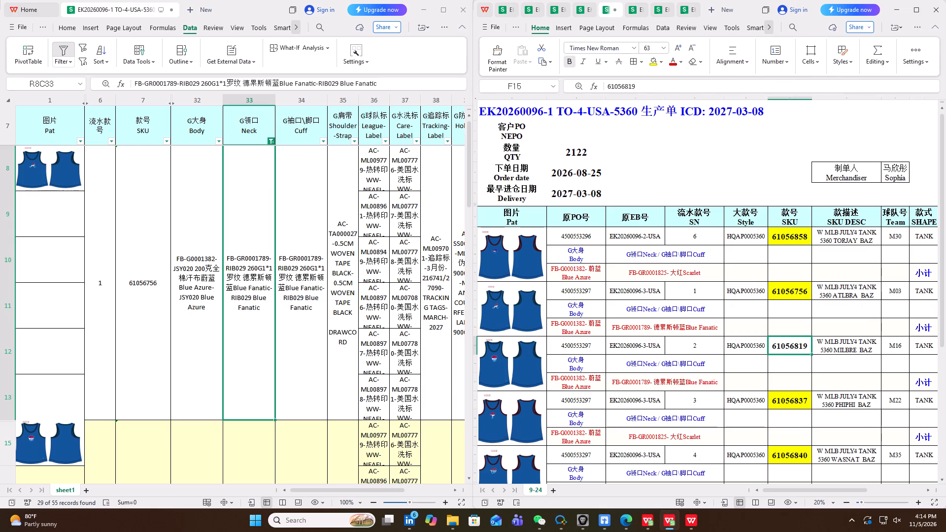
pyautogui.scroll(-6, 297, 327)
pyautogui.scroll(-2, 731, 348)
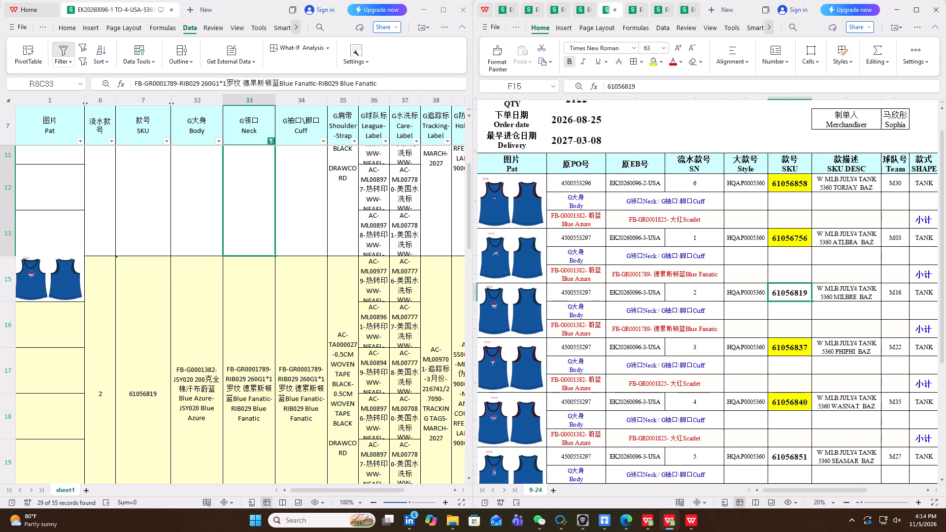
pyautogui.rightClick(782, 294)
pyautogui.click(754, 321)
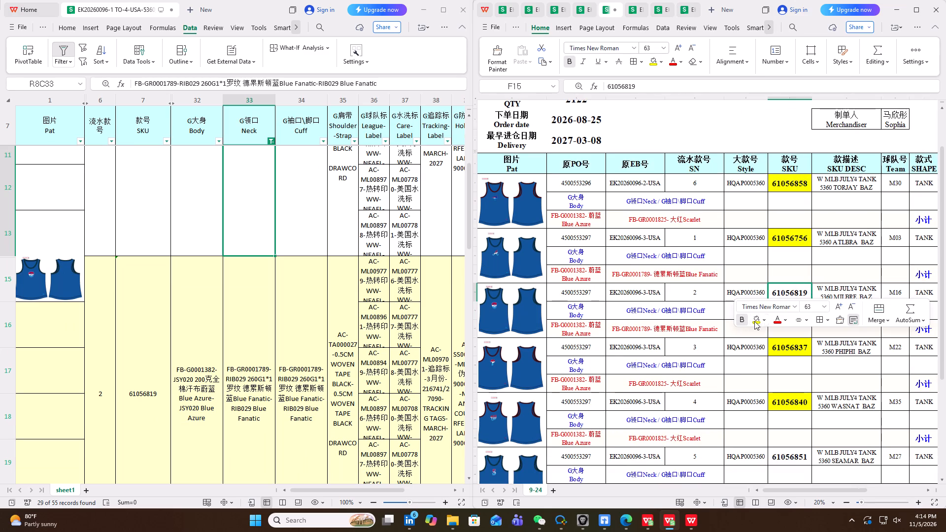
pyautogui.click(786, 332)
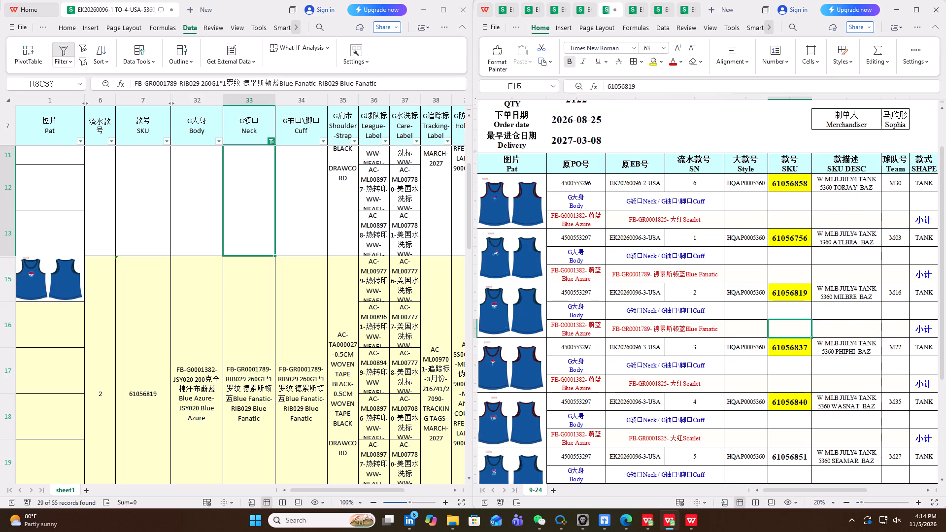
# Check SKU 61056851's fabrics against the order workbook and fill its SKU cell in the production list yellow.
pyautogui.scroll(-3, 257, 419)
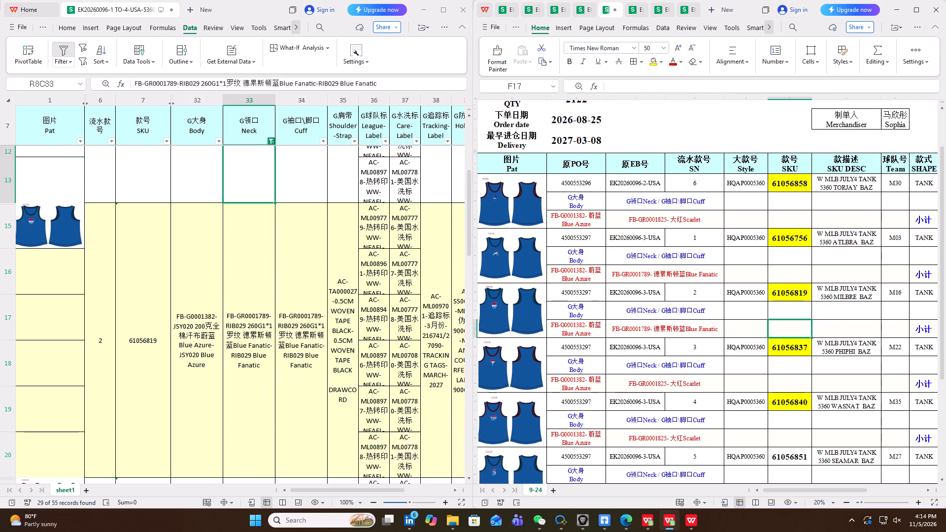
pyautogui.scroll(-10, 257, 419)
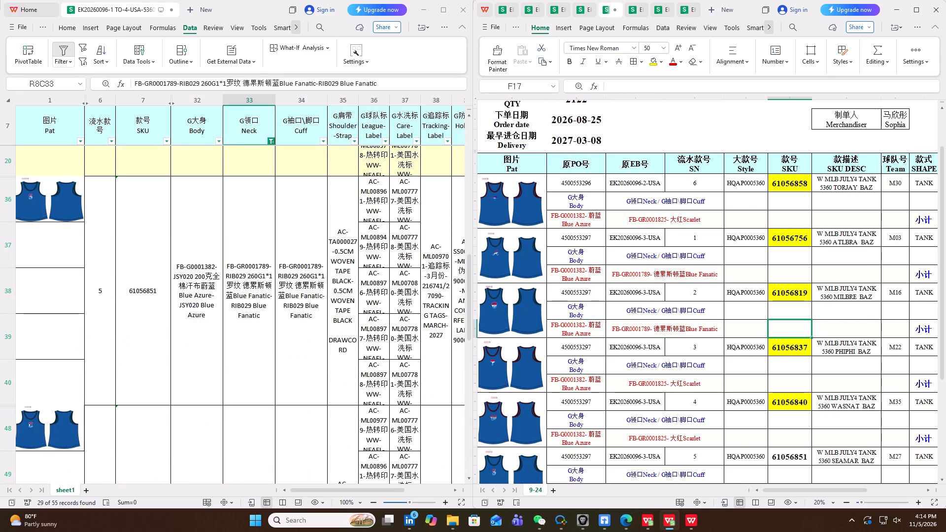
pyautogui.scroll(-5, 758, 375)
pyautogui.click(798, 323)
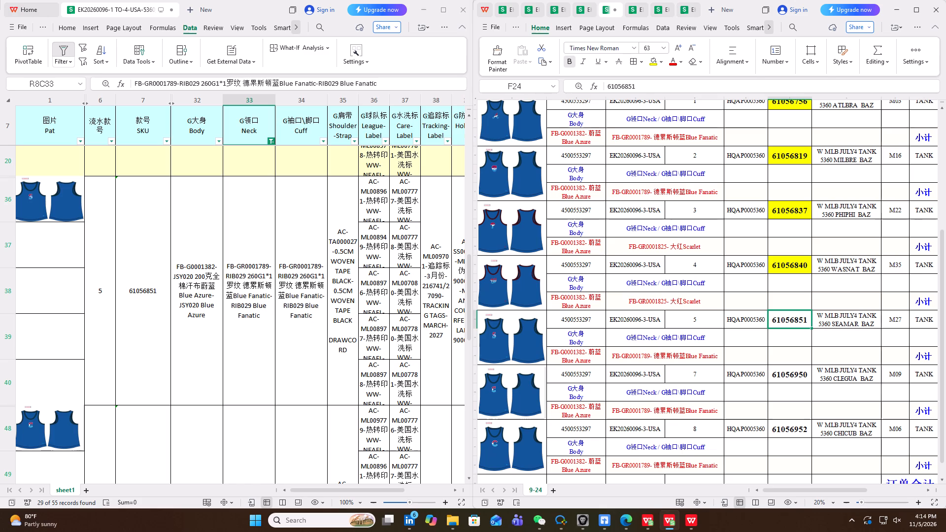
pyautogui.rightClick(785, 320)
pyautogui.click(754, 344)
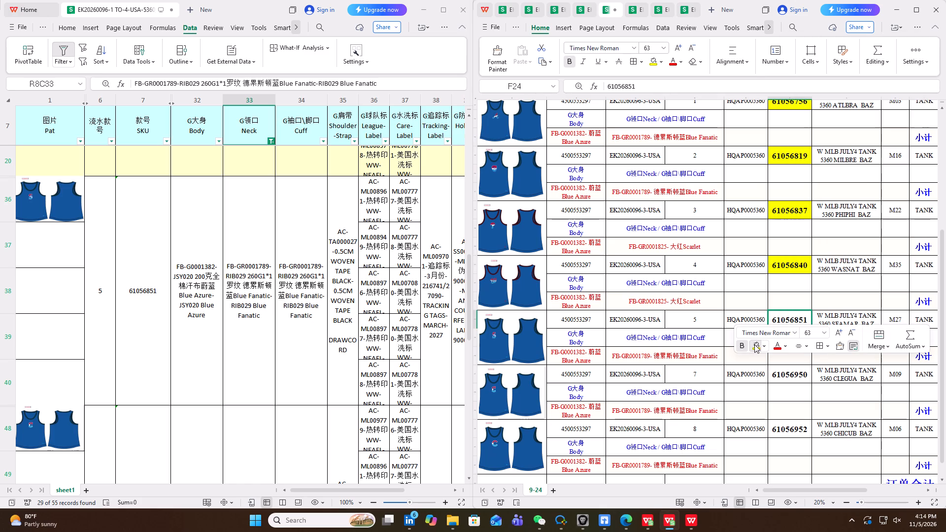
pyautogui.click(783, 362)
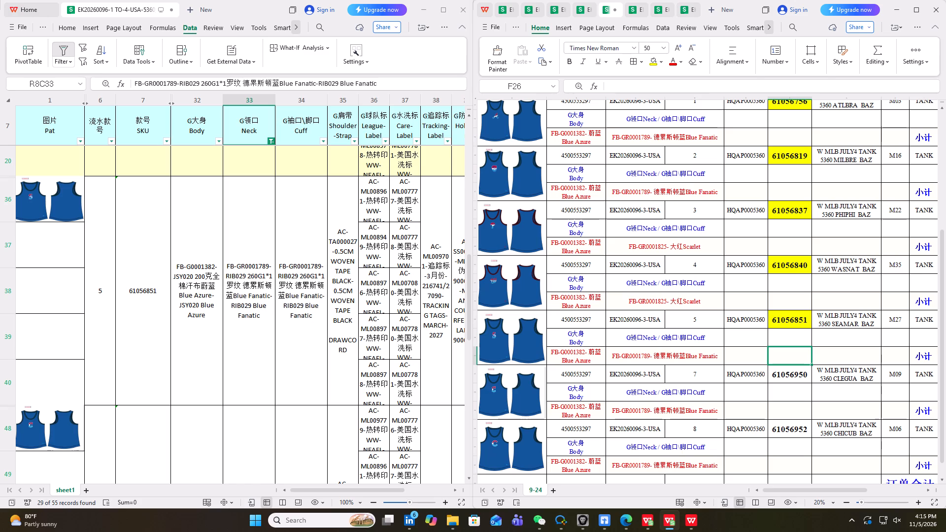
# Compare the body, neck and cuff fabrics of SKUs 61056950 and 61056952 in the order workbook with the production list.
pyautogui.scroll(-5, 265, 324)
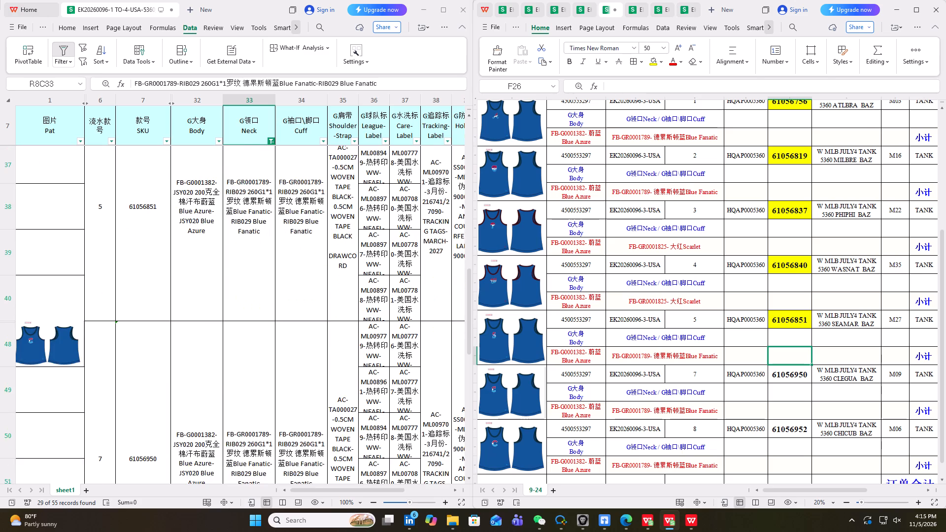
pyautogui.scroll(-5, 265, 324)
pyautogui.scroll(-2, 671, 349)
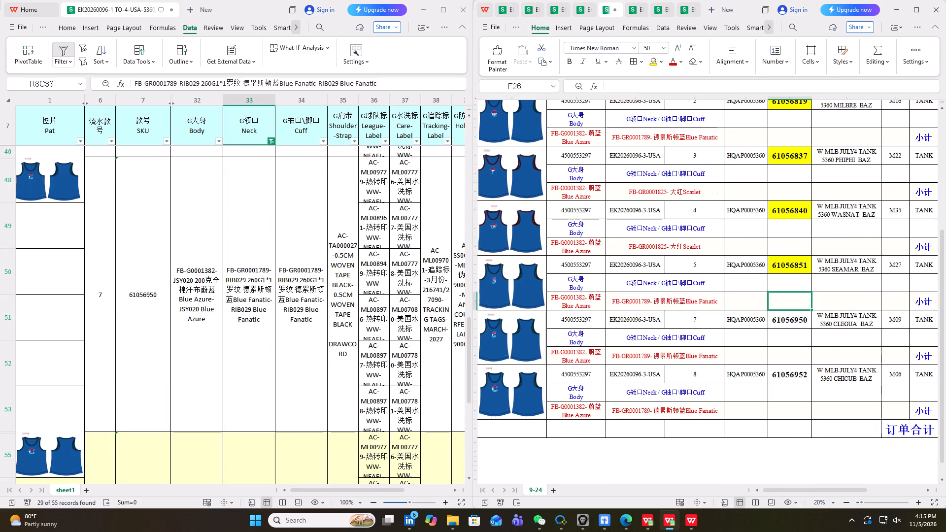
pyautogui.scroll(-1, 671, 349)
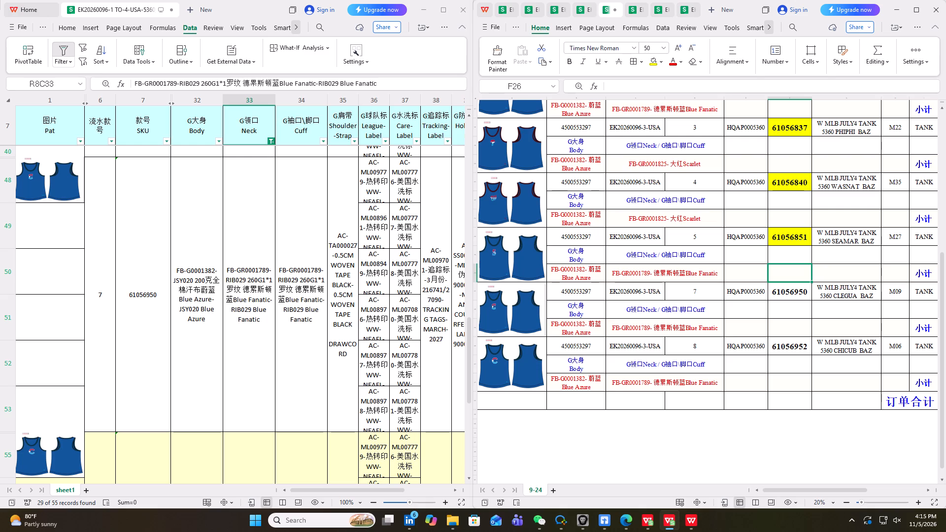
pyautogui.scroll(-5, 288, 345)
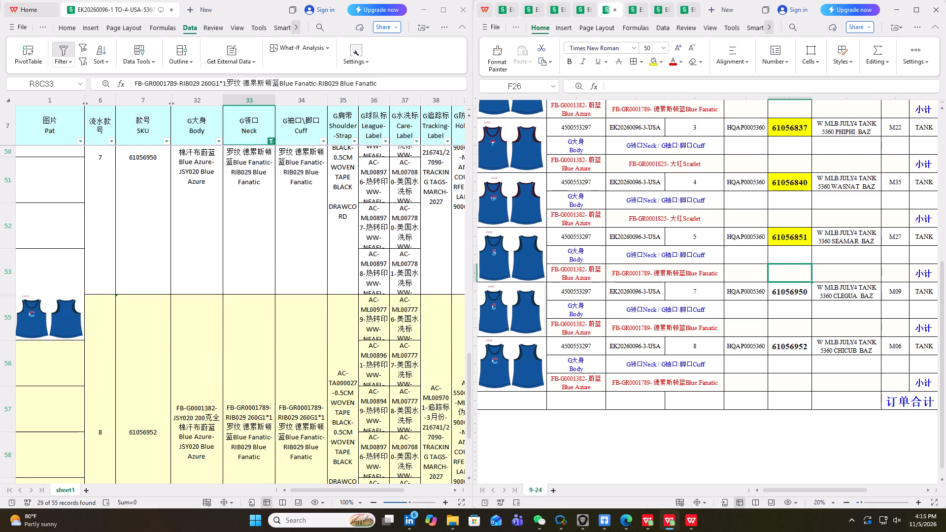
pyautogui.scroll(-1, 289, 345)
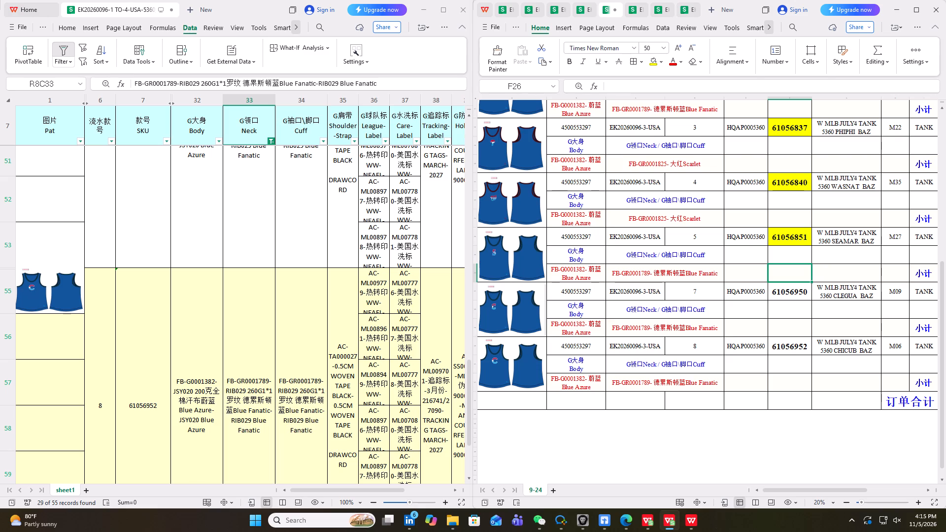
# Remove the yellow fill from the six highlighted SKU cells, 61056858 to 61056851, in the production list.
pyautogui.scroll(7, 767, 364)
pyautogui.click(792, 424)
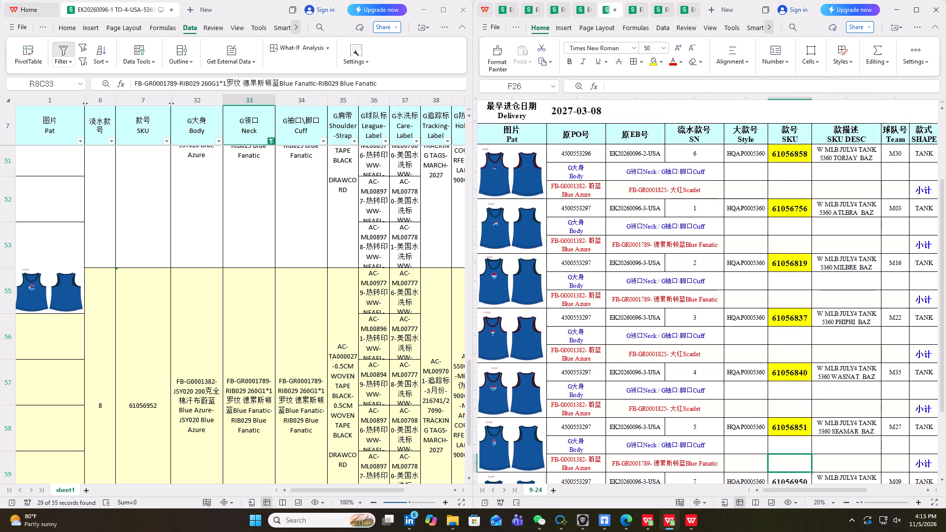
pyautogui.keyDown('ctrl'); pyautogui.click(790, 377); pyautogui.keyUp('ctrl')
pyautogui.keyDown('ctrl'); pyautogui.click(789, 322); pyautogui.keyUp('ctrl')
pyautogui.keyDown('ctrl'); pyautogui.click(786, 266); pyautogui.keyUp('ctrl')
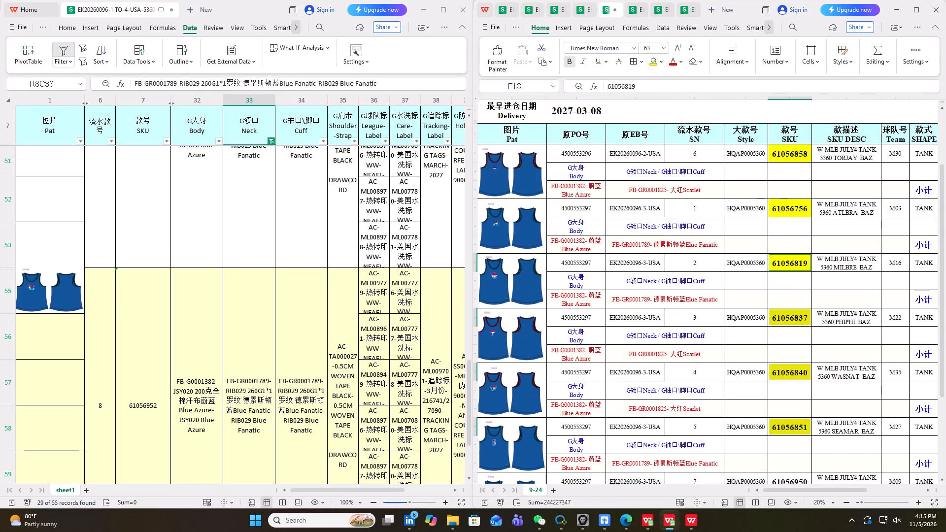
pyautogui.keyDown('ctrl'); pyautogui.click(780, 211); pyautogui.keyUp('ctrl')
pyautogui.keyDown('ctrl'); pyautogui.click(784, 157); pyautogui.keyUp('ctrl')
pyautogui.click(662, 62)
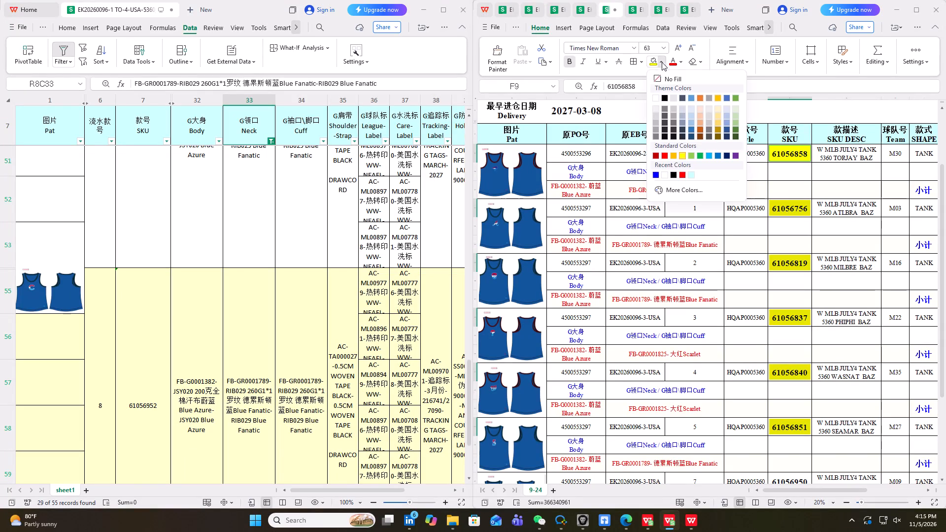
pyautogui.click(657, 74)
pyautogui.click(791, 215)
# Enter the note "Production List Send On: 2026-11-05" in cell M2 of the production list header, with the window maximized.
pyautogui.scroll(7, 739, 319)
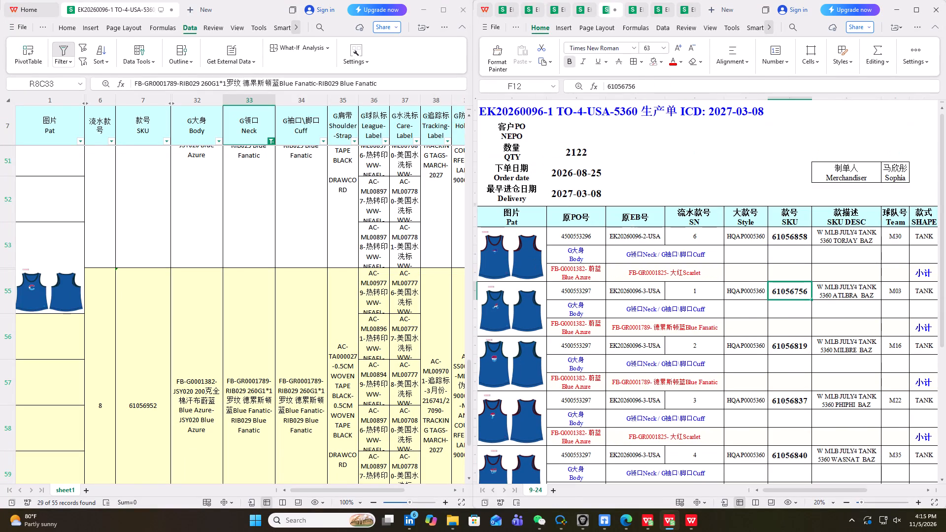
pyautogui.scroll(5, 739, 319)
pyautogui.click(921, 11)
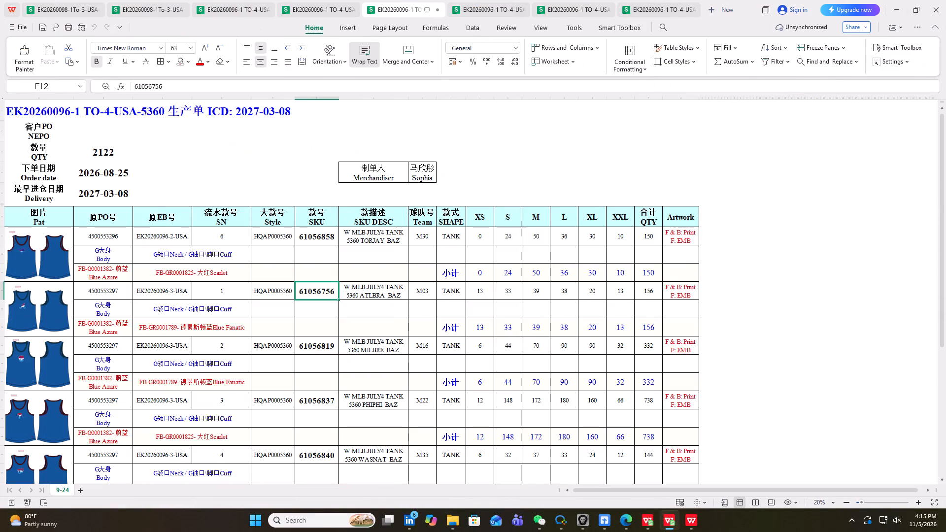
pyautogui.scroll(4, 755, 269)
pyautogui.moveTo(750, 491); pyautogui.dragTo(591, 438)
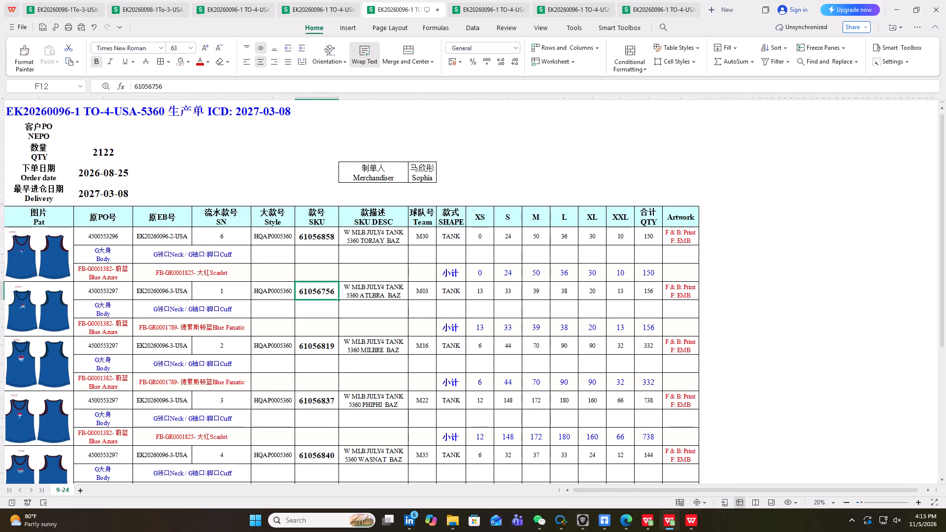
pyautogui.click(560, 135)
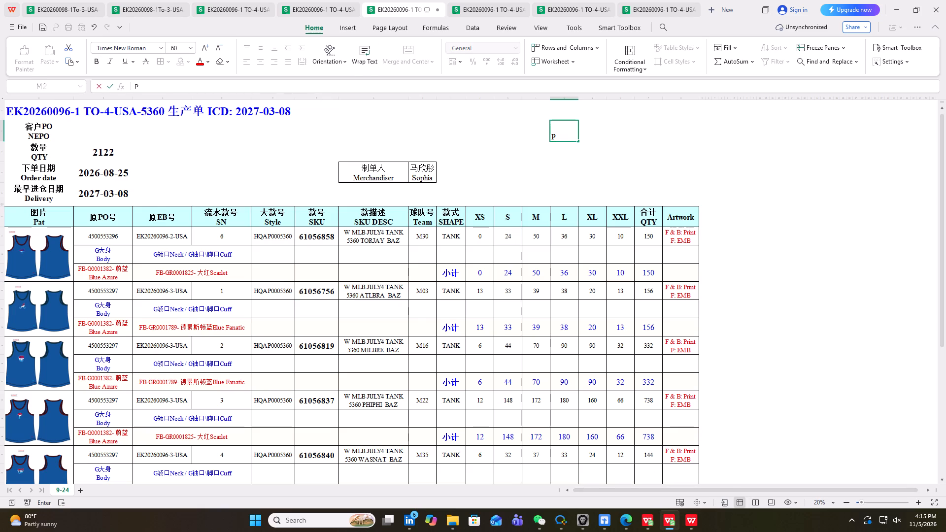
pyautogui.write('rodu')
pyautogui.press('space')
pyautogui.press('BackSpace')
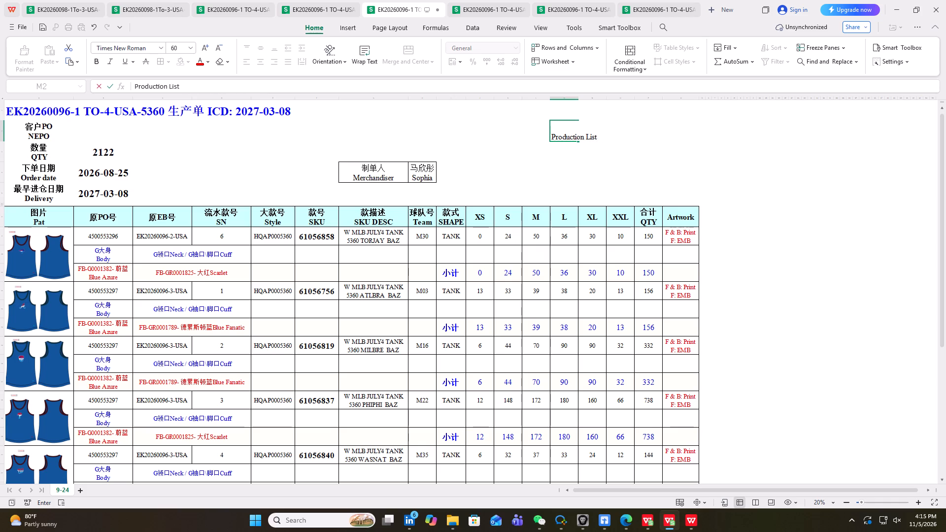
pyautogui.write('n :')
pyautogui.press('BackSpace')
pyautogui.press('BackSpace')
pyautogui.write(':')
pyautogui.press('space')
pyautogui.write('2026-')
pyautogui.write('11-')
pyautogui.write('05')
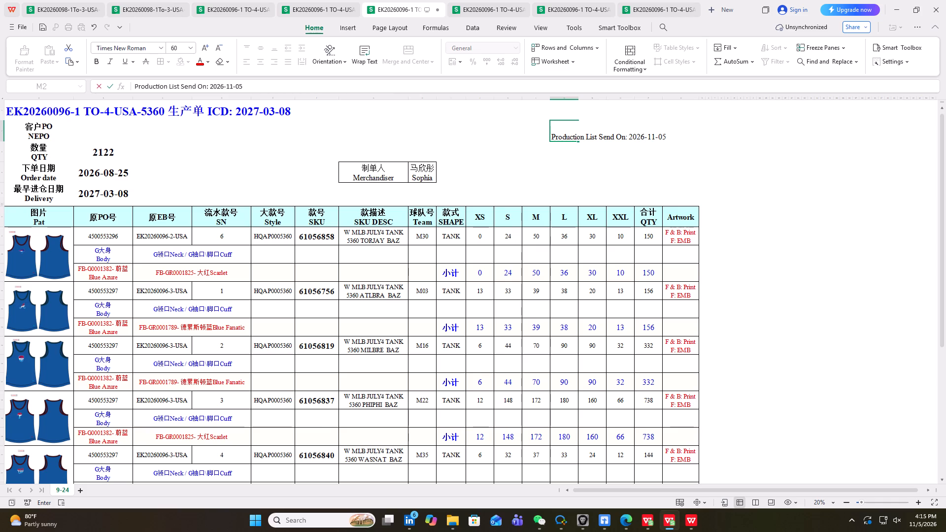
pyautogui.press('Return')
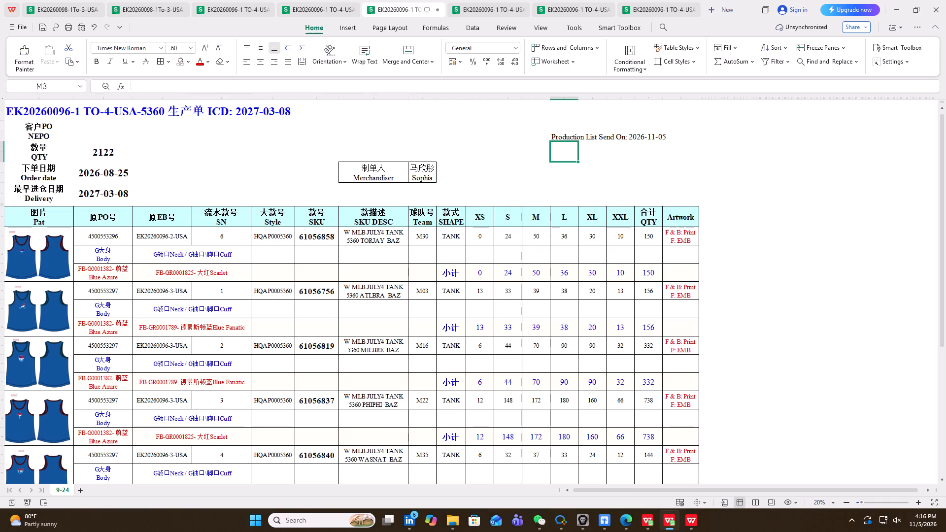
# Middle-align the send-date note across M2:Q2 vertically and set its font size to 70.
pyautogui.moveTo(555, 136); pyautogui.dragTo(677, 134)
pyautogui.click(259, 48)
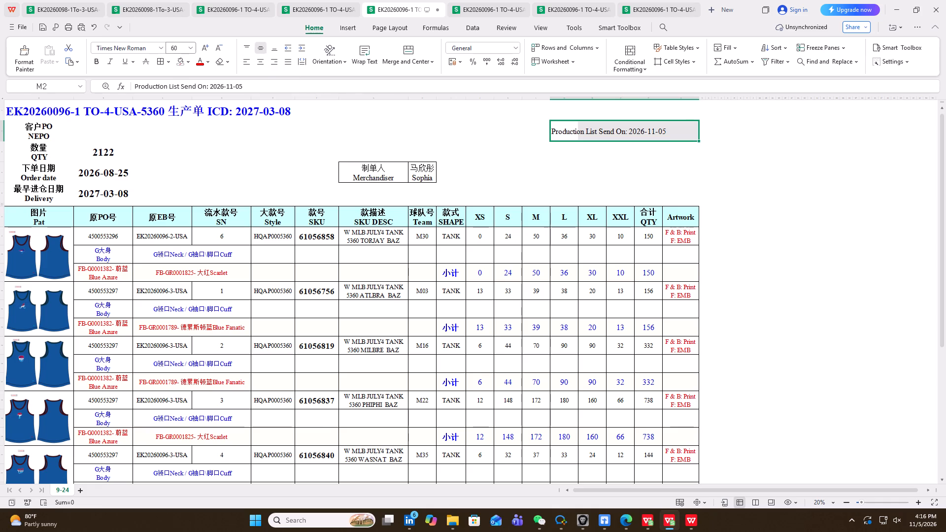
pyautogui.click(180, 48)
pyautogui.write('70')
pyautogui.press('Return')
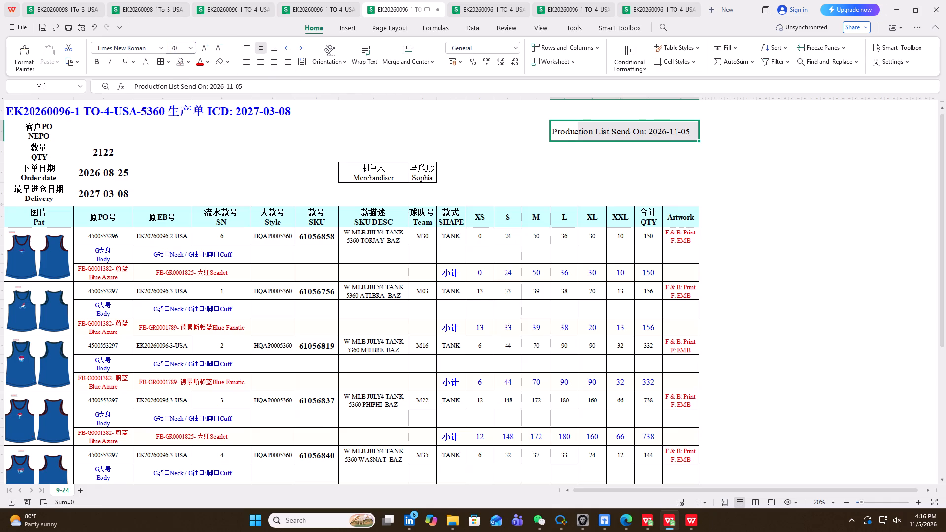
pyautogui.click(679, 255)
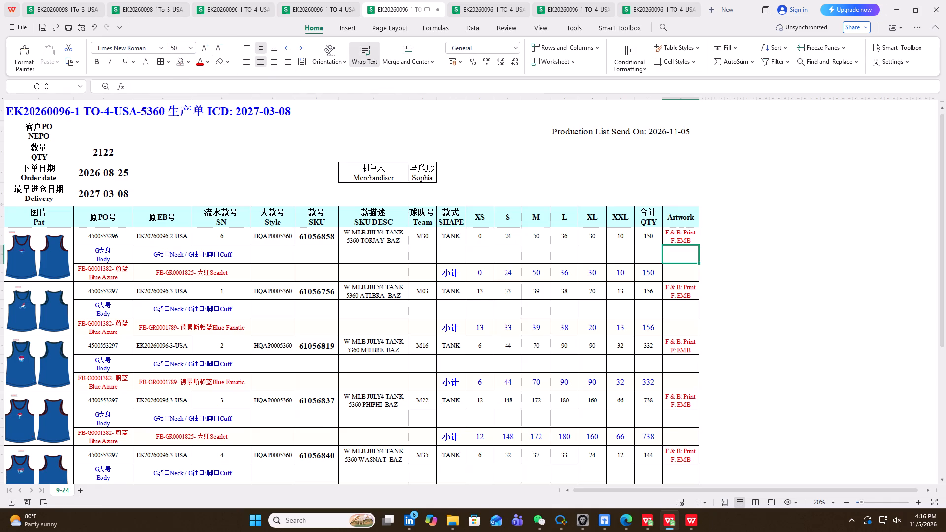
# Check the page layout of the style 5360 production list in print preview, leaving the print settings alone.
pyautogui.scroll(4, 451, 320)
pyautogui.scroll(2, 344, 277)
pyautogui.click(79, 25)
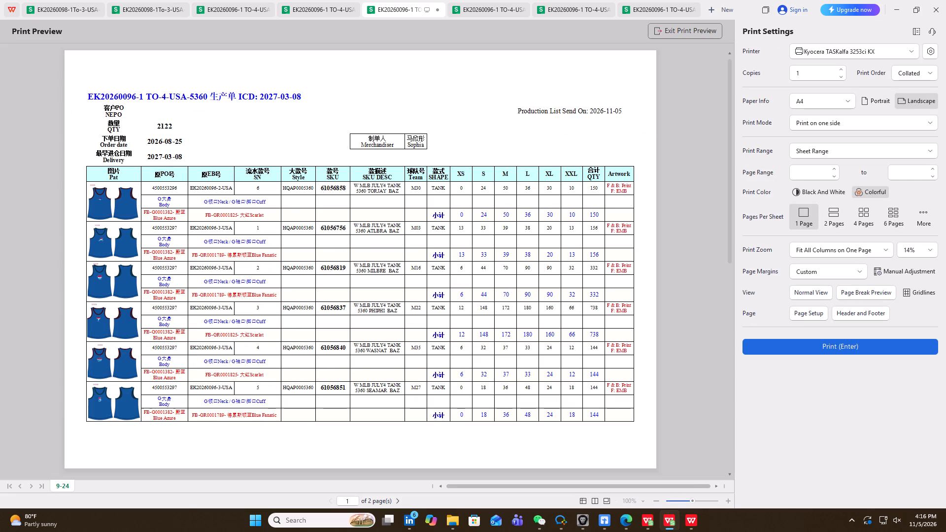
pyautogui.scroll(-1, 385, 299)
pyautogui.scroll(3, 408, 302)
pyautogui.click(691, 30)
# Save the style 5360 production list.
pyautogui.scroll(7, 270, 251)
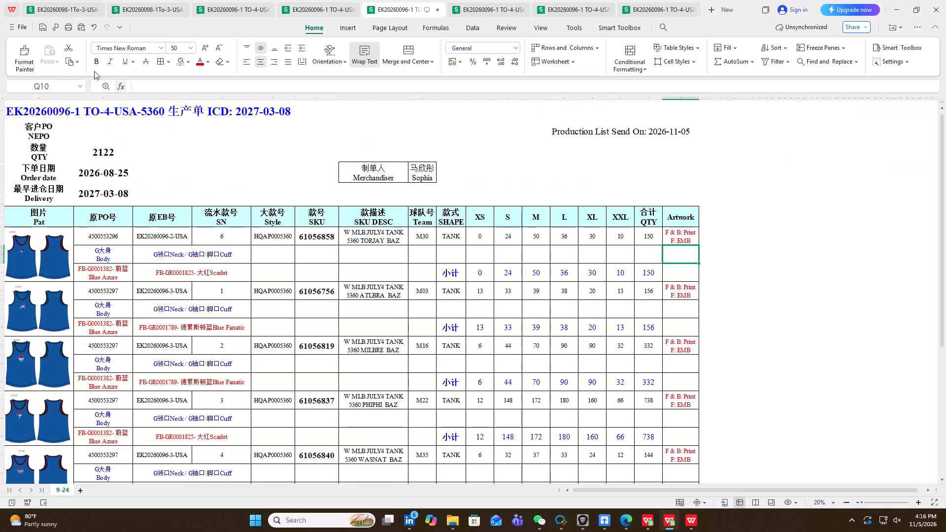
pyautogui.tripleClick(42, 23)
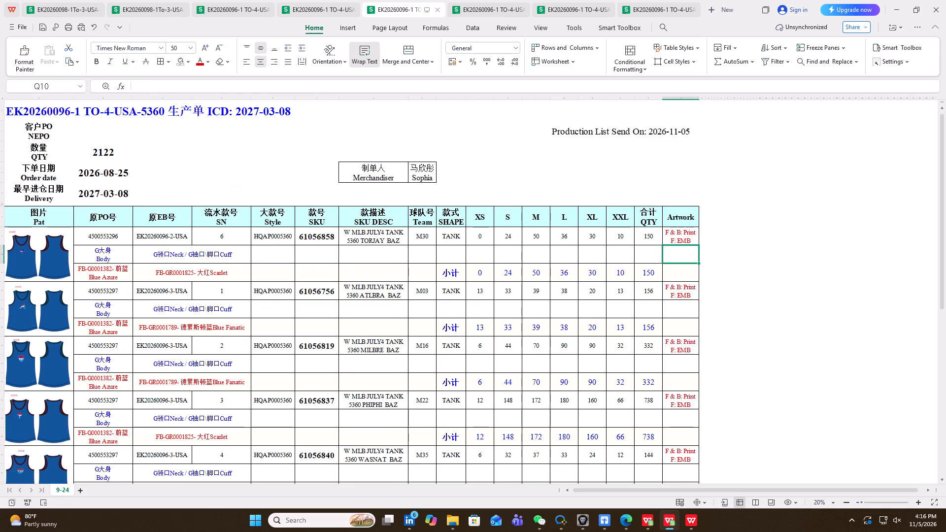
pyautogui.scroll(4, 364, 291)
# In File Explorer's art work folder, open the HQAP0005360 subfolder and its "S227 5360 MLB BAZ" artwork PDF.
pyautogui.click(456, 519)
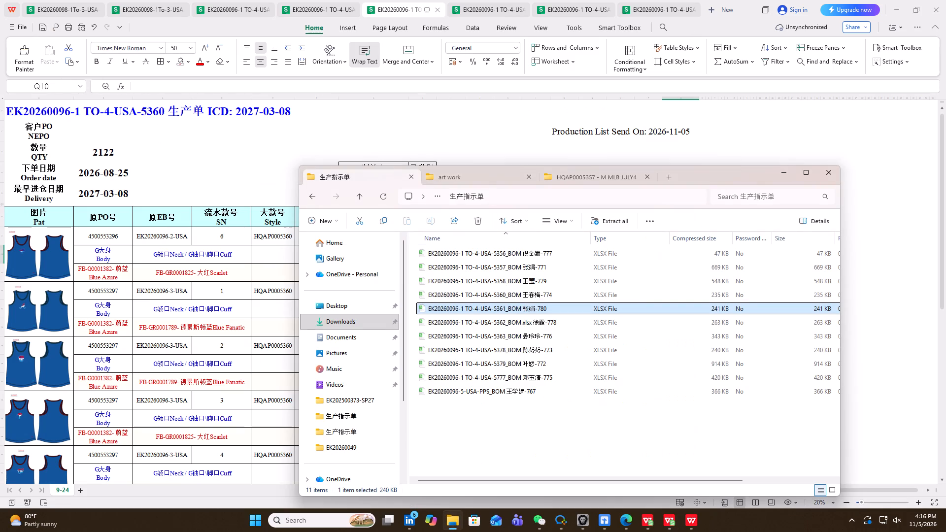
pyautogui.click(476, 177)
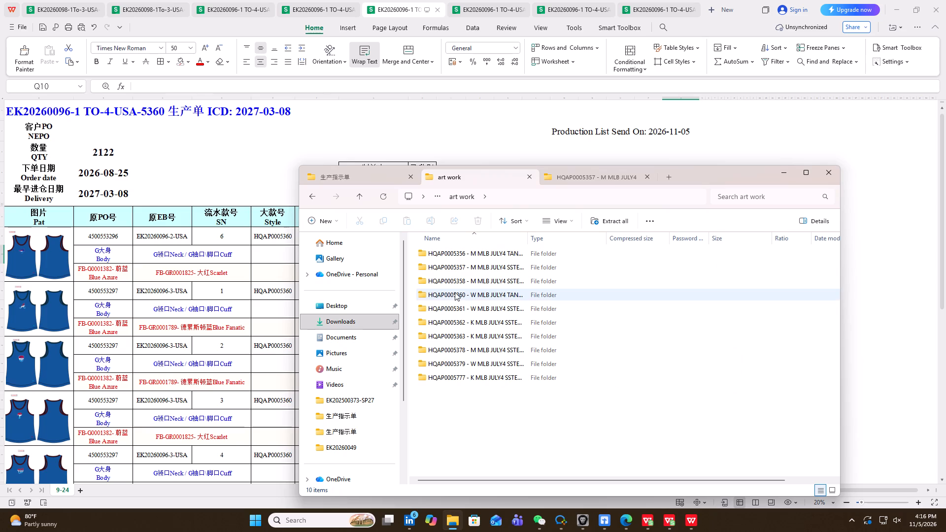
pyautogui.doubleClick(455, 292)
pyautogui.doubleClick(460, 253)
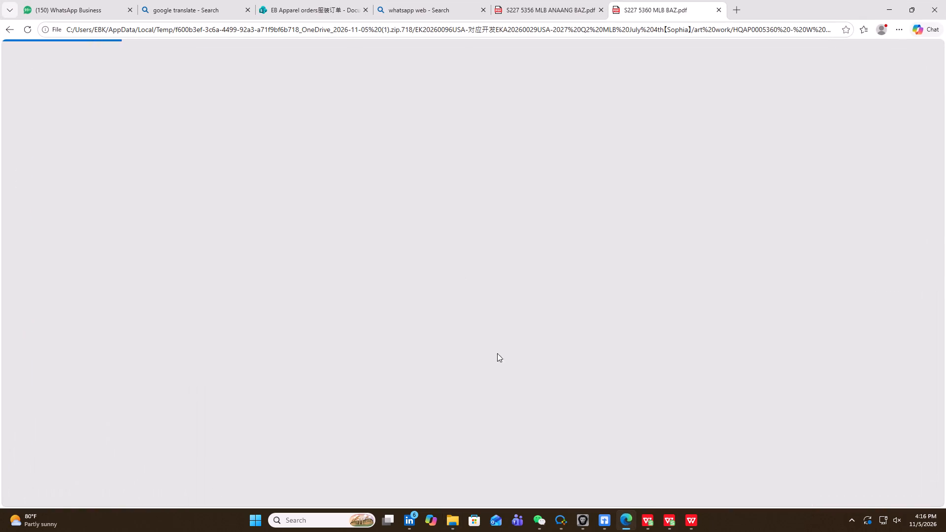
# Examine the Diamondbacks and Athletics artwork pages for print treatment, flag embroidery, center-front size and placement, and color keys.
pyautogui.scroll(9, 548, 371)
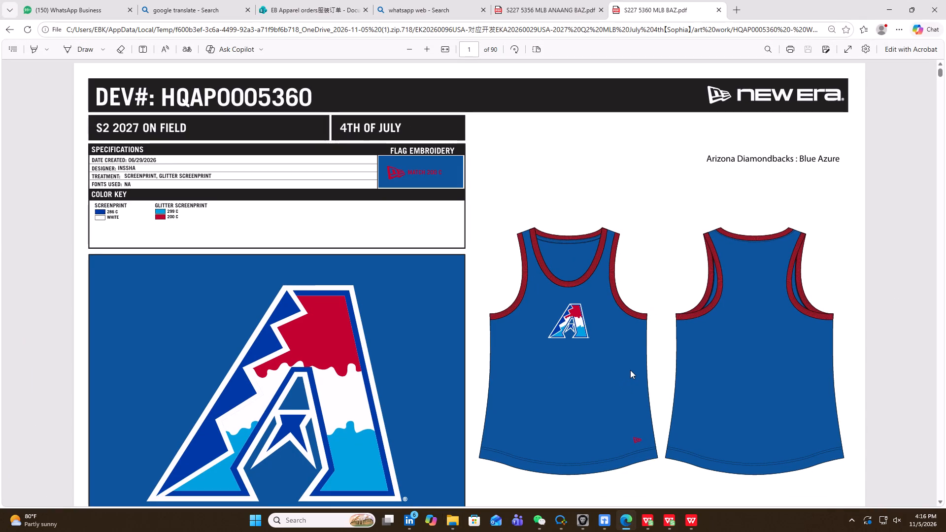
pyautogui.scroll(-10, 630, 370)
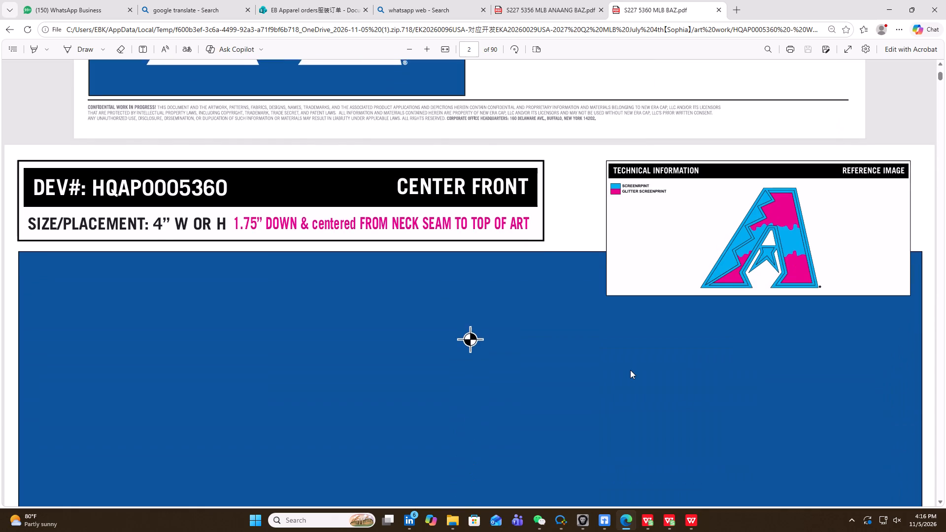
pyautogui.scroll(-14, 630, 370)
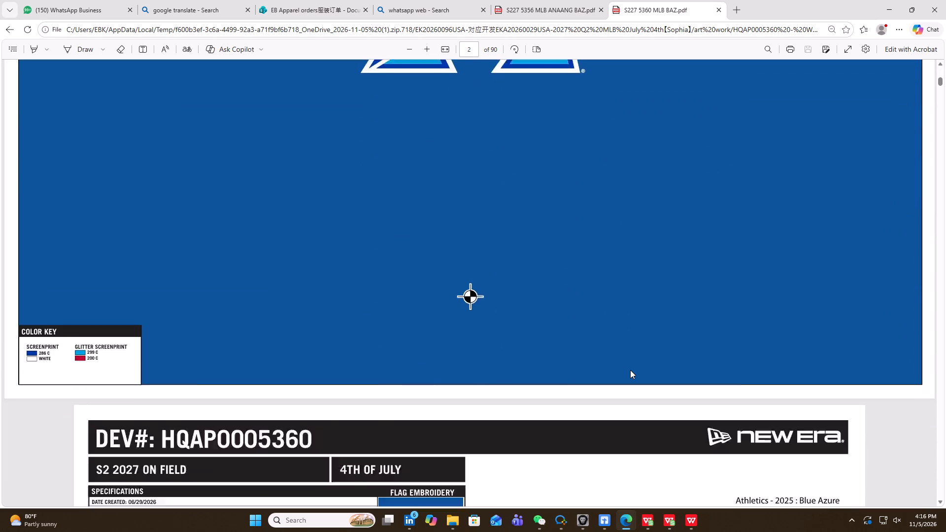
pyautogui.keyDown('ctrl'); pyautogui.scroll(-1, 586, 313); pyautogui.keyUp('ctrl')
pyautogui.scroll(8, 584, 313)
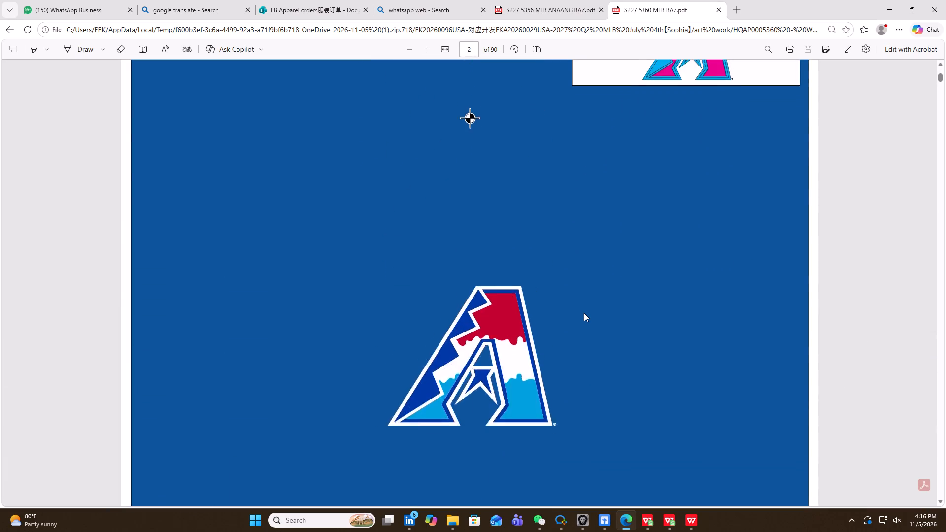
pyautogui.scroll(2, 584, 313)
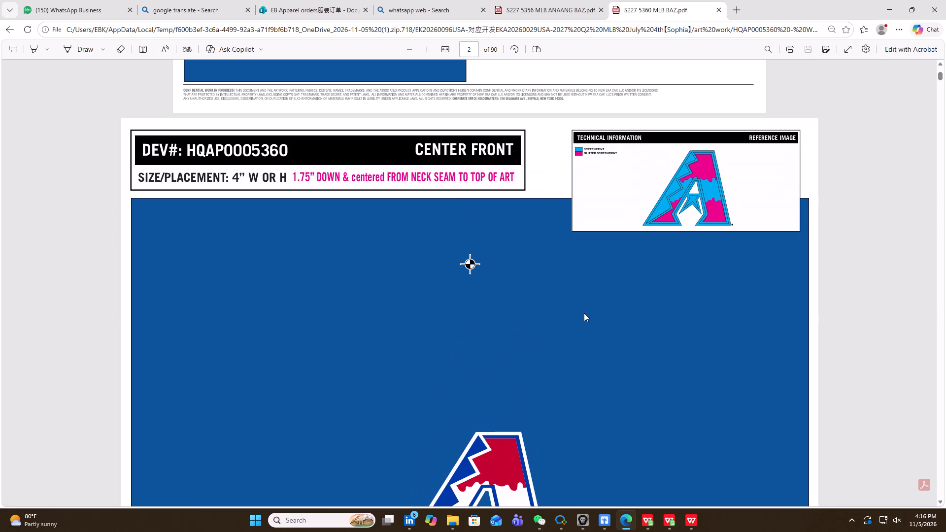
pyautogui.scroll(-5, 584, 313)
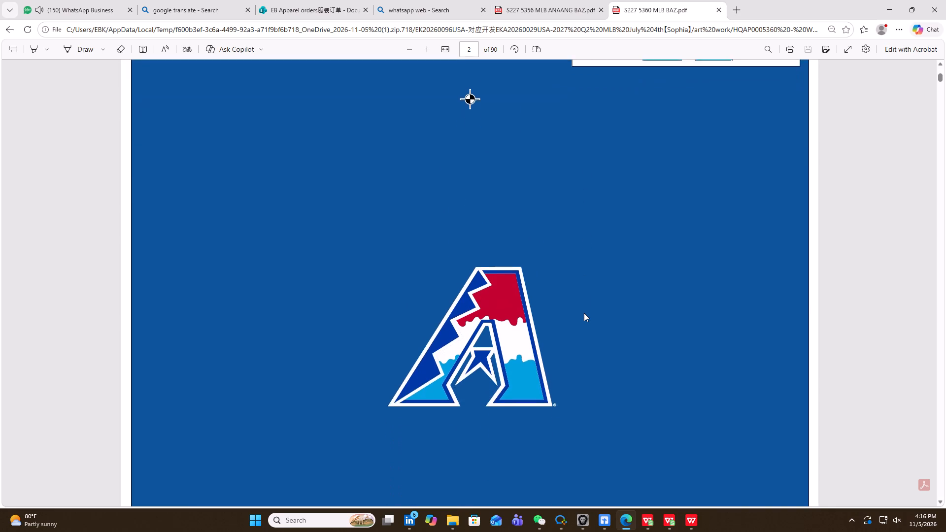
pyautogui.scroll(-6, 584, 313)
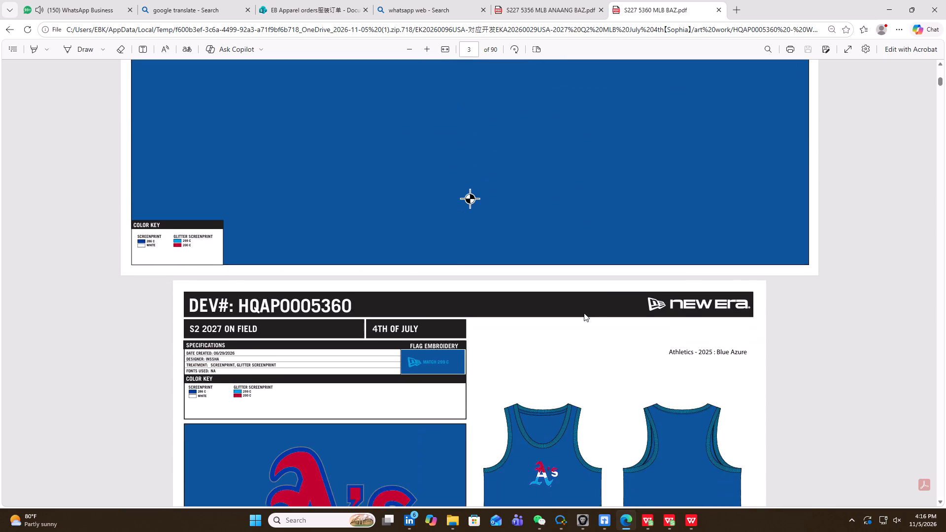
pyautogui.scroll(-9, 584, 313)
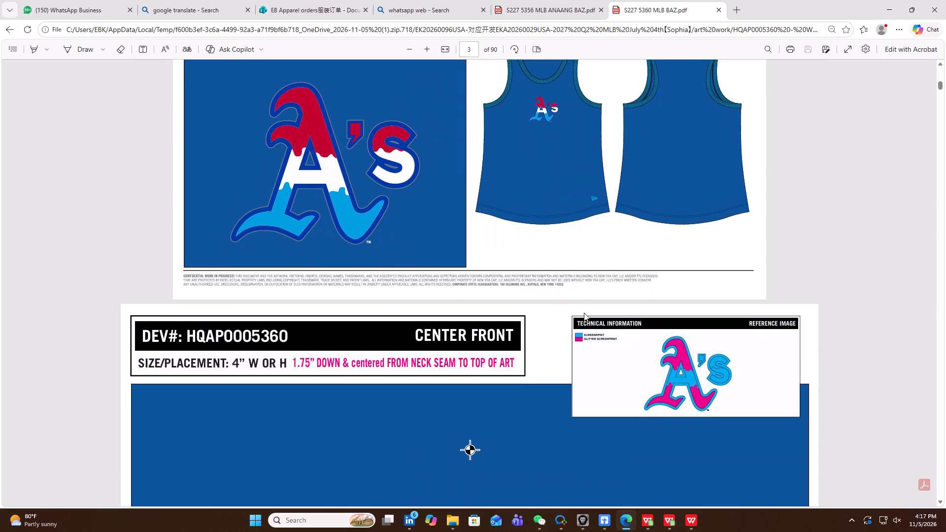
pyautogui.scroll(-3, 584, 313)
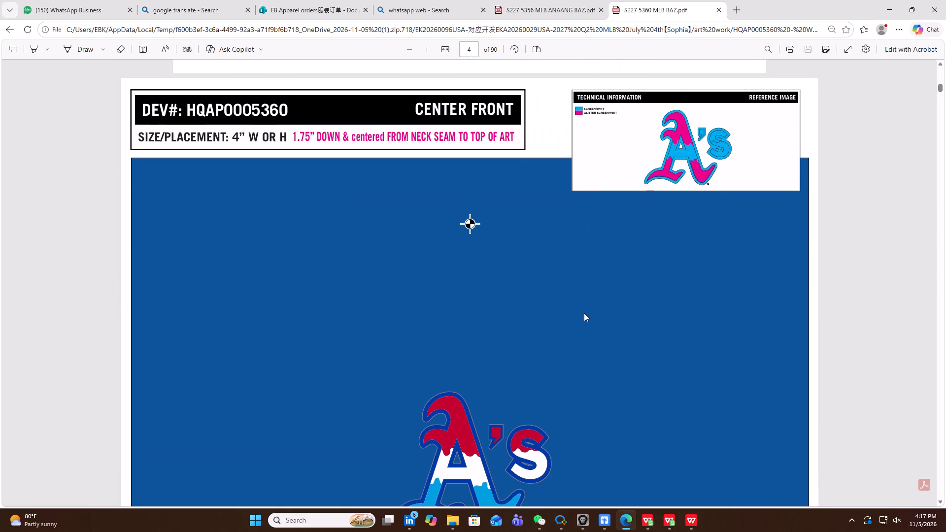
pyautogui.scroll(-7, 584, 313)
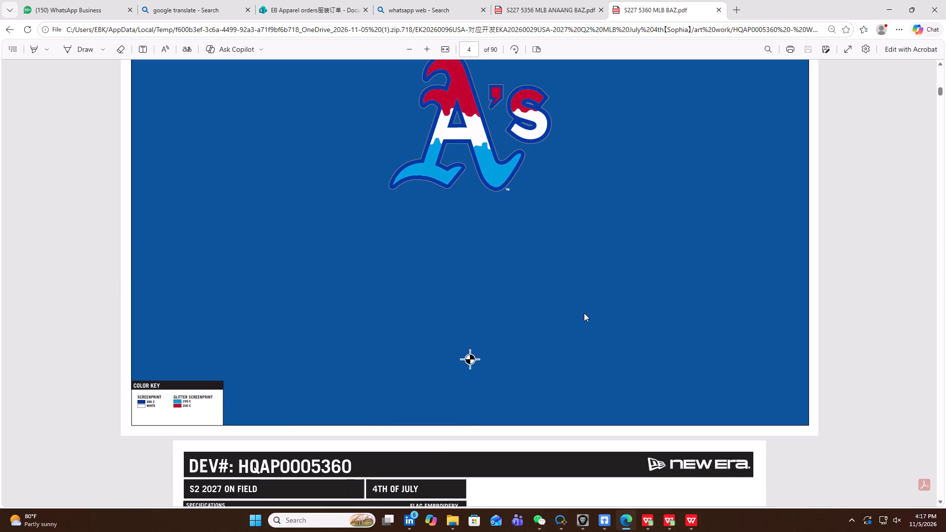
# In SharePoint's Size chart&constructions folder, open the HQAP0005360 new era flag TDS PDF and check the flag's branding placement page.
pyautogui.click(297, 7)
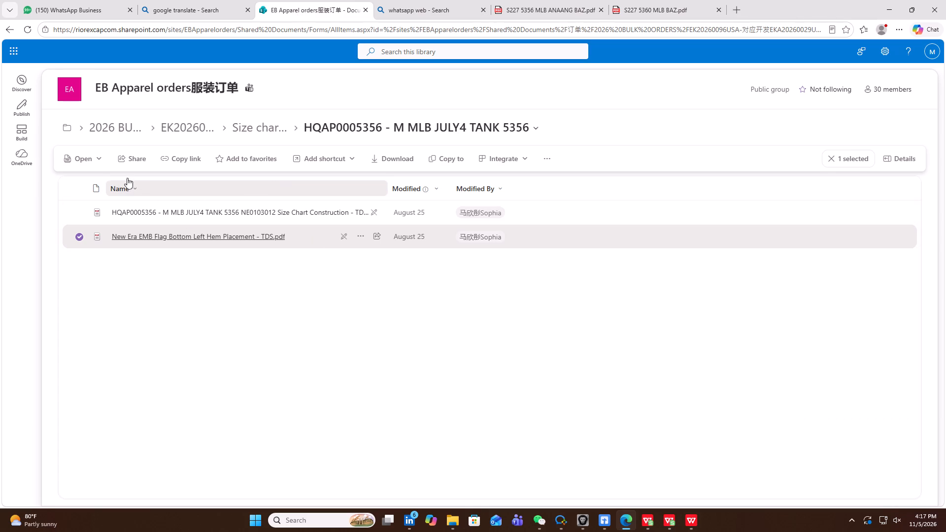
pyautogui.click(8, 30)
pyautogui.click(8, 30)
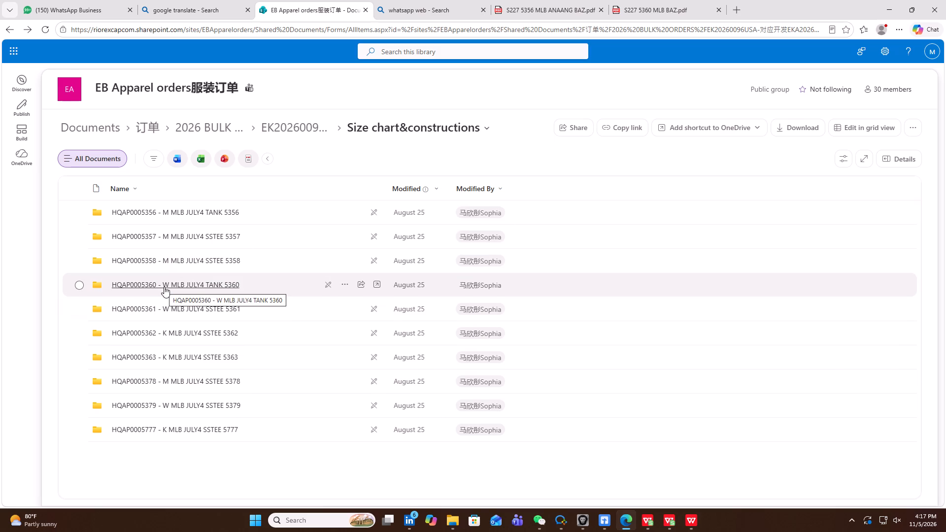
pyautogui.doubleClick(164, 287)
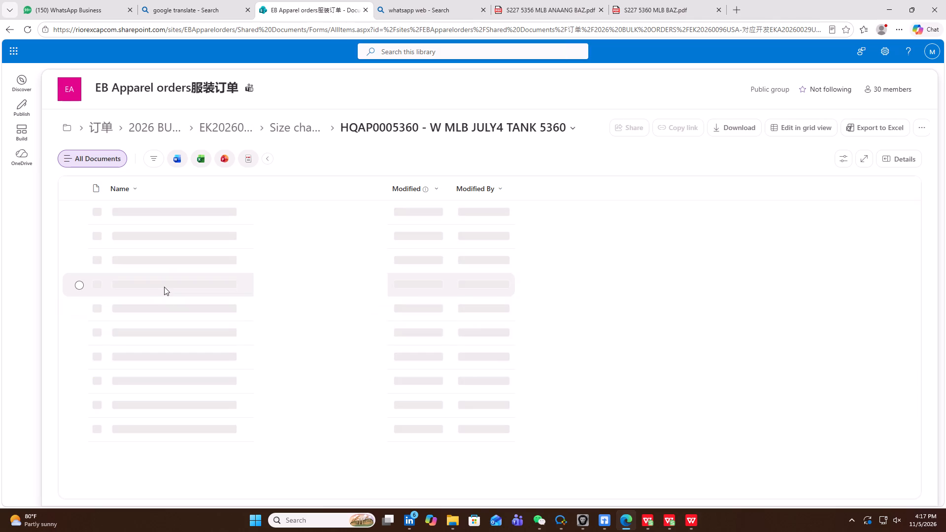
pyautogui.doubleClick(187, 239)
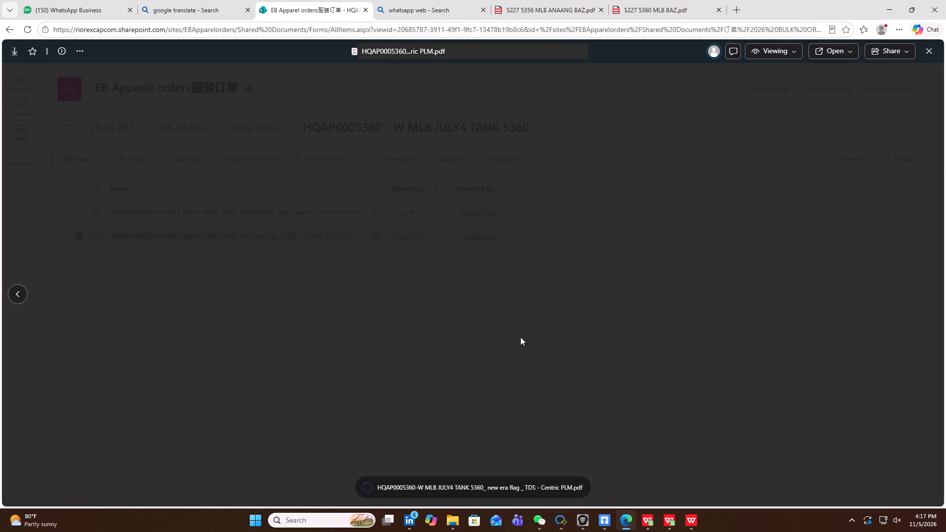
pyautogui.scroll(-17, 520, 337)
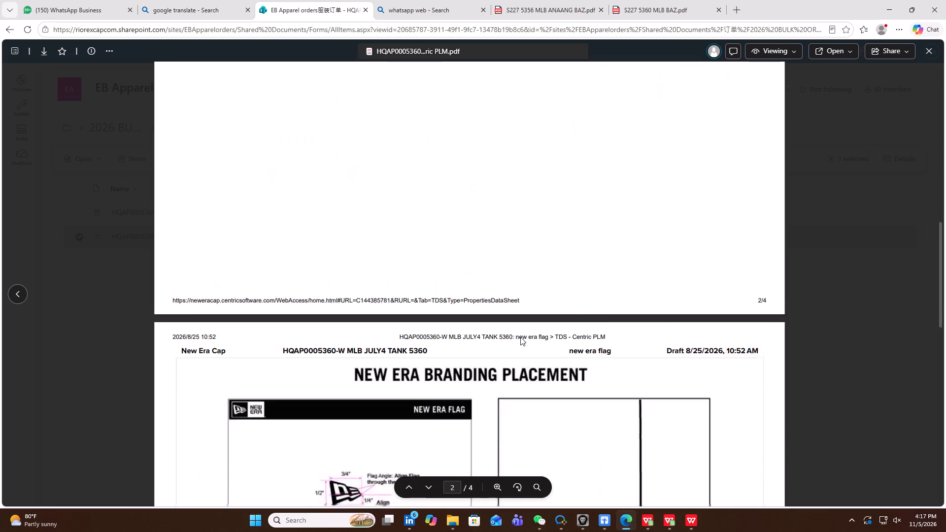
pyautogui.scroll(-9, 520, 337)
pyautogui.scroll(4, 520, 337)
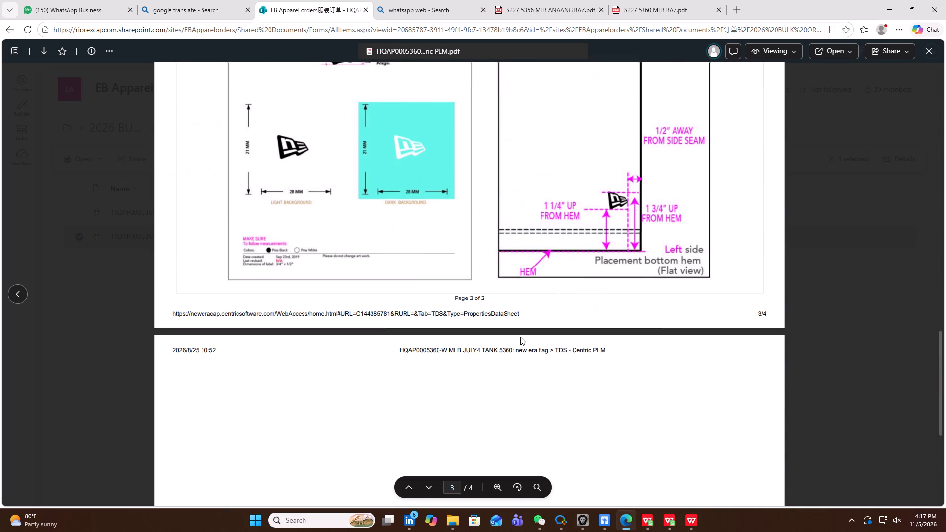
pyautogui.scroll(20, 520, 337)
pyautogui.scroll(3, 520, 337)
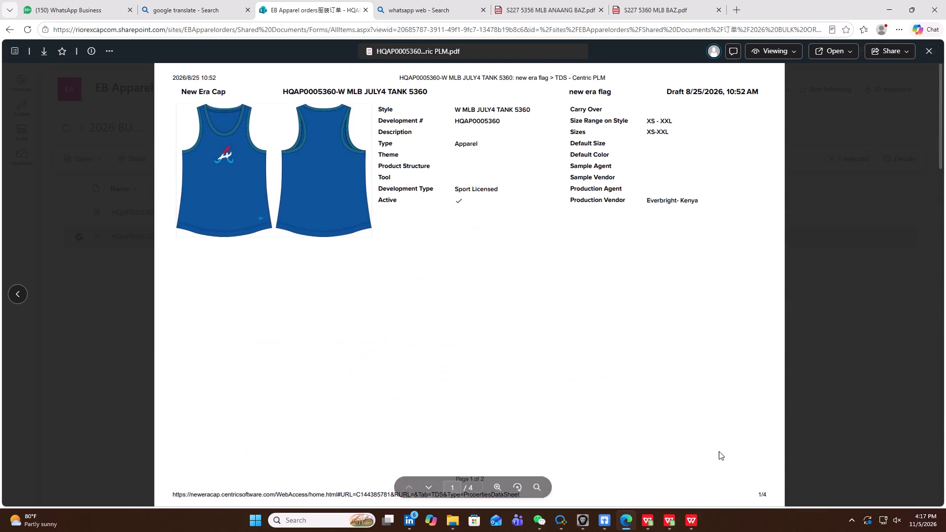
# Switch to WPS Office and bring up the style 5357 production list at its top rows.
pyautogui.click(672, 518)
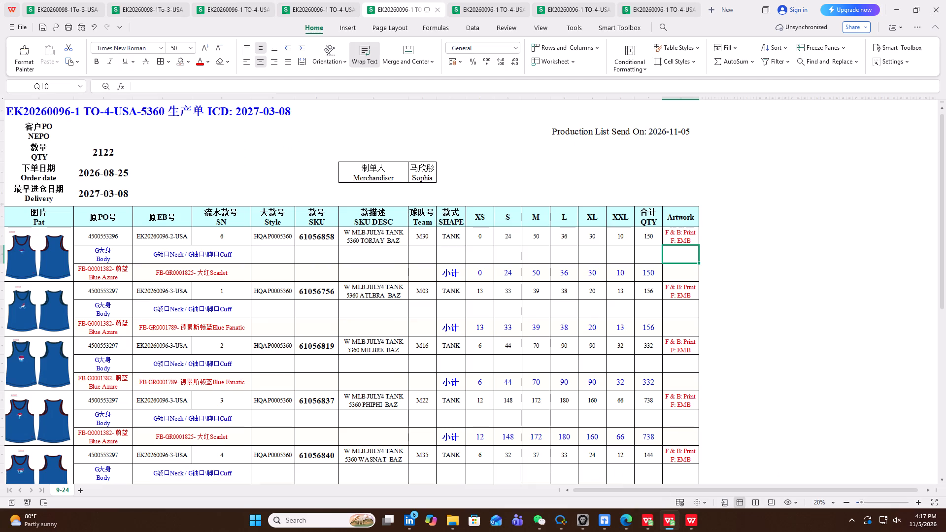
pyautogui.click(318, 13)
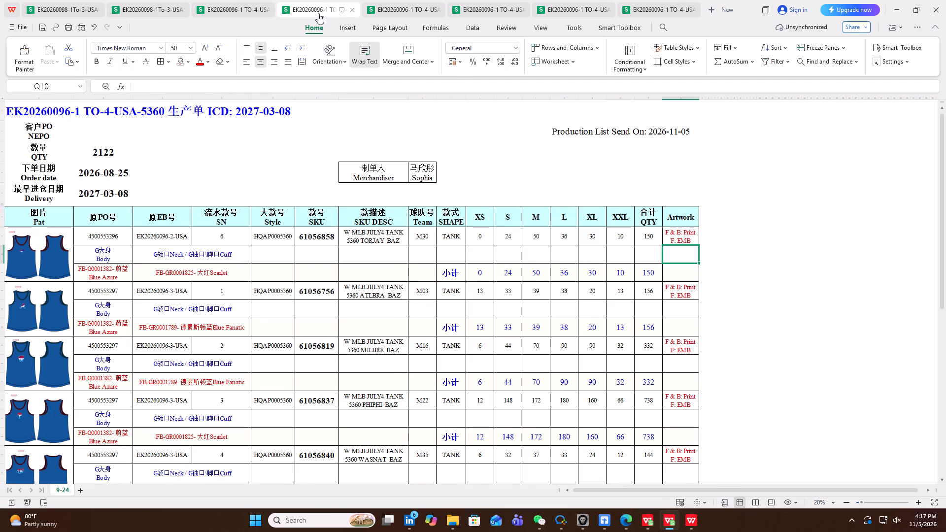
pyautogui.scroll(7, 337, 290)
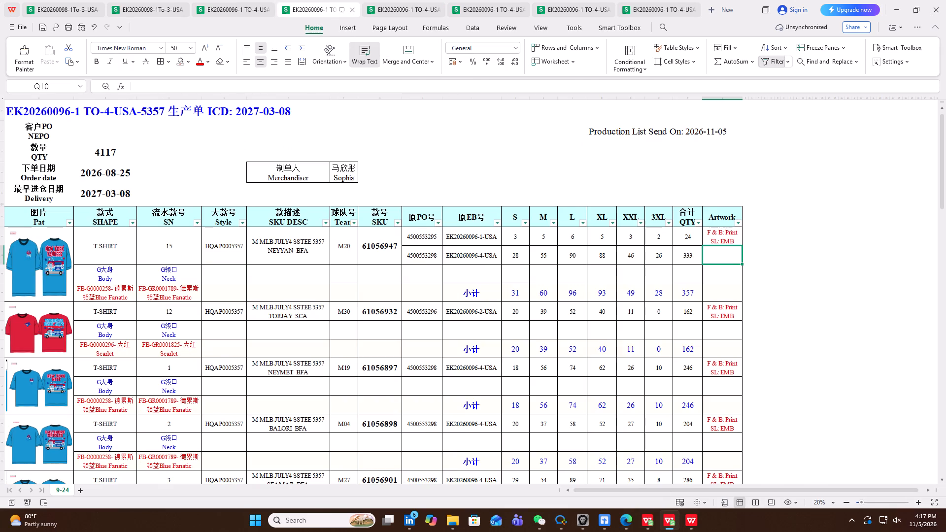
# In File Explorer's art work folder, open the HQAP0005357 subfolder and its "S227 5357 COLFIR TA SCA" artwork PDF.
pyautogui.click(454, 514)
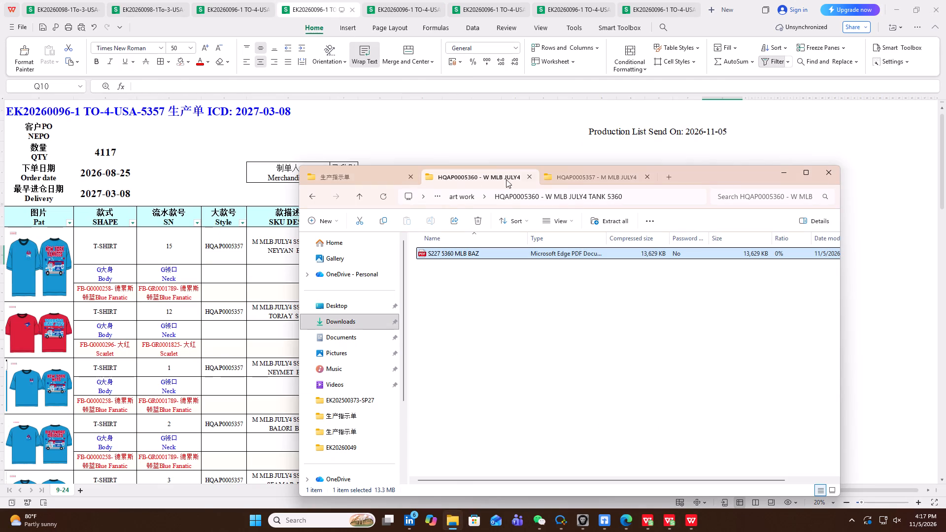
pyautogui.click(362, 196)
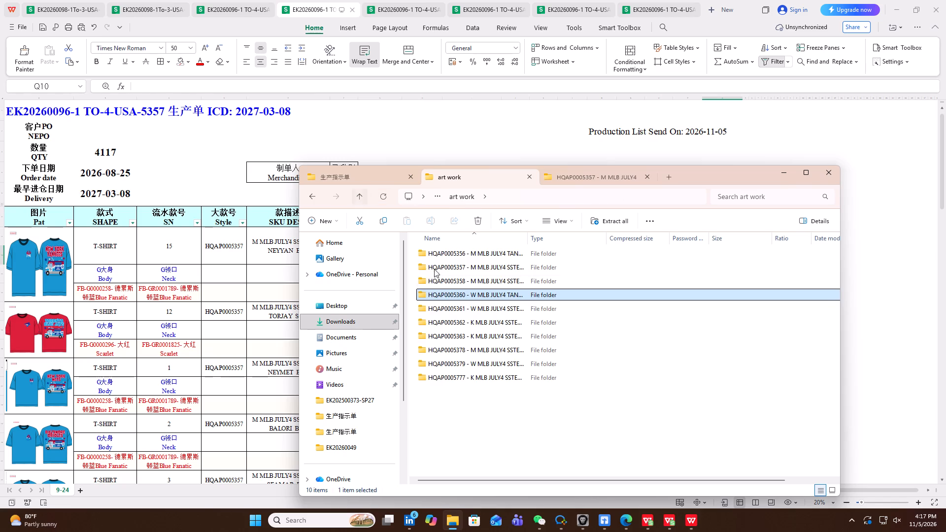
pyautogui.doubleClick(487, 267)
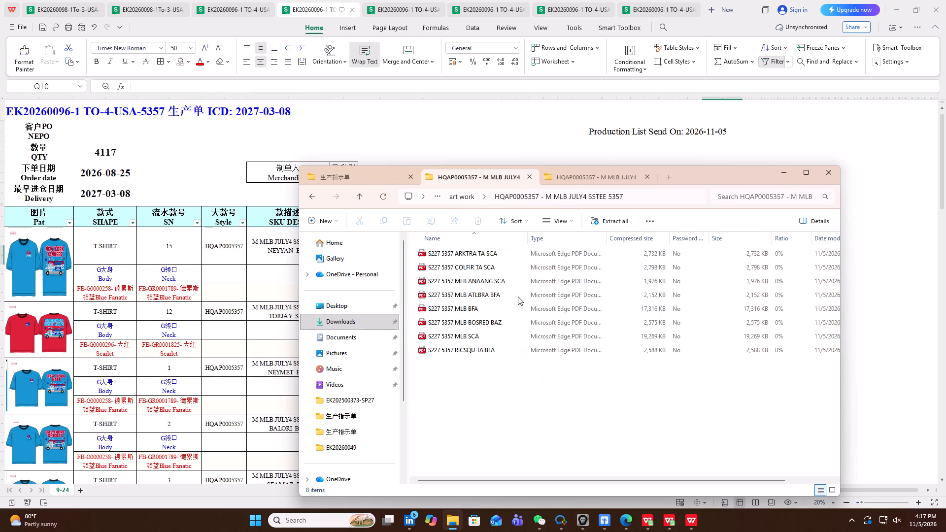
pyautogui.doubleClick(506, 266)
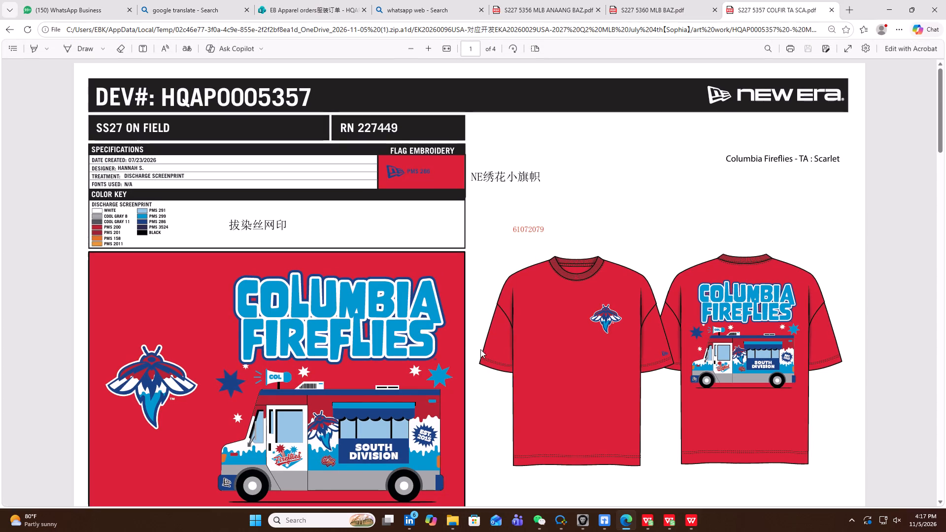
# Examine the Columbia Fireflies artwork pages for print treatment, flag embroidery, front and back art size and placement, and color keys.
pyautogui.scroll(9, 483, 348)
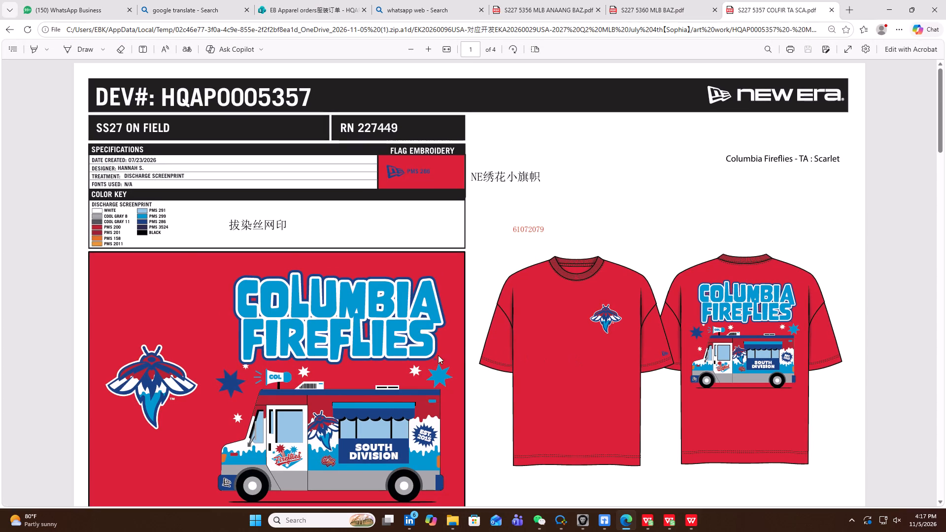
pyautogui.scroll(-13, 504, 338)
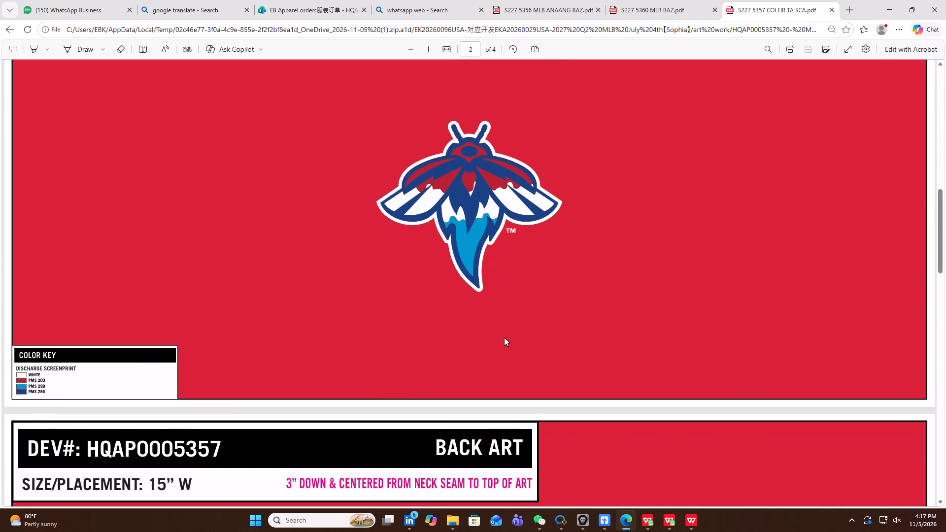
pyautogui.scroll(-1, 504, 337)
pyautogui.keyDown('ctrl'); pyautogui.scroll(-2, 504, 337); pyautogui.keyUp('ctrl')
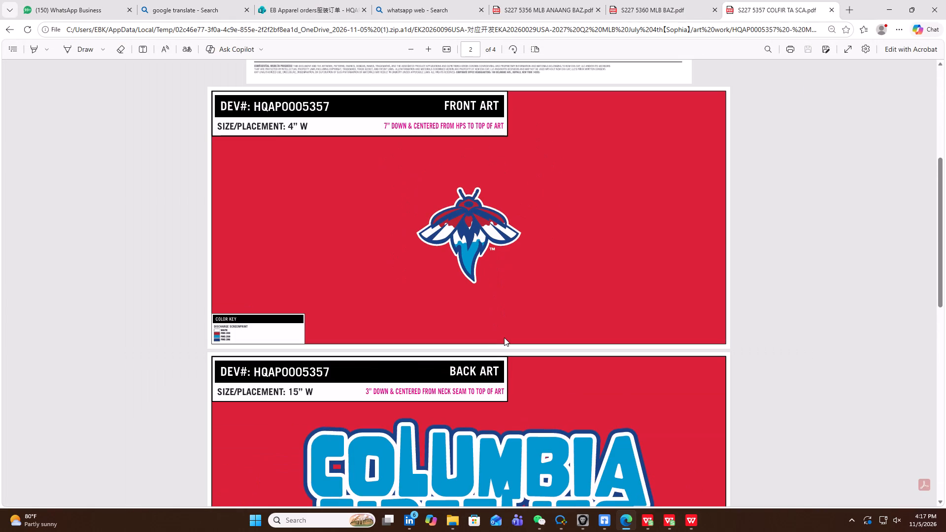
pyautogui.scroll(-7, 504, 337)
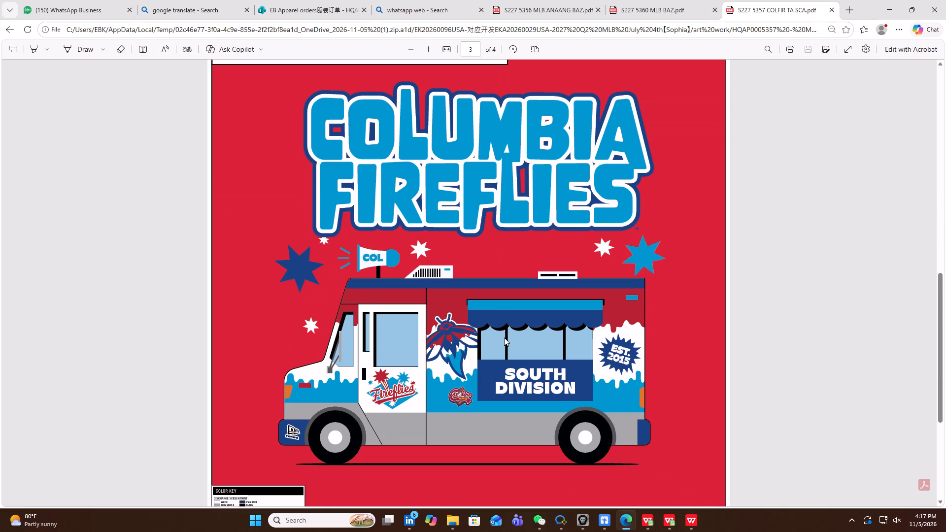
pyautogui.scroll(-3, 504, 337)
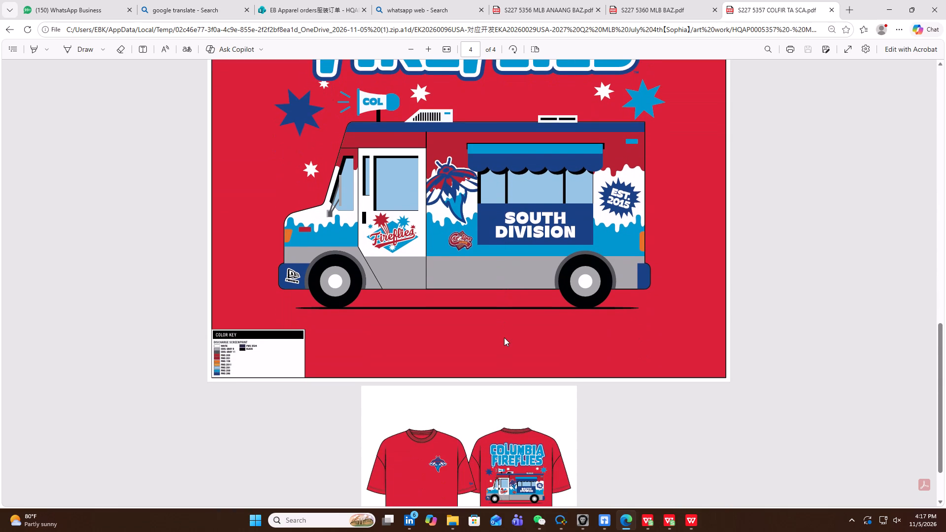
pyautogui.scroll(-7, 504, 337)
pyautogui.scroll(7, 504, 337)
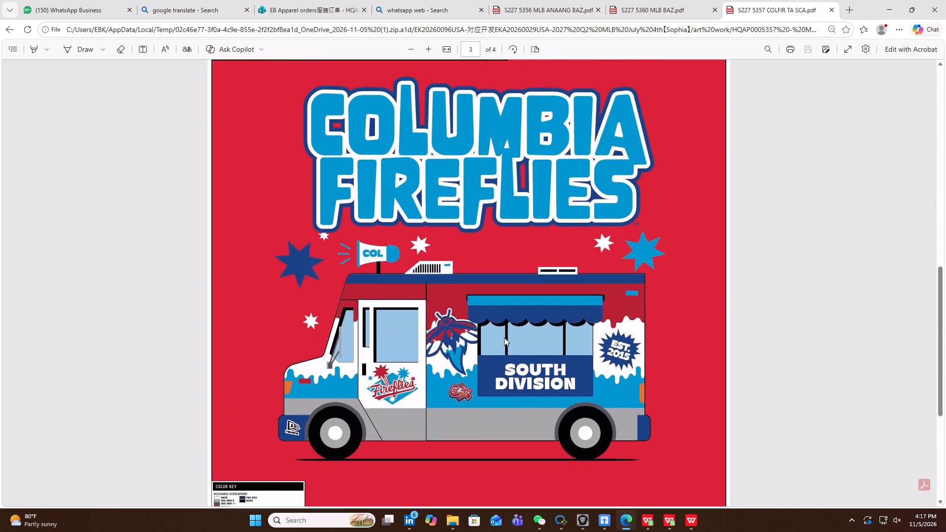
pyautogui.scroll(4, 504, 337)
pyautogui.scroll(-5, 504, 337)
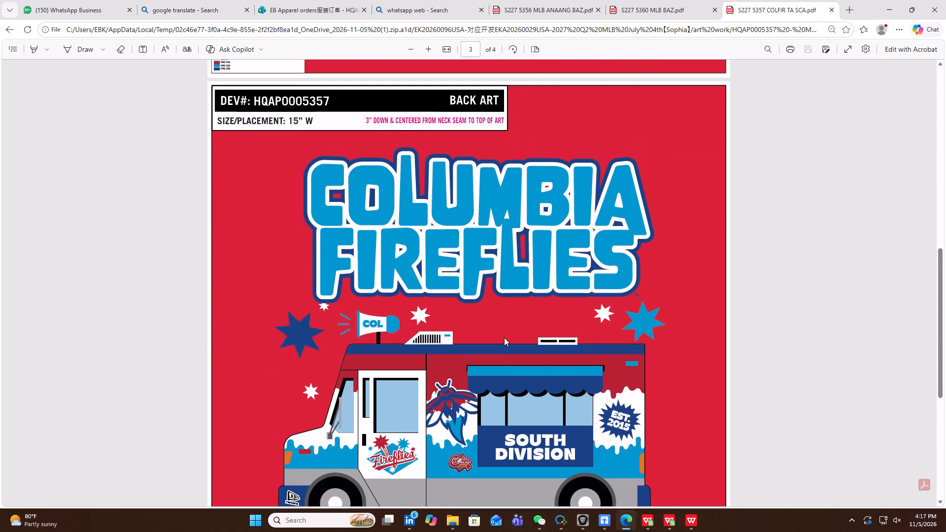
pyautogui.scroll(-4, 504, 337)
pyautogui.scroll(8, 504, 337)
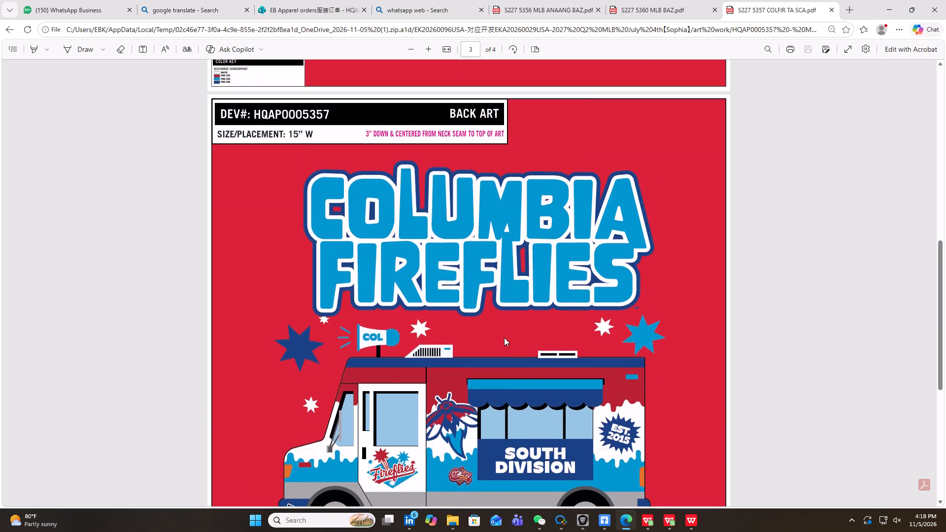
pyautogui.scroll(5, 504, 337)
pyautogui.scroll(-1, 504, 337)
pyautogui.scroll(5, 504, 337)
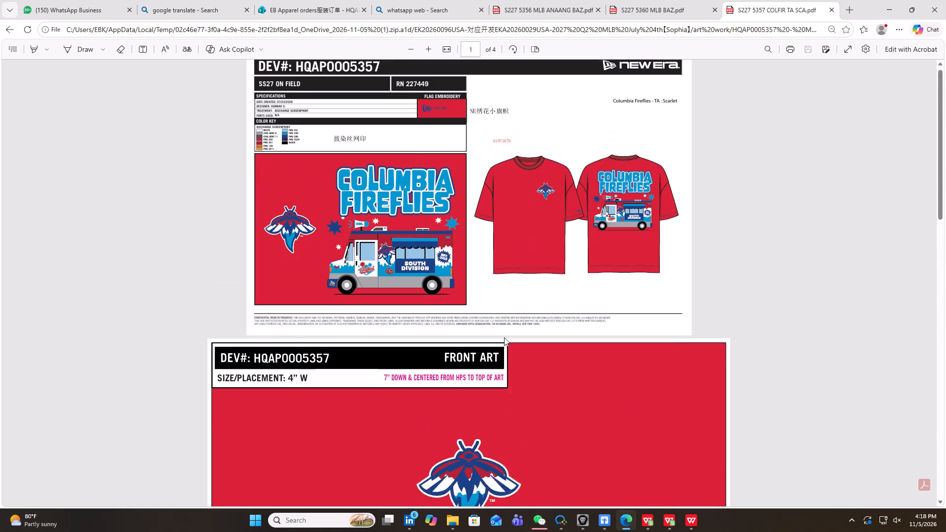
pyautogui.scroll(11, 504, 337)
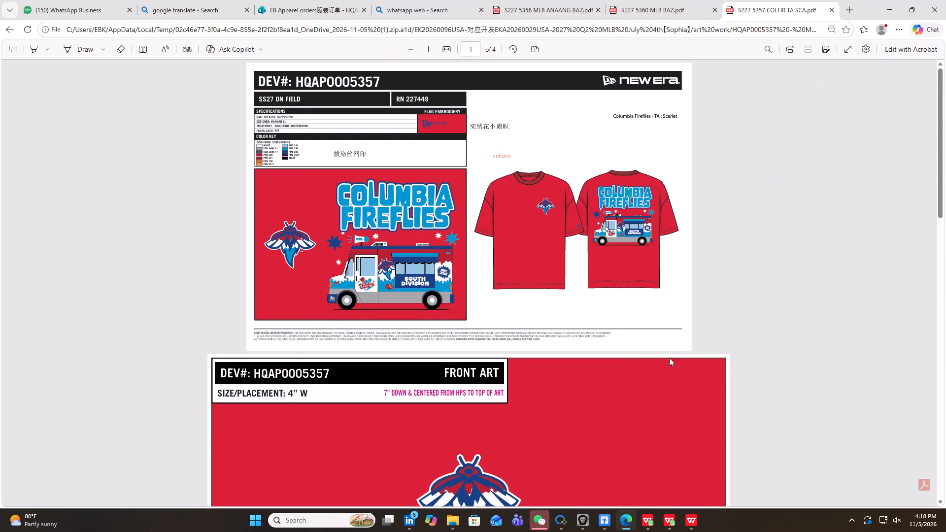
# Check the newest messages in WeChat's EBK planning group chat and put the chat window away.
pyautogui.click(530, 524)
pyautogui.scroll(-3, 643, 257)
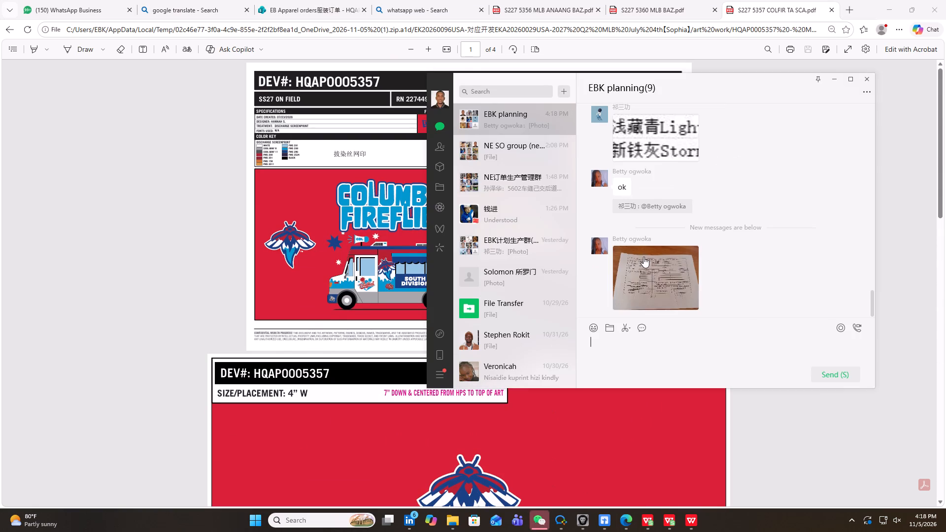
pyautogui.scroll(-2, 643, 257)
pyautogui.click(838, 78)
# In SharePoint, open the HQAP0005357 New Era Flag Placement TDS PDF and check the flag's dimensions and placement on the garment.
pyautogui.click(285, 8)
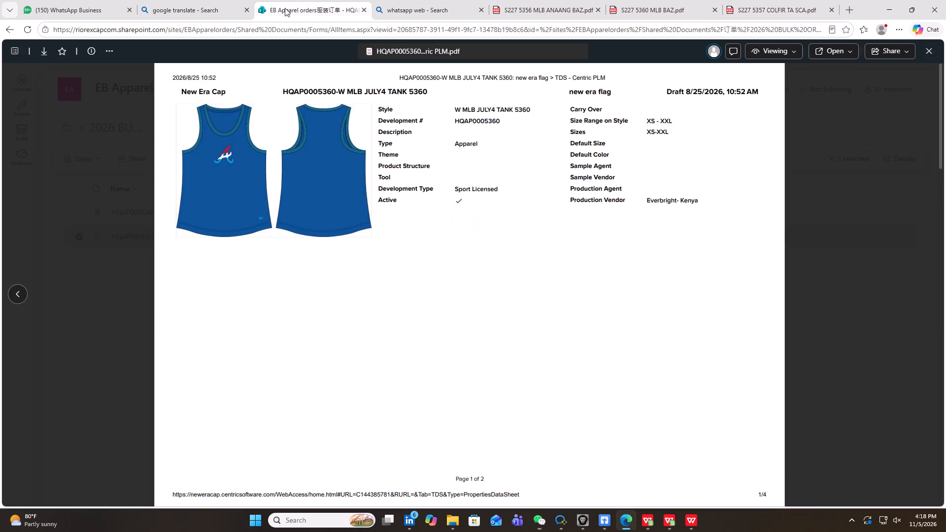
pyautogui.click(928, 48)
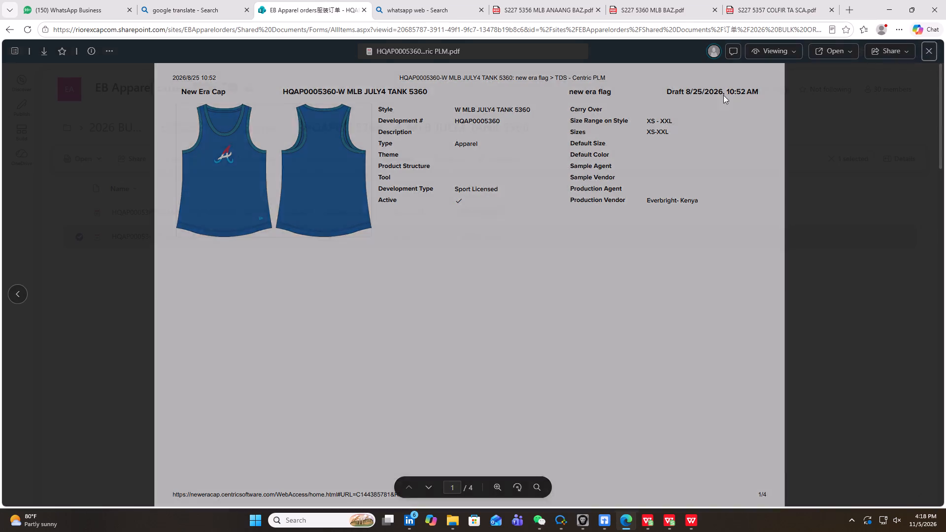
pyautogui.click(8, 29)
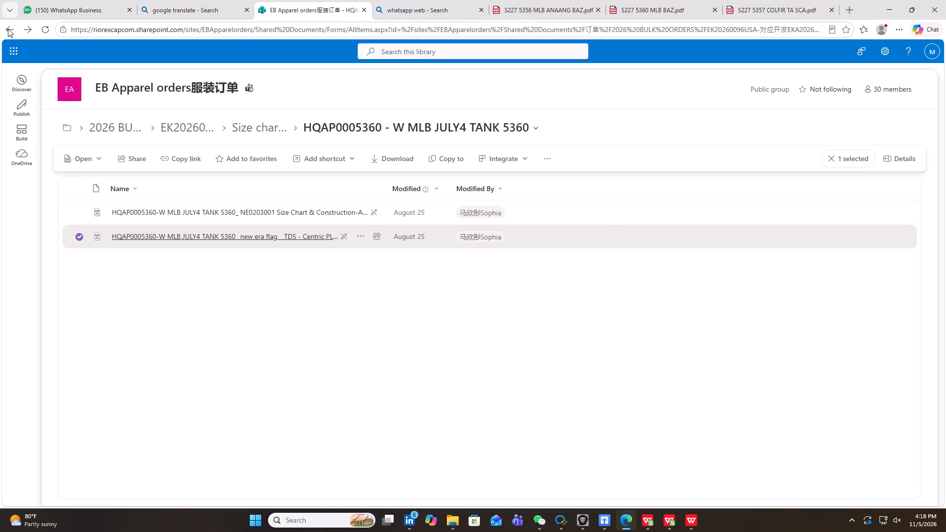
pyautogui.click(8, 29)
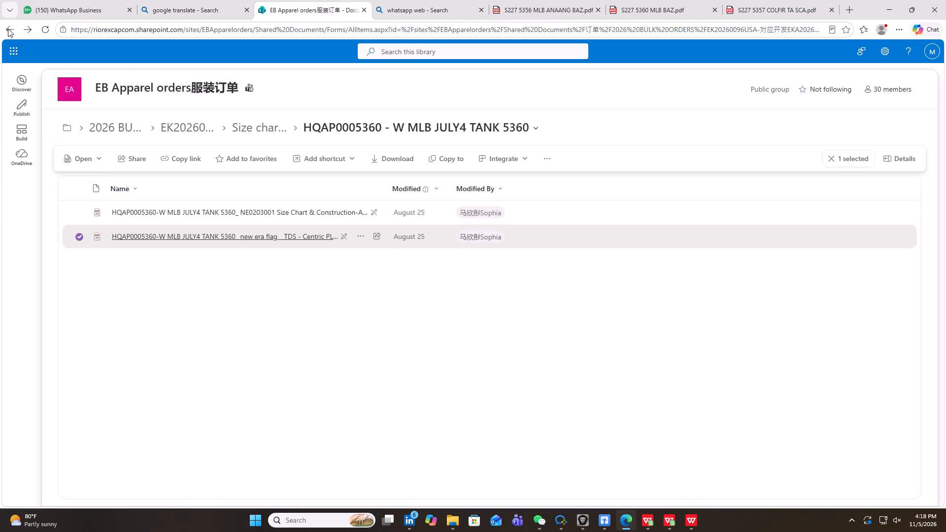
pyautogui.click(8, 29)
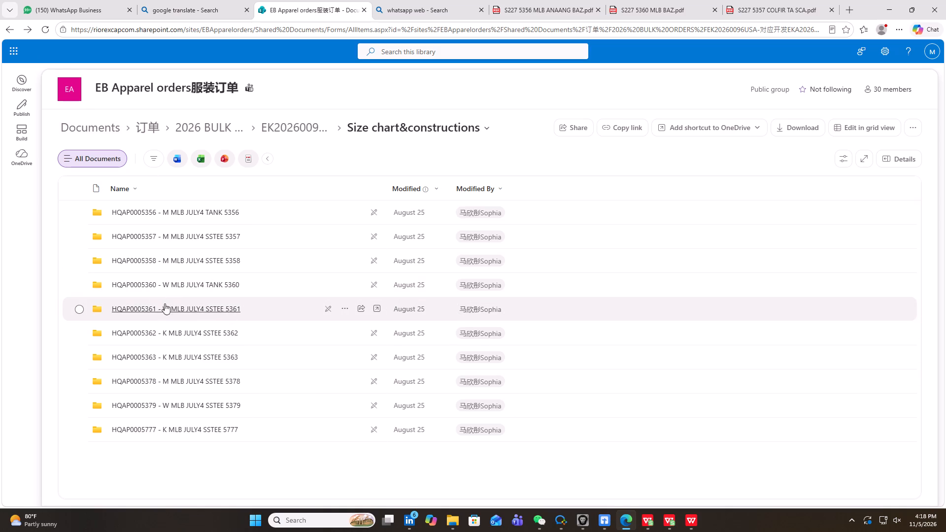
pyautogui.doubleClick(159, 239)
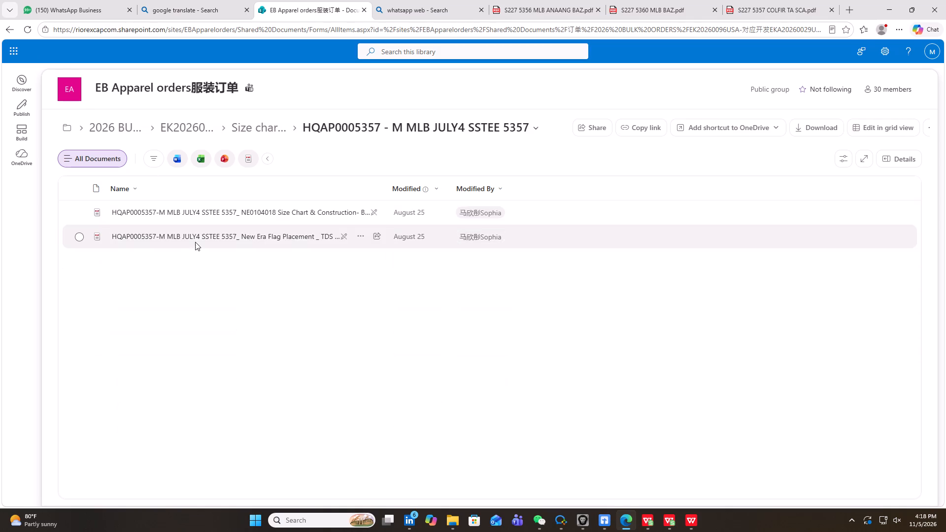
pyautogui.doubleClick(197, 238)
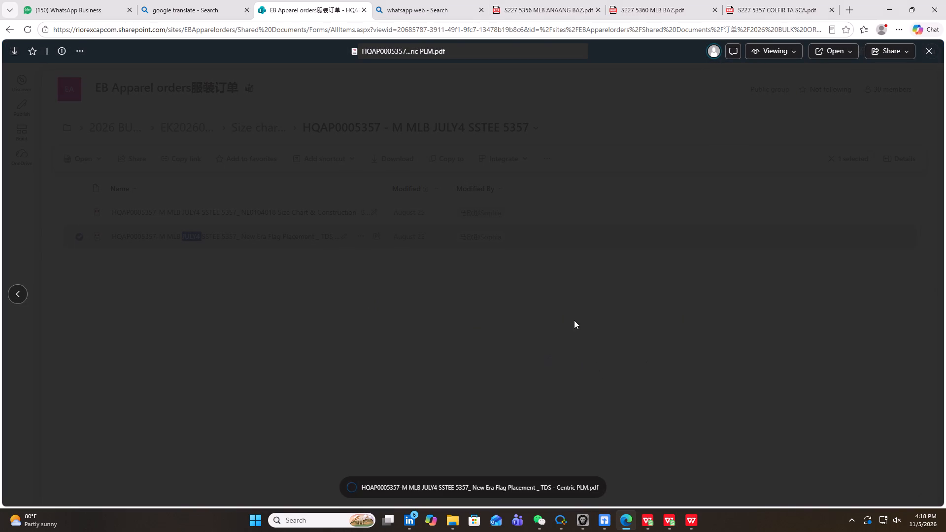
pyautogui.scroll(-16, 650, 313)
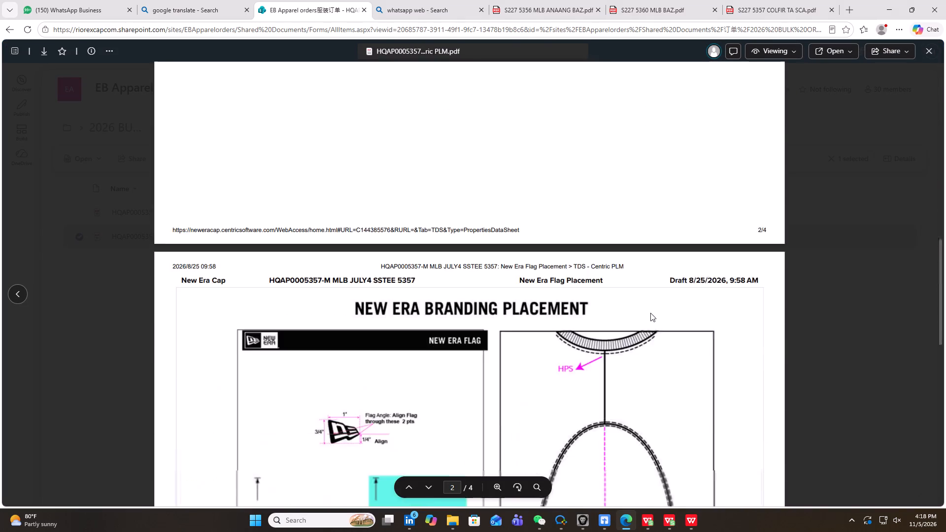
pyautogui.scroll(-14, 650, 313)
pyautogui.scroll(1, 650, 313)
pyautogui.scroll(-11, 650, 313)
pyautogui.scroll(7, 650, 313)
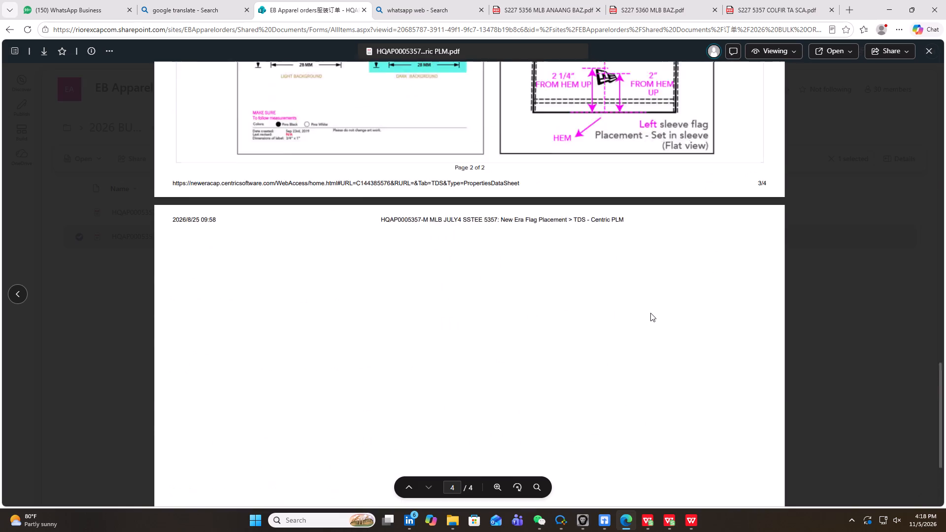
pyautogui.scroll(4, 650, 313)
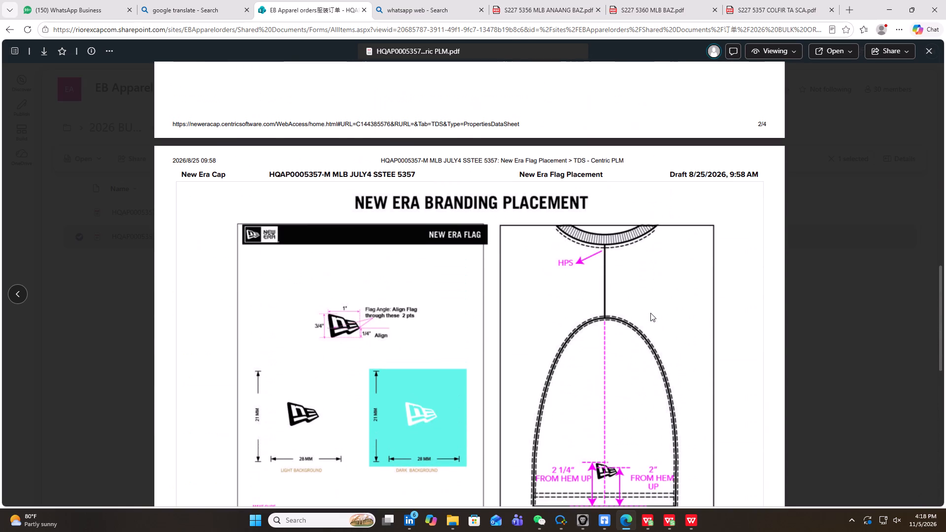
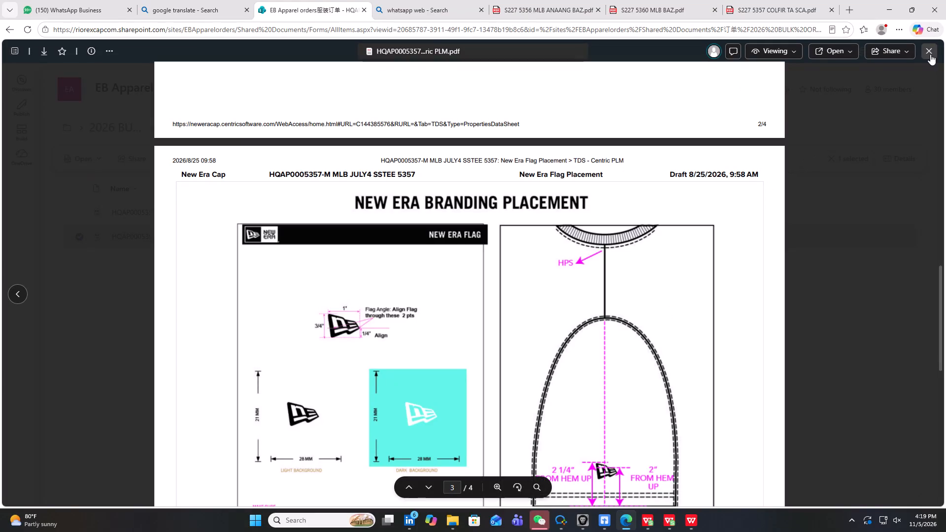
# Look through the remaining pages of the HQAP0005357 New Era Flag Placement PDF and return to its first page.
pyautogui.scroll(-13, 553, 274)
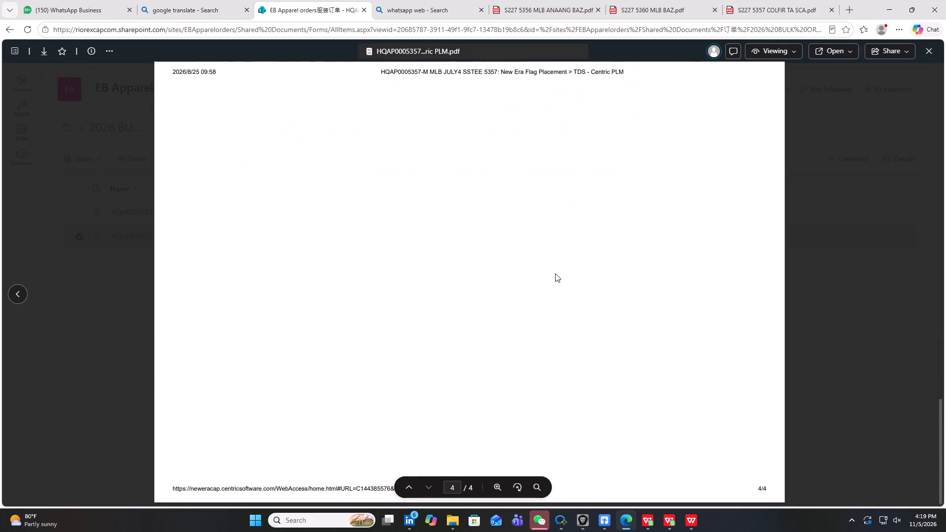
pyautogui.scroll(-5, 555, 273)
pyautogui.scroll(20, 555, 273)
pyautogui.scroll(16, 555, 273)
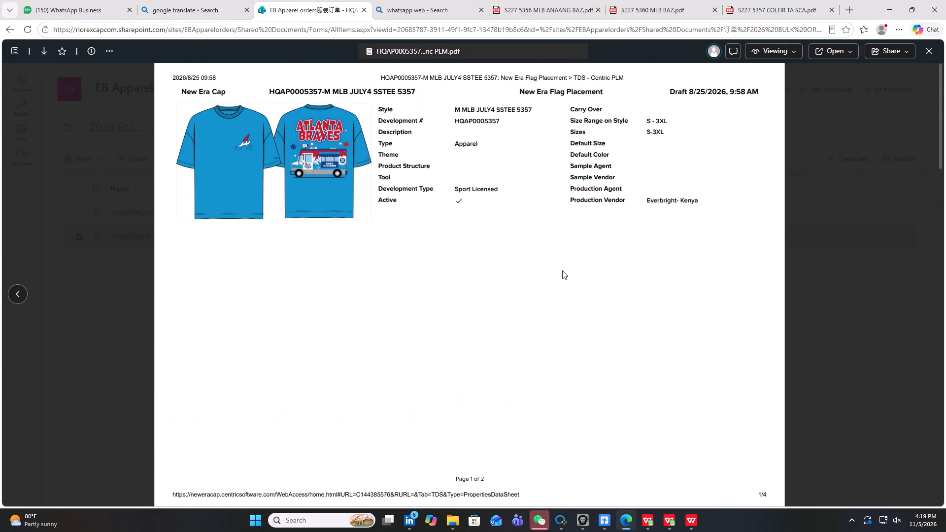
pyautogui.keyDown('ctrl'); pyautogui.scroll(-1, 562, 270); pyautogui.keyUp('ctrl')
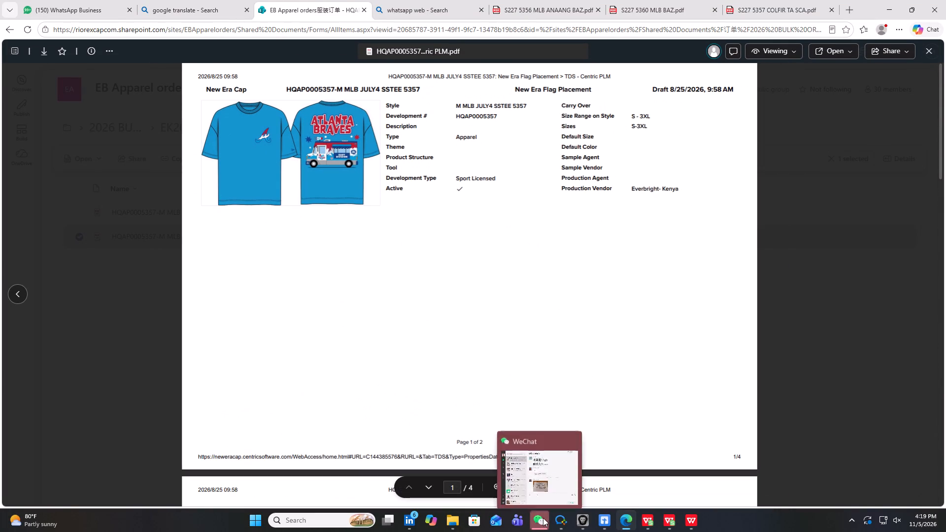
# Check the recent messages in WeChat's EBK planning group chat and put the chat window away.
pyautogui.click(543, 518)
pyautogui.scroll(-6, 552, 275)
pyautogui.scroll(8, 630, 266)
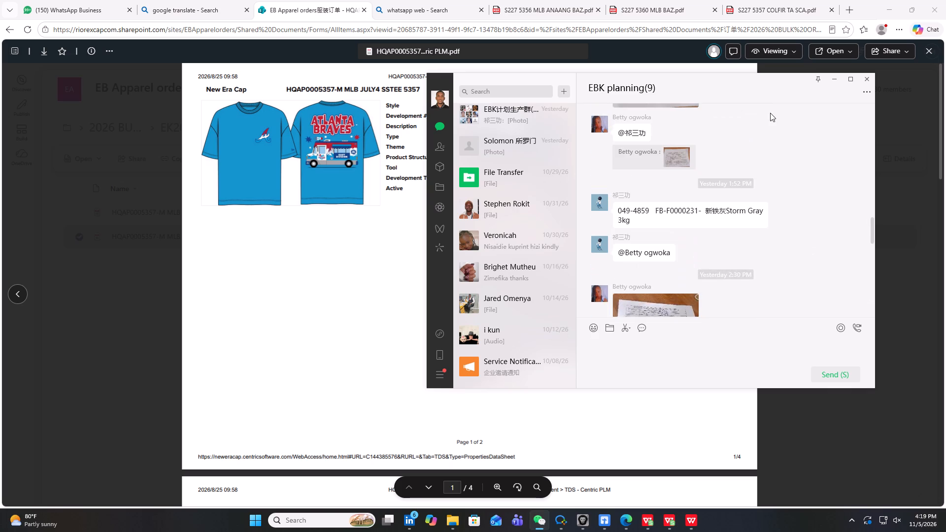
pyautogui.click(837, 79)
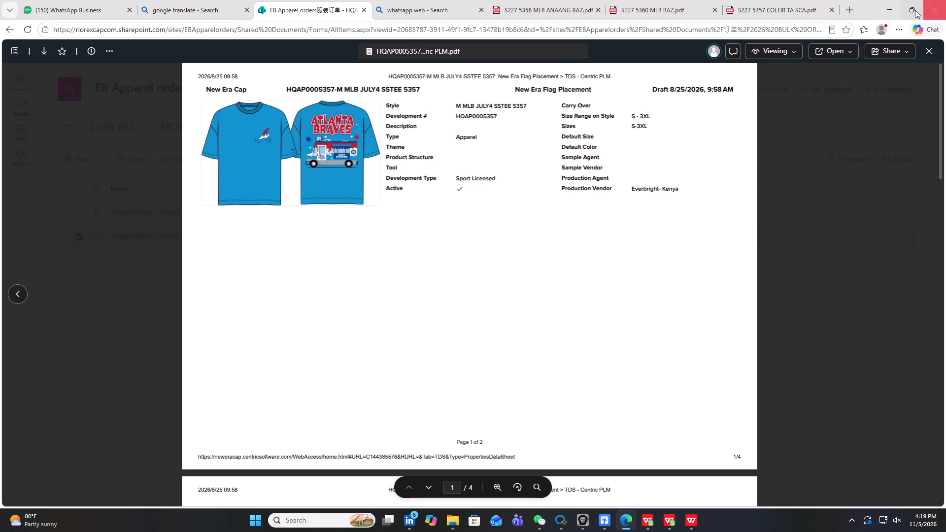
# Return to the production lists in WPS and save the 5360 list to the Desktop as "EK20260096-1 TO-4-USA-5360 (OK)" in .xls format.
pyautogui.click(891, 10)
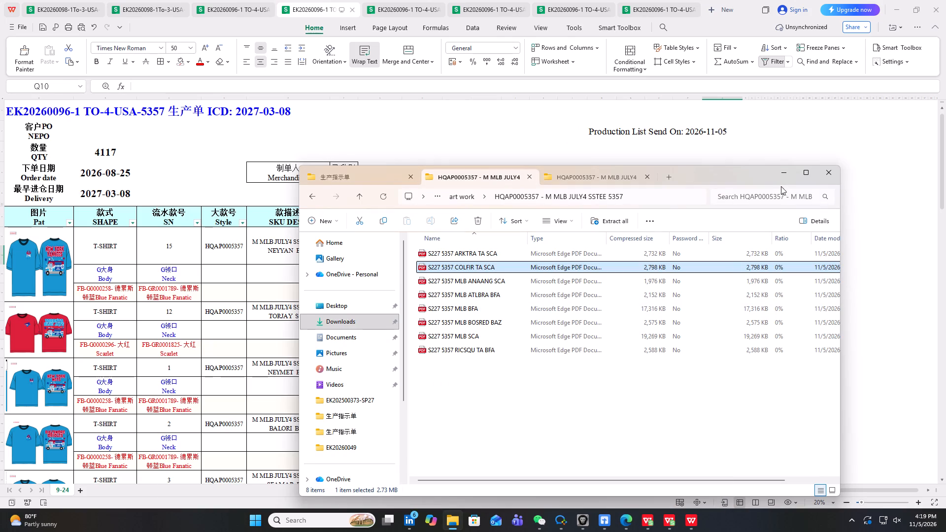
pyautogui.click(781, 175)
pyautogui.scroll(7, 141, 387)
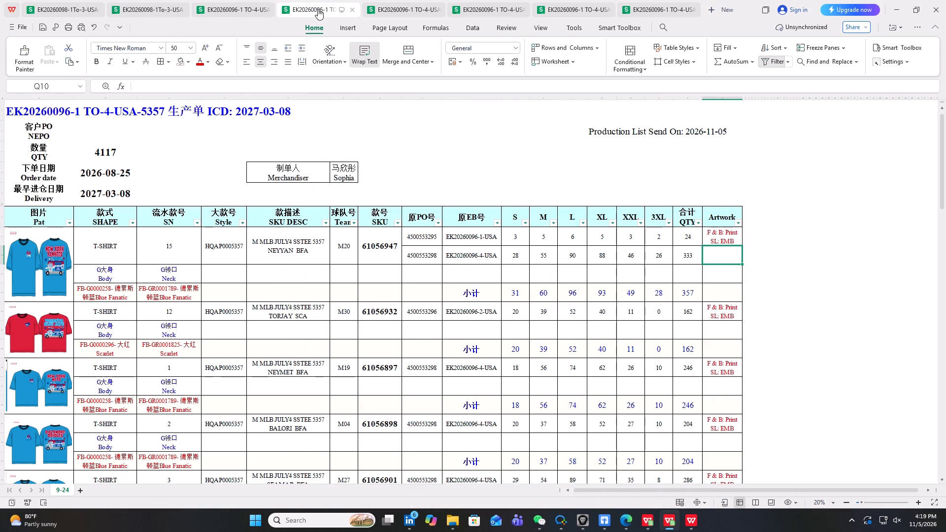
pyautogui.rightClick(406, 9)
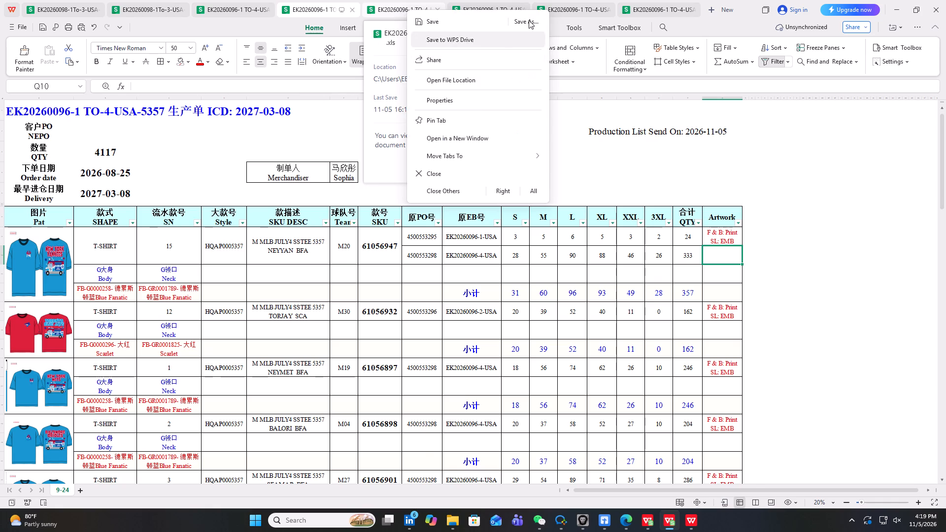
pyautogui.click(529, 20)
pyautogui.click(598, 170)
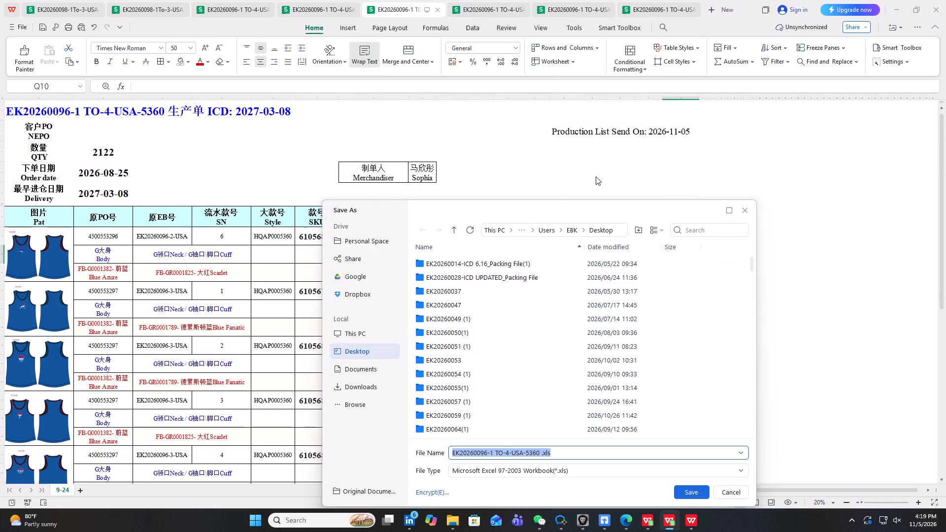
pyautogui.click(540, 452)
pyautogui.press('space')
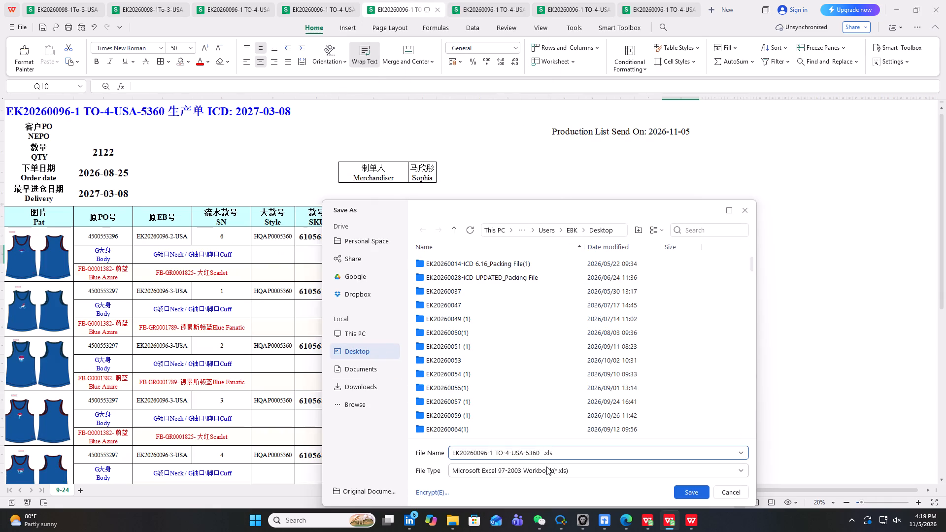
pyautogui.hotkey('shift', '(')
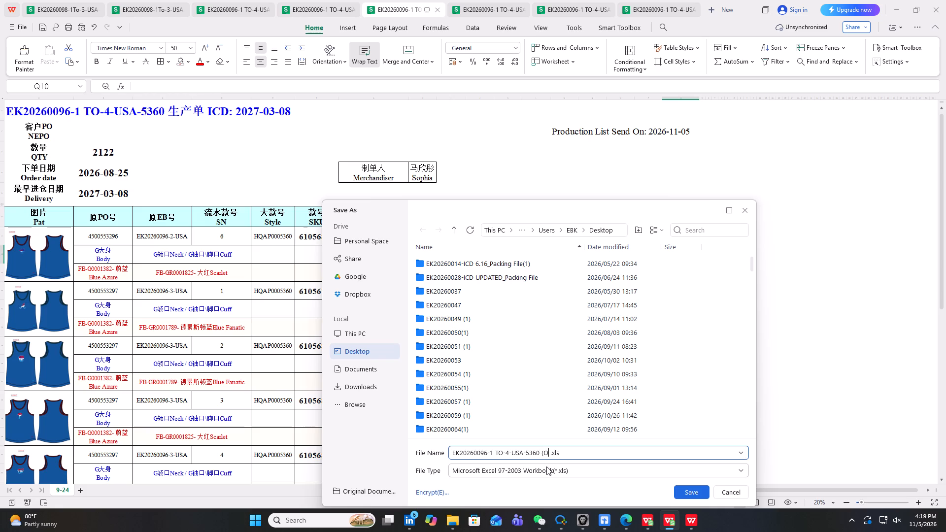
pyautogui.hotkey('shift', ')')
pyautogui.click(384, 351)
pyautogui.click(384, 351)
pyautogui.click(683, 490)
pyautogui.tripleClick(42, 30)
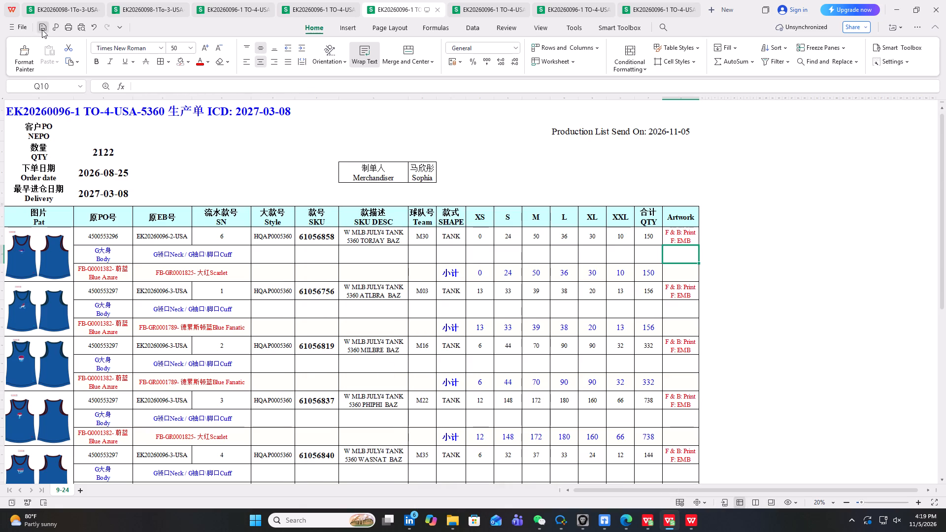
# Preview the printed pages of the 5360 production list and exit the preview without printing.
pyautogui.click(78, 26)
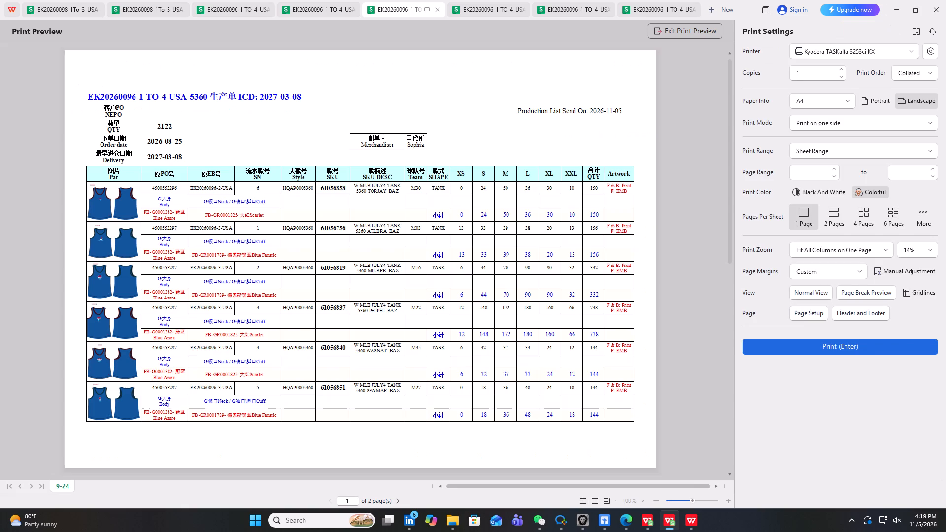
pyautogui.scroll(-1, 328, 220)
pyautogui.scroll(7, 358, 220)
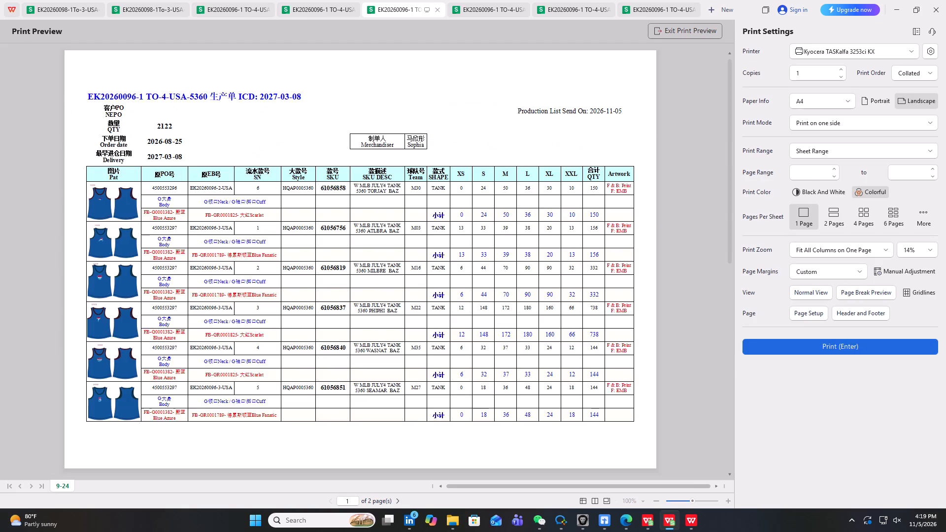
pyautogui.click(686, 38)
# Check the sum of the size totals in the 订单合计 row against the order quantity at the top of the 5360 list.
pyautogui.scroll(-11, 504, 338)
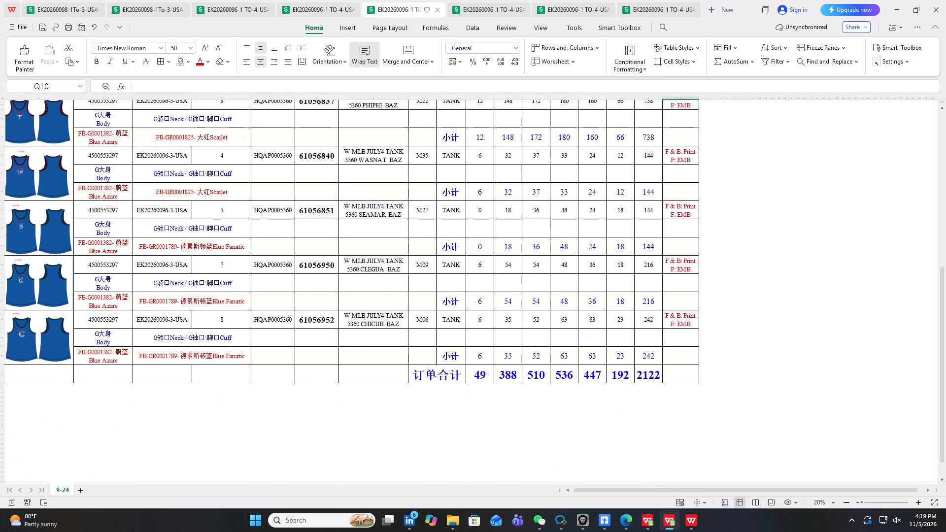
pyautogui.moveTo(480, 377); pyautogui.dragTo(627, 381)
pyautogui.scroll(9, 258, 320)
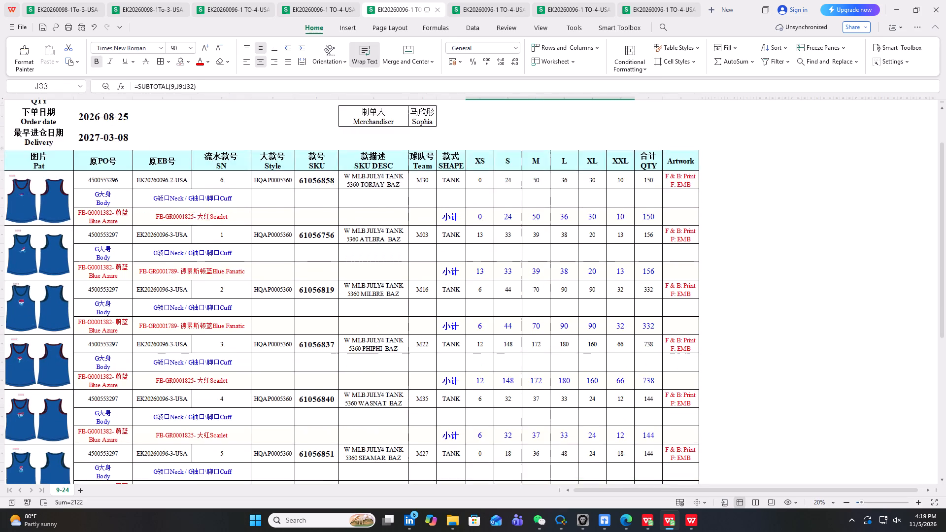
pyautogui.scroll(9, 258, 320)
pyautogui.click(597, 269)
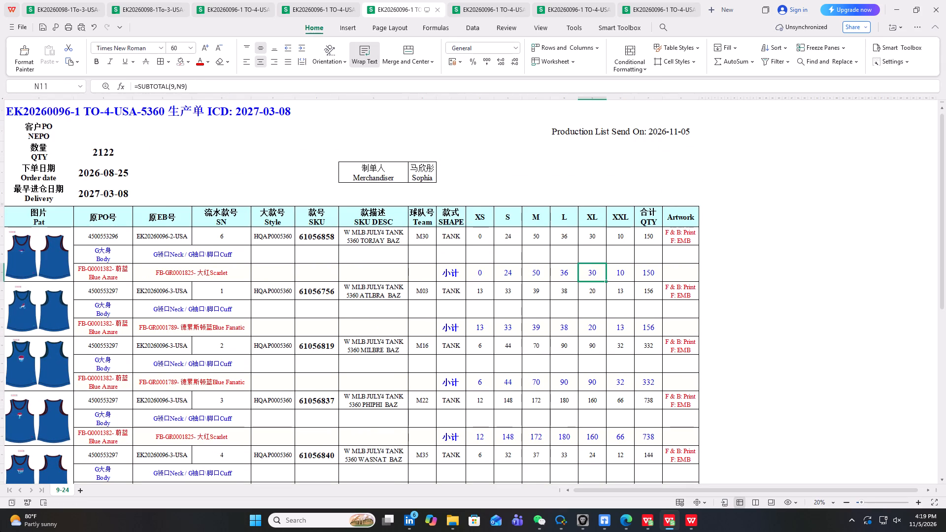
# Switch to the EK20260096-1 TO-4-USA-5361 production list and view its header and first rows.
pyautogui.click(494, 8)
pyautogui.scroll(4, 150, 411)
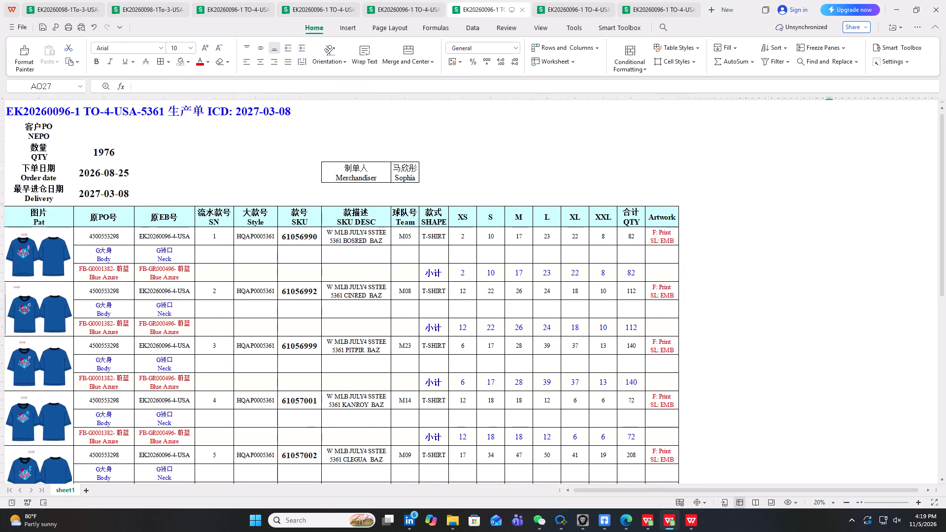
pyautogui.scroll(4, 150, 411)
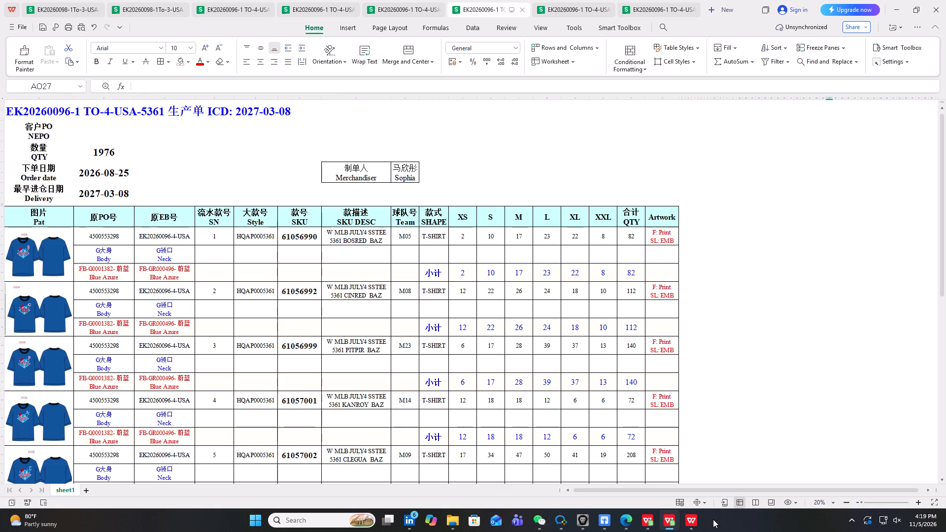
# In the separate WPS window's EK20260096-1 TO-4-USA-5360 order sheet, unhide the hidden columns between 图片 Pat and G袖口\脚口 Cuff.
pyautogui.click(692, 521)
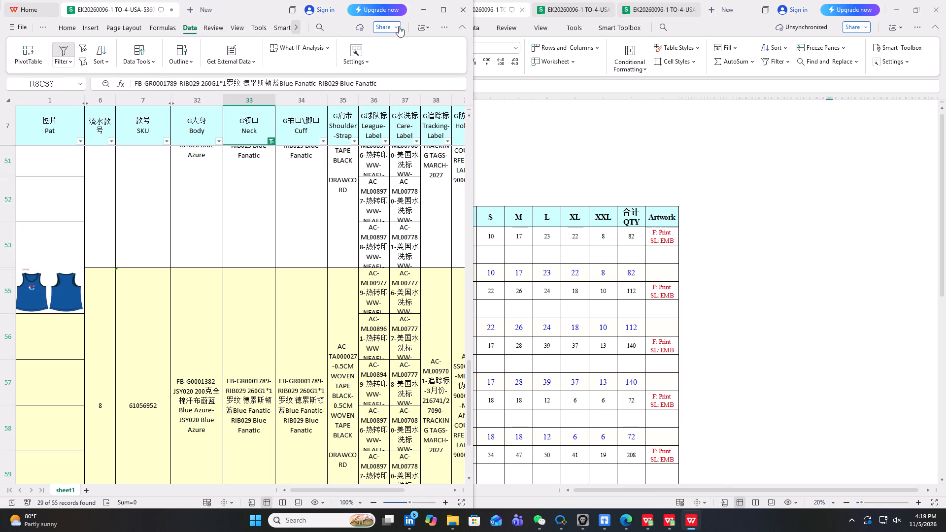
pyautogui.scroll(4, 146, 244)
pyautogui.moveTo(63, 100); pyautogui.dragTo(148, 103)
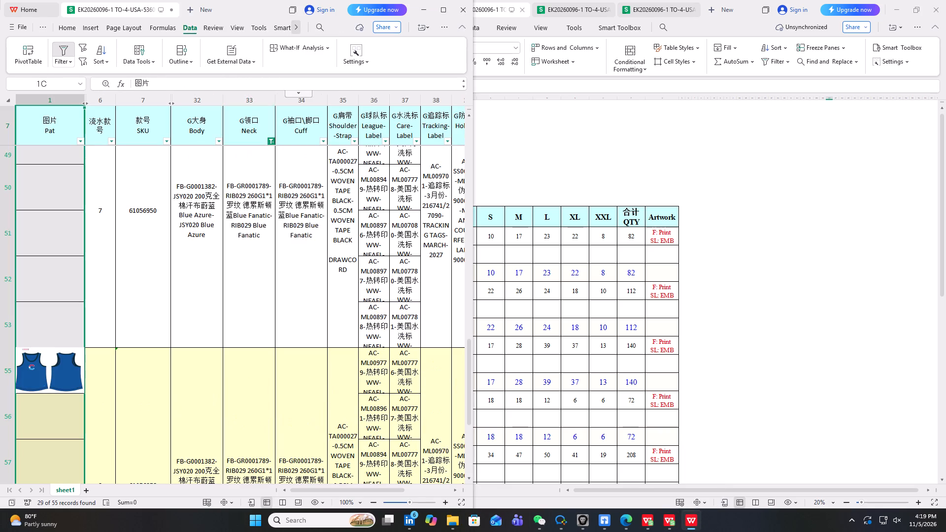
pyautogui.moveTo(148, 103); pyautogui.dragTo(275, 121)
pyautogui.rightClick(200, 242)
pyautogui.click(245, 312)
pyautogui.scroll(4, 222, 319)
pyautogui.scroll(3, 242, 196)
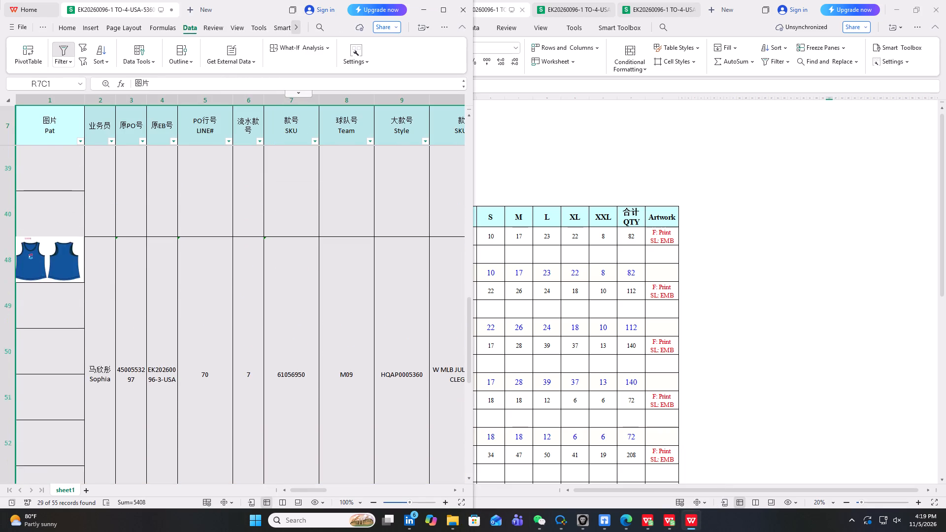
pyautogui.scroll(2, 245, 191)
# Unfreeze the panes in the 5360 order sheet and bring its header rows into view.
pyautogui.click(236, 27)
pyautogui.click(359, 50)
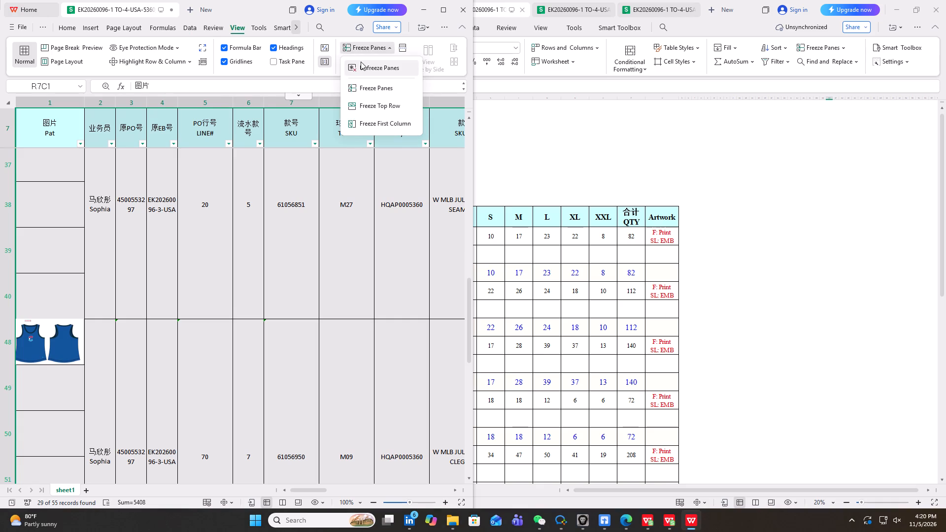
pyautogui.click(368, 65)
pyautogui.scroll(20, 240, 200)
pyautogui.scroll(13, 240, 200)
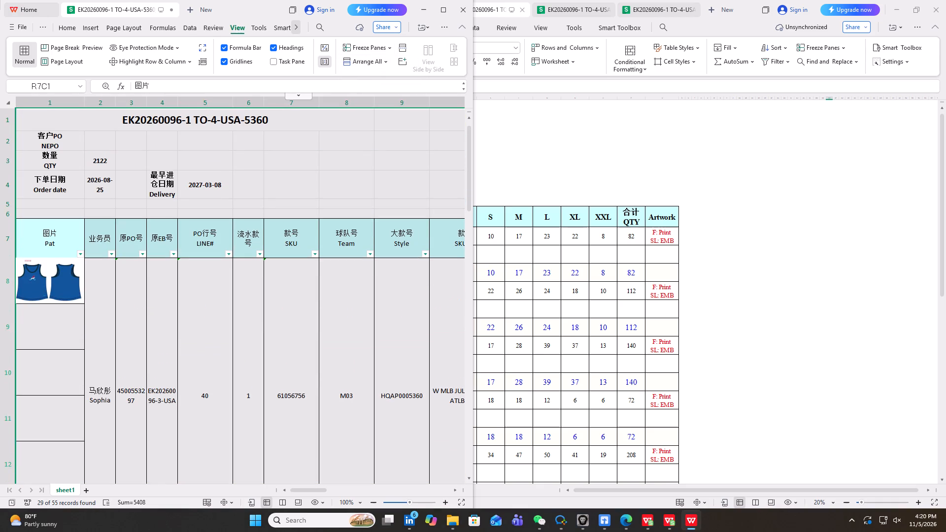
pyautogui.scroll(6, 240, 199)
# Place the 5360 production list beside the order sheet and compare their SKUs, size quantities, and body, neck and cuff fabrics.
pyautogui.click(826, 72)
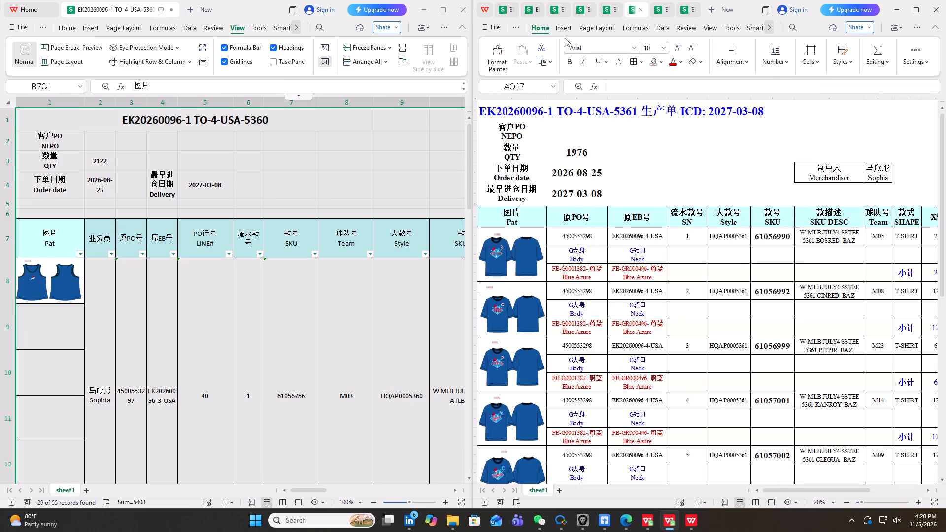
pyautogui.click(610, 8)
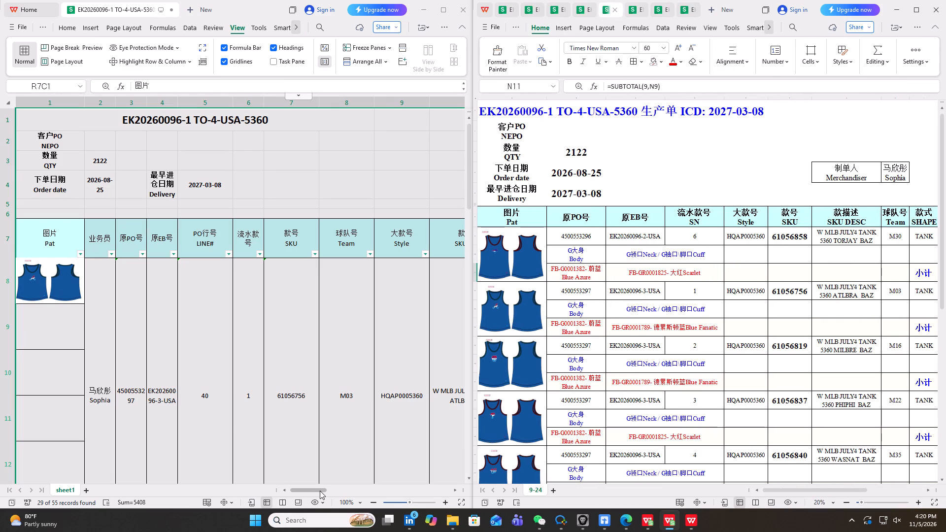
pyautogui.moveTo(320, 491); pyautogui.dragTo(352, 490)
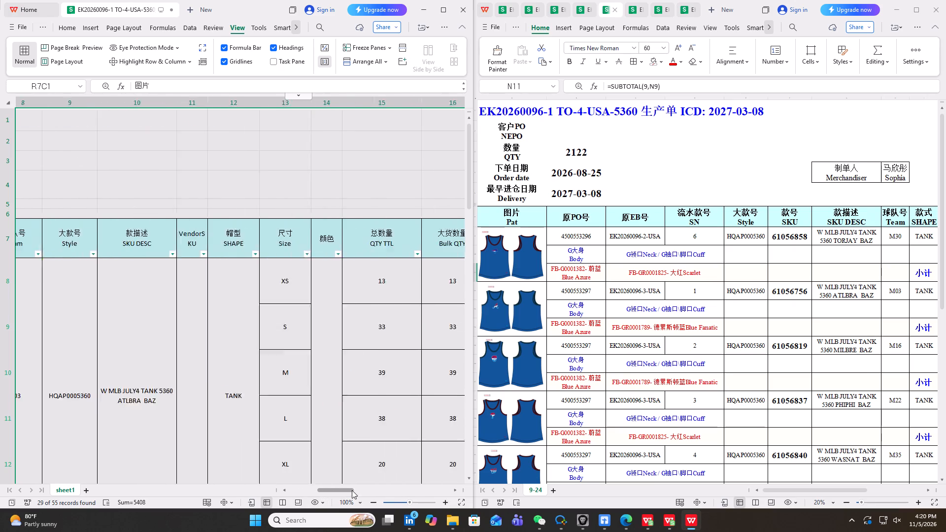
pyautogui.moveTo(352, 490); pyautogui.dragTo(426, 488)
pyautogui.moveTo(797, 490); pyautogui.dragTo(876, 490)
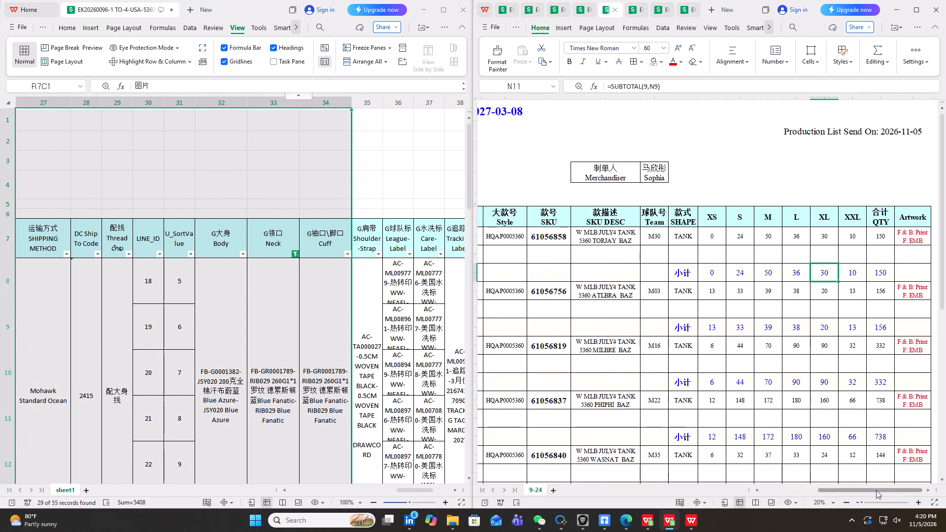
pyautogui.moveTo(876, 490); pyautogui.dragTo(574, 476)
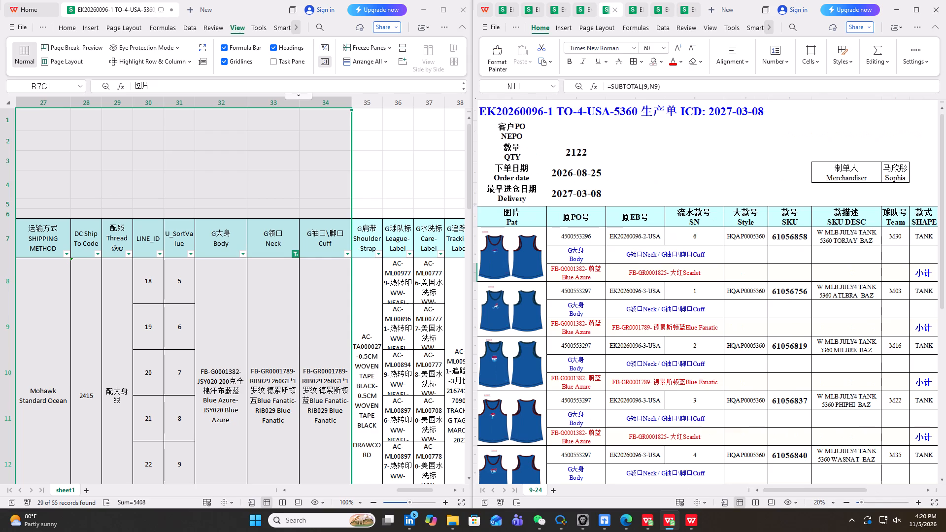
pyautogui.scroll(4, 213, 312)
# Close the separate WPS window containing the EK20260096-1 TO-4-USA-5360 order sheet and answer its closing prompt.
pyautogui.click(469, 10)
pyautogui.click(460, 7)
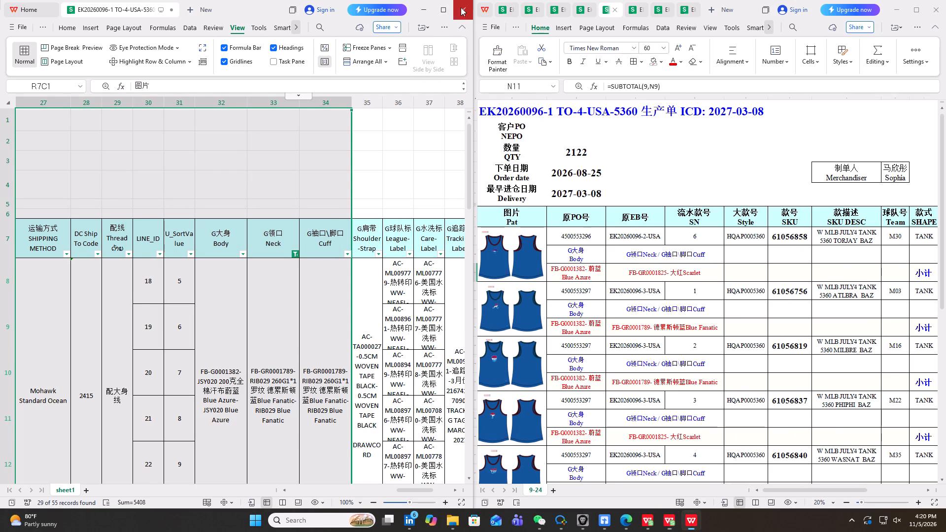
pyautogui.click(271, 267)
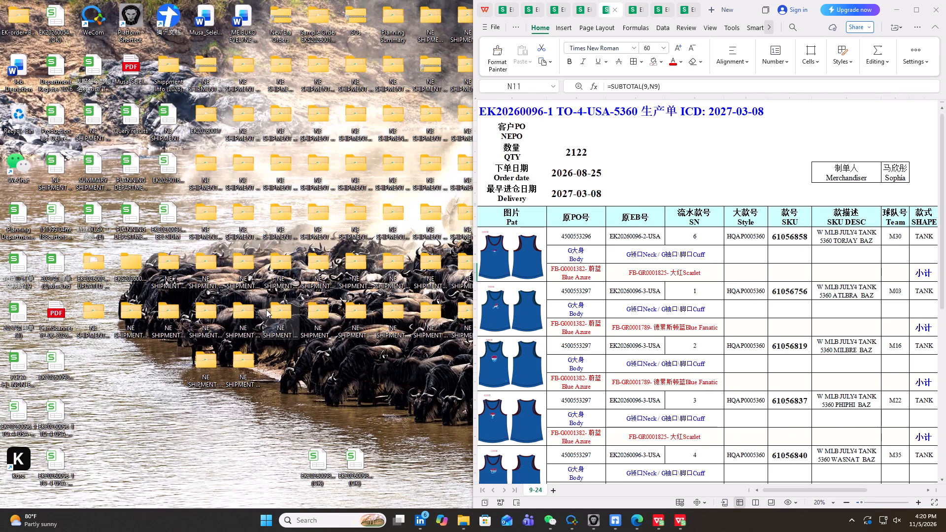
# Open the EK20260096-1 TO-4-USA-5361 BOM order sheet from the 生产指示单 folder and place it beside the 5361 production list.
pyautogui.click(461, 520)
pyautogui.click(381, 176)
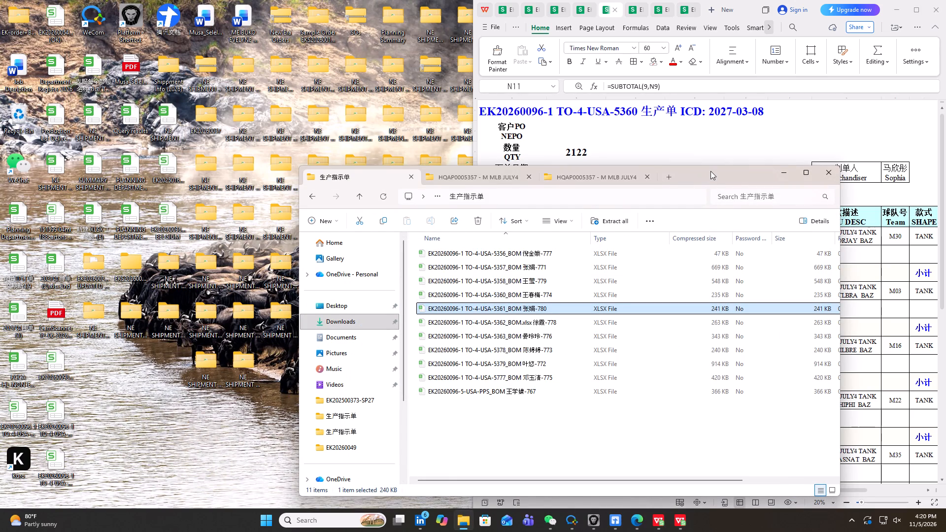
pyautogui.moveTo(710, 171); pyautogui.dragTo(704, 188)
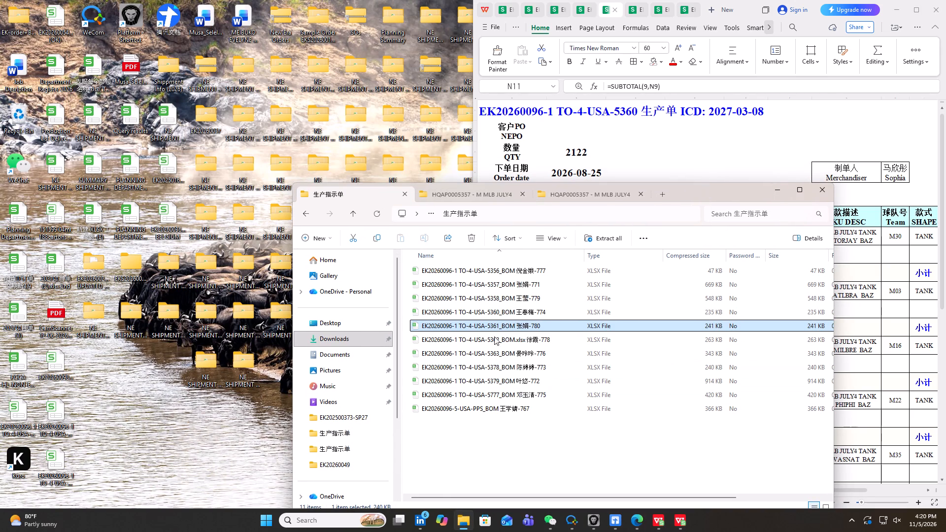
pyautogui.doubleClick(496, 322)
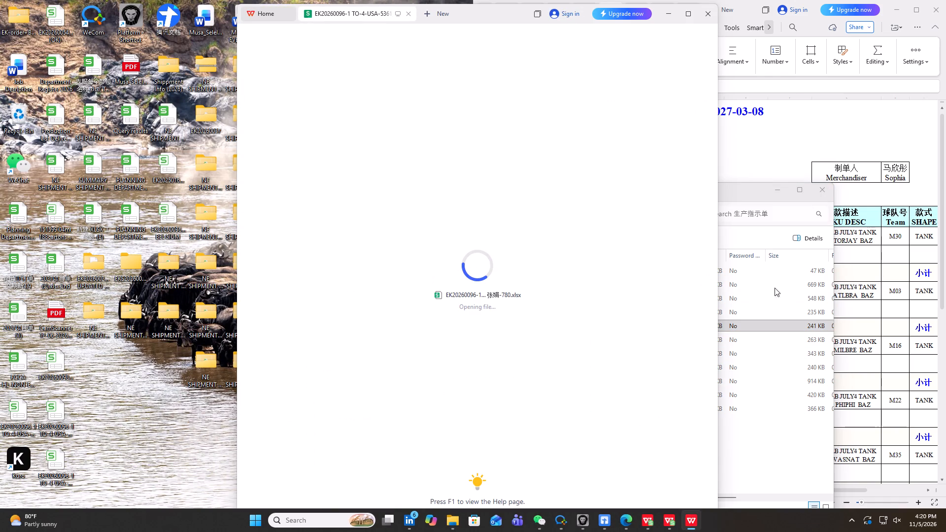
pyautogui.click(777, 191)
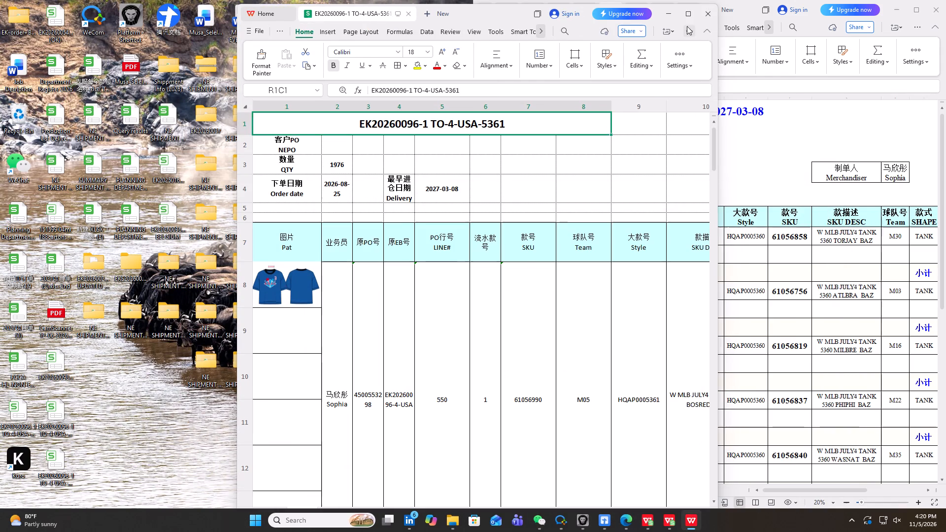
pyautogui.click(616, 71)
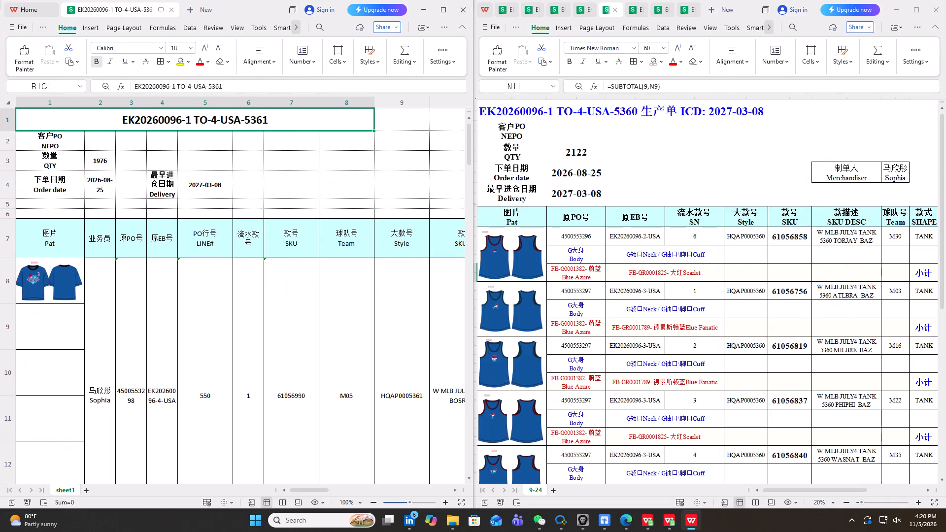
pyautogui.click(633, 9)
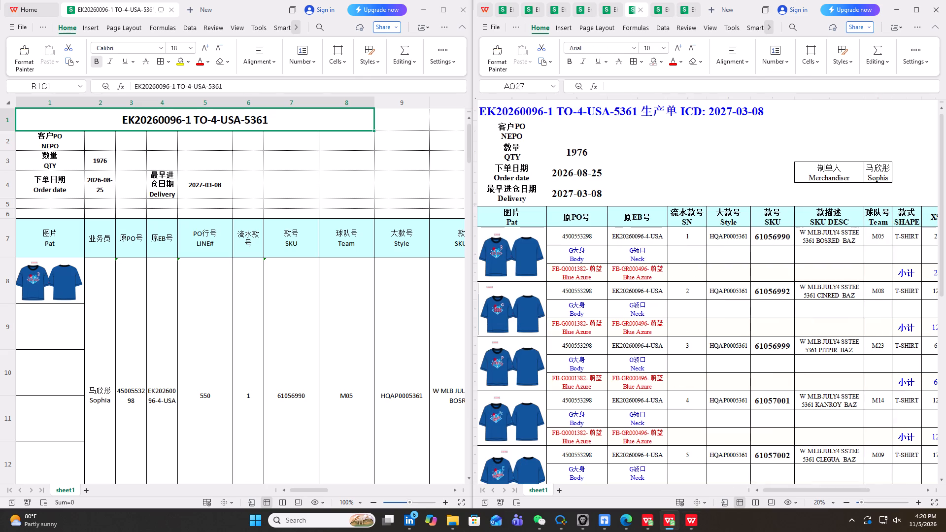
# Add filters to header row 7 of the 5361 order sheet.
pyautogui.scroll(8, 686, 320)
pyautogui.scroll(-1, 268, 352)
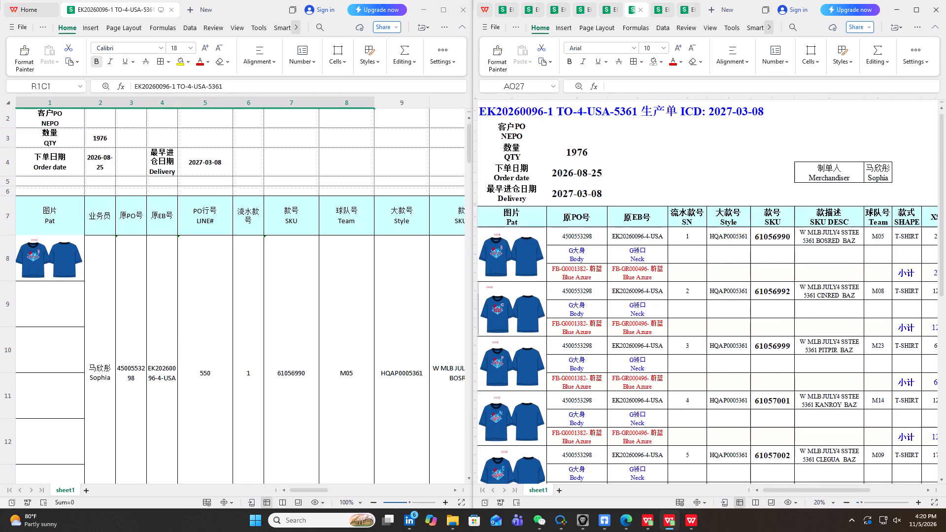
pyautogui.click(165, 227)
pyautogui.click(0, 216)
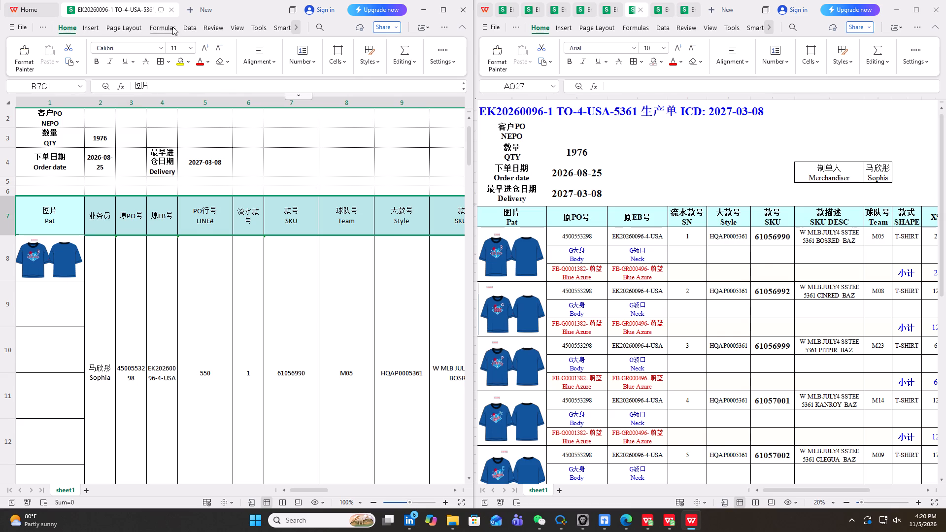
pyautogui.click(192, 24)
pyautogui.click(63, 44)
pyautogui.scroll(3, 67, 242)
pyautogui.scroll(-2, 132, 259)
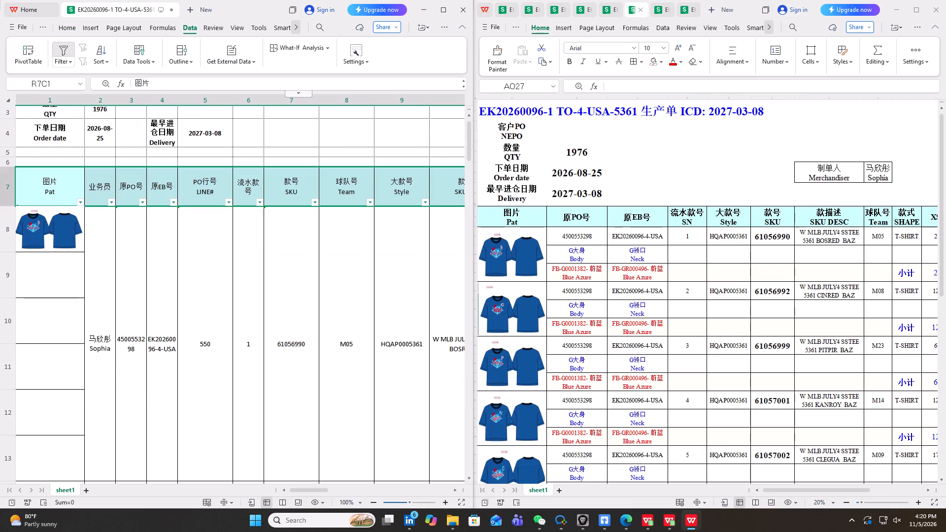
# Compare the 原PO号 filter values in the 5361 order sheet with the PO numbers throughout the 5361 production list.
pyautogui.click(142, 201)
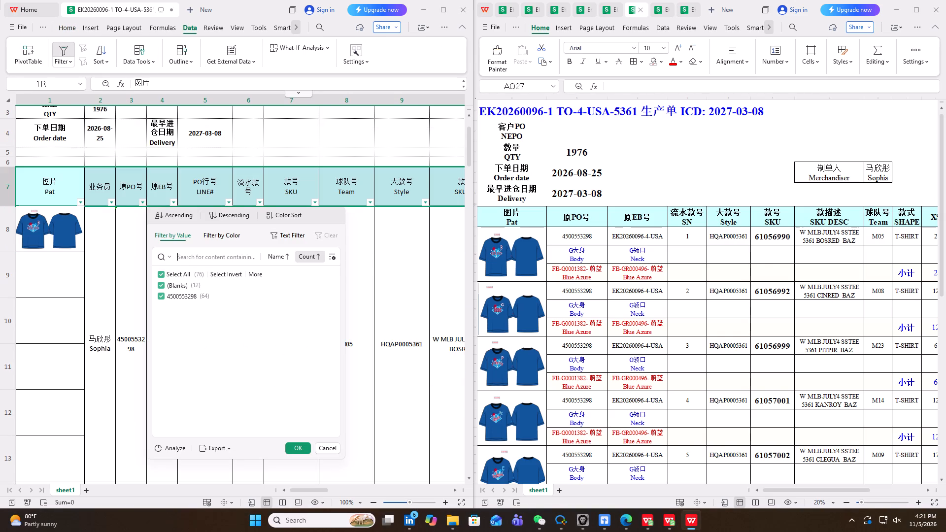
pyautogui.scroll(-2, 600, 290)
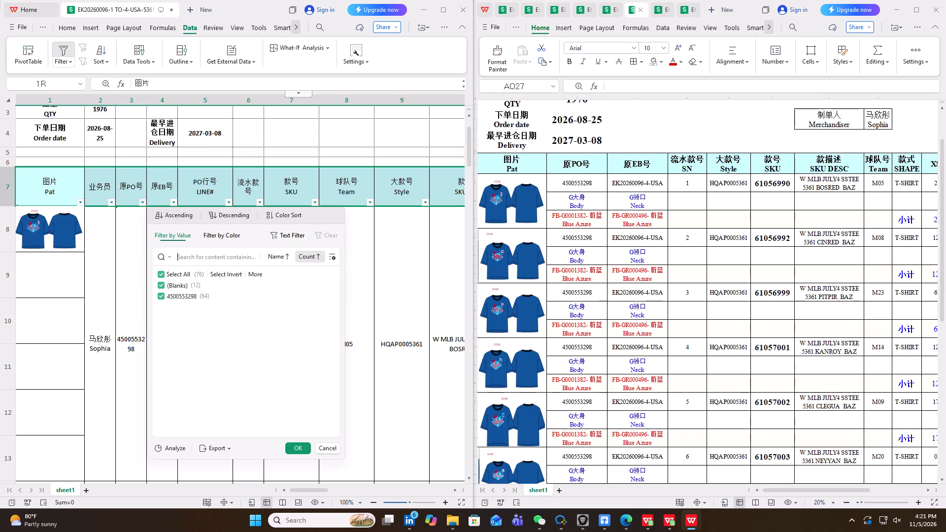
pyautogui.scroll(-3, 600, 290)
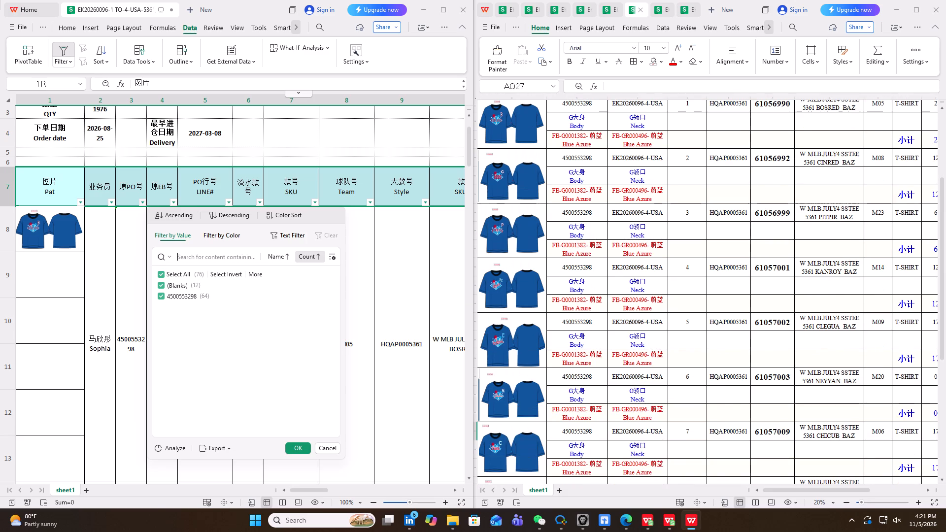
pyautogui.scroll(-3, 600, 290)
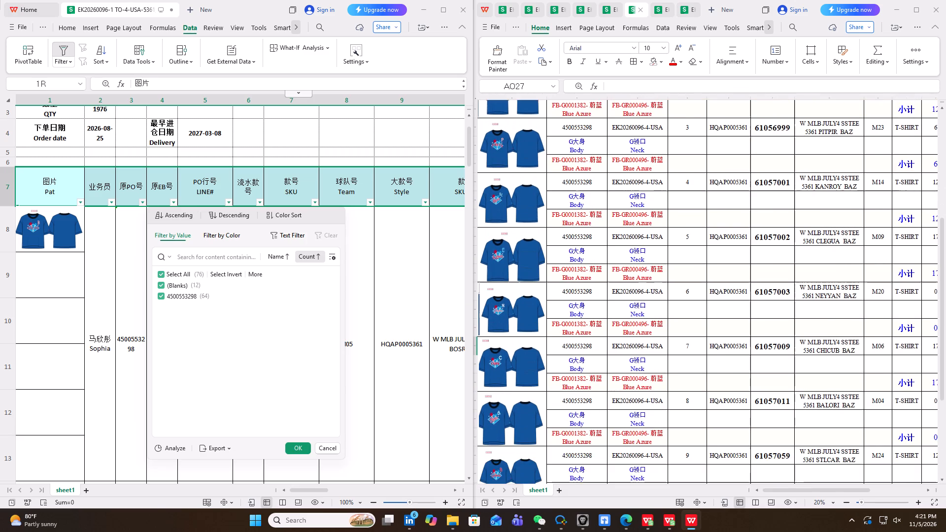
pyautogui.scroll(-3, 600, 290)
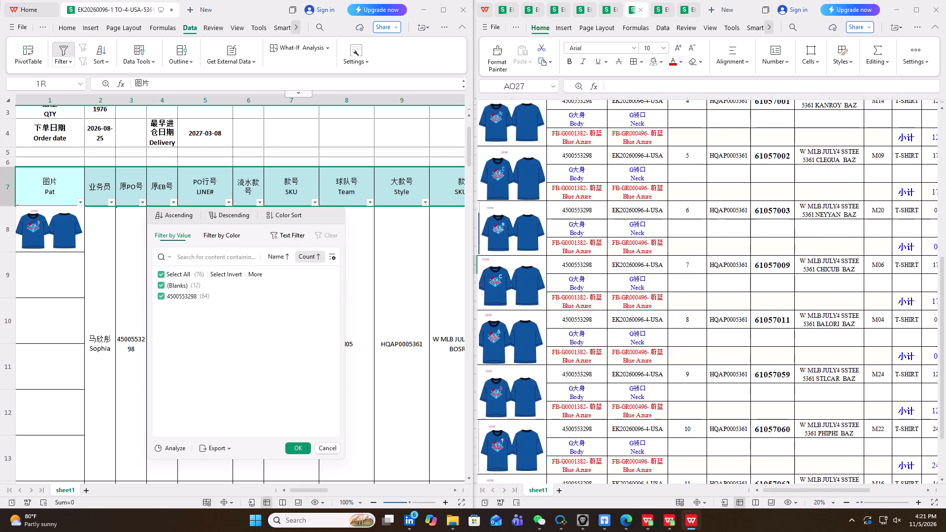
pyautogui.scroll(-4, 600, 290)
pyautogui.scroll(7, 600, 290)
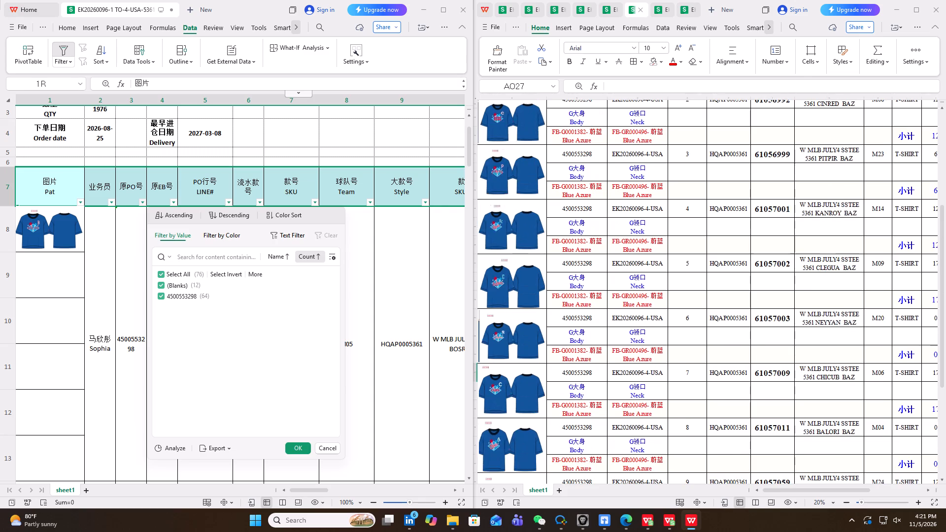
pyautogui.scroll(6, 600, 290)
pyautogui.scroll(-2, 600, 290)
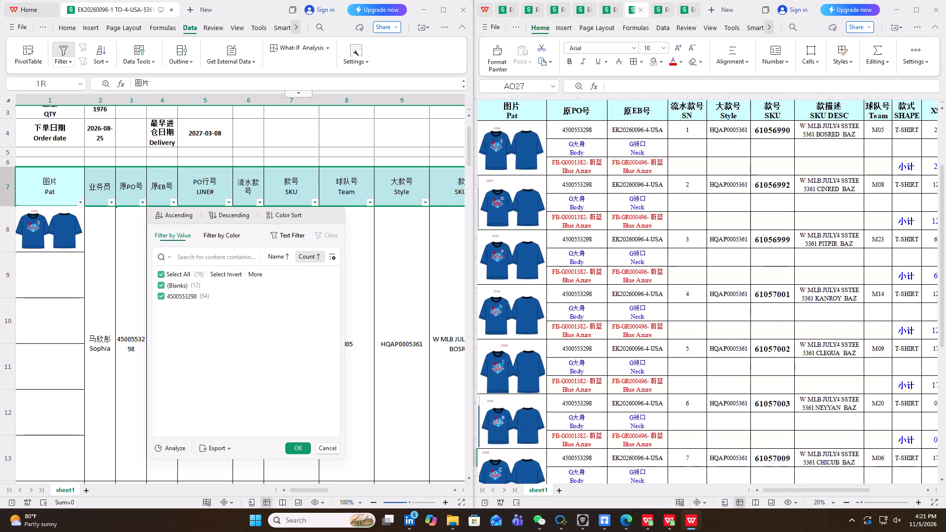
# Freeze the rows above cell D9 in the 5361 production list.
pyautogui.click(690, 130)
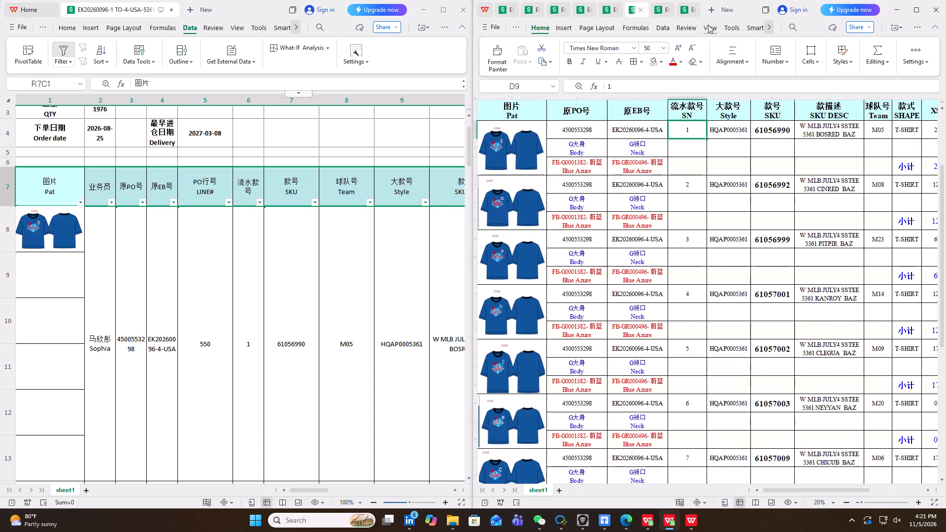
pyautogui.click(706, 26)
pyautogui.click(841, 44)
pyautogui.click(845, 87)
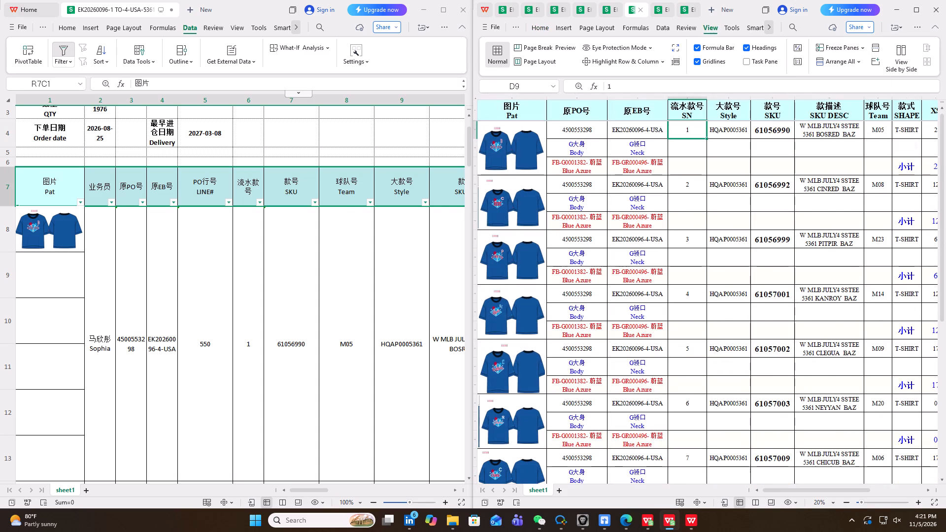
# Freeze the panes of the 5361 order sheet up to row 7.
pyautogui.scroll(3, 202, 299)
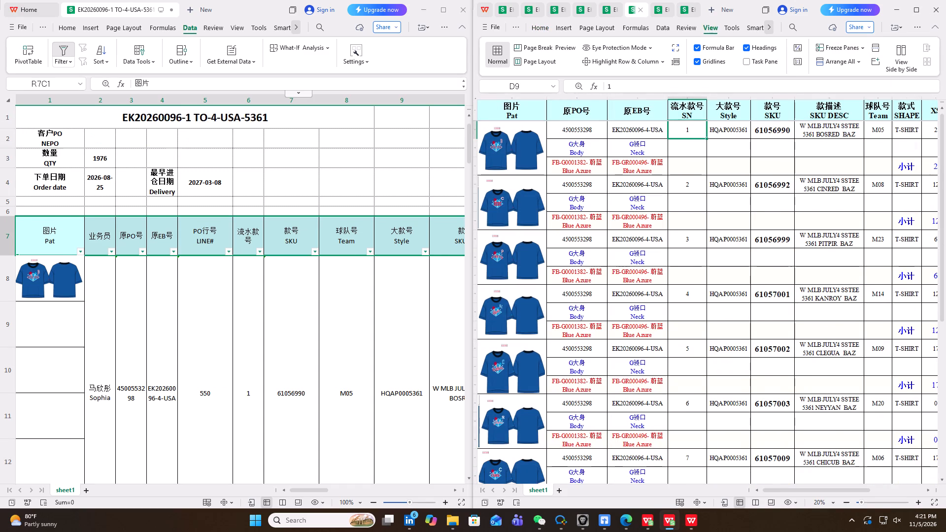
pyautogui.scroll(-5, 202, 299)
pyautogui.click(211, 208)
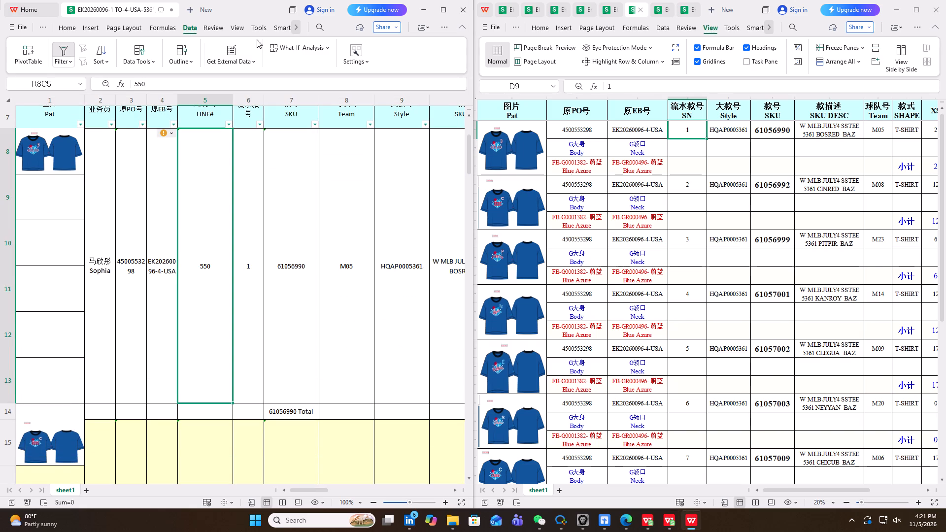
pyautogui.click(242, 29)
pyautogui.click(375, 46)
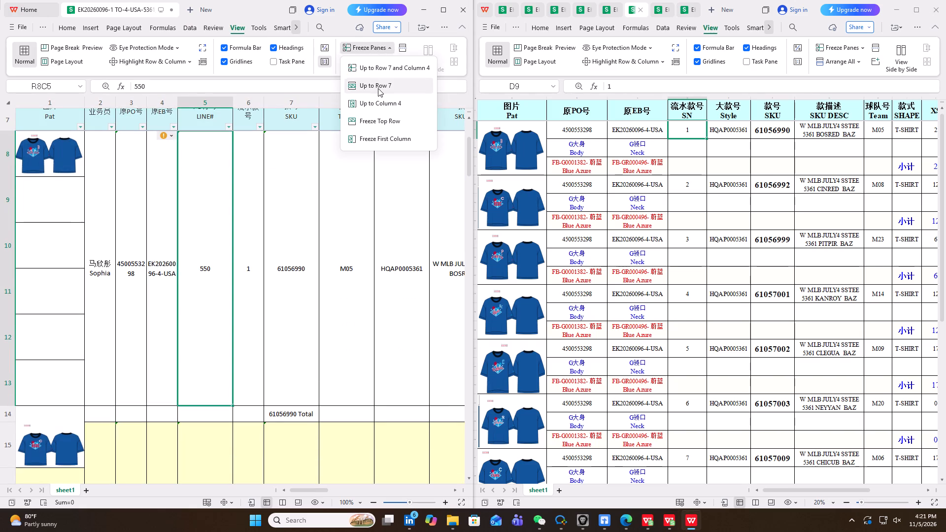
pyautogui.click(378, 88)
pyautogui.scroll(4, 202, 270)
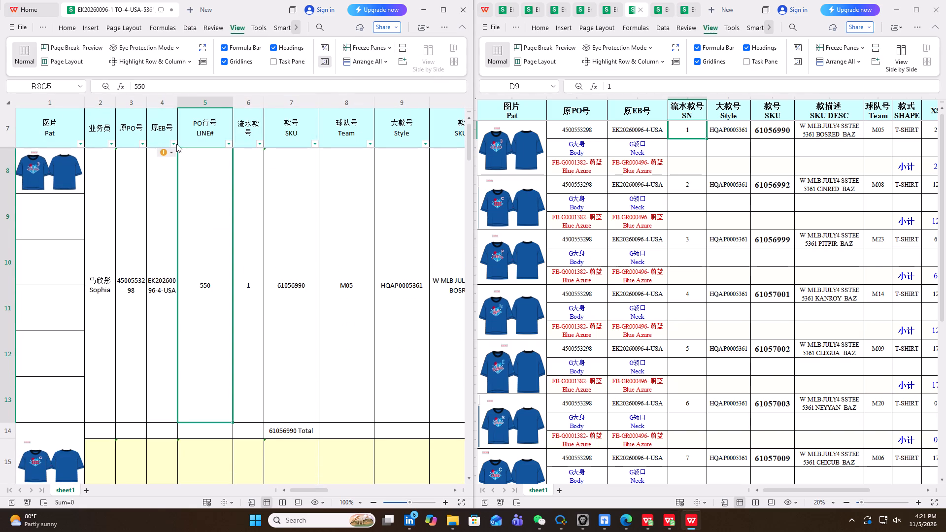
# Check the 原EB号 column's filter values in the 5361 order sheet.
pyautogui.click(176, 144)
pyautogui.click(148, 271)
# Hide columns 2 to 6 of the 5361 order sheet, from 业务员 through 流水款号.
pyautogui.moveTo(248, 102); pyautogui.dragTo(108, 127)
pyautogui.rightClick(167, 208)
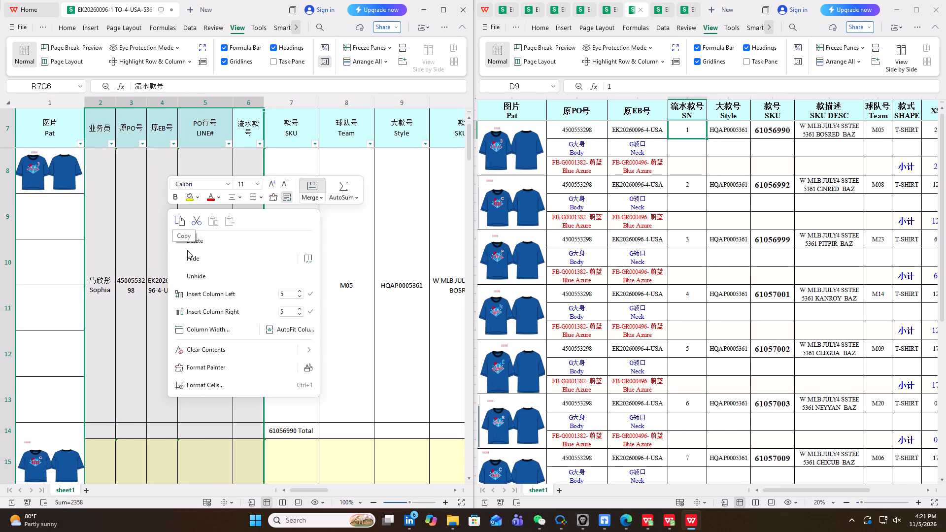
pyautogui.click(199, 270)
pyautogui.rightClick(197, 224)
pyautogui.click(214, 274)
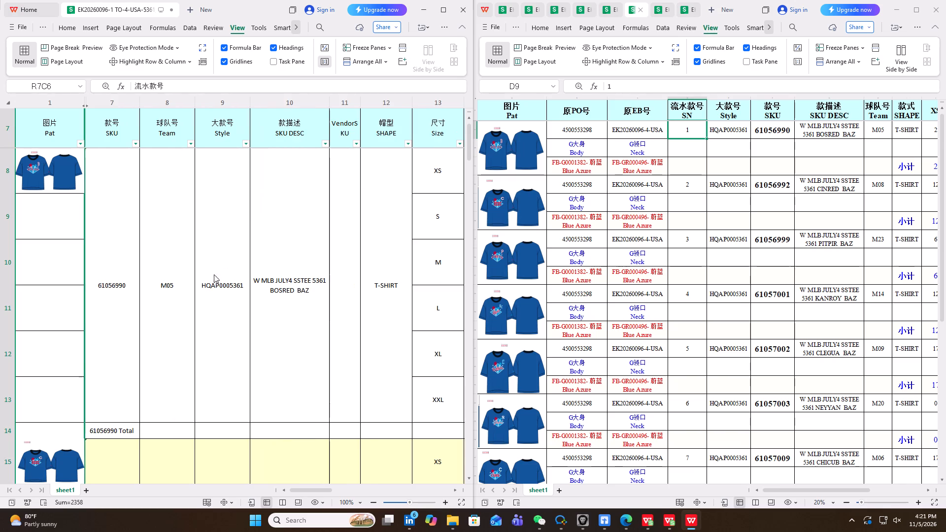
# Hide columns 8 to 12 of the 5361 order sheet, from 球队号 Team through 帽型 SHAPE.
pyautogui.moveTo(173, 109); pyautogui.dragTo(237, 113)
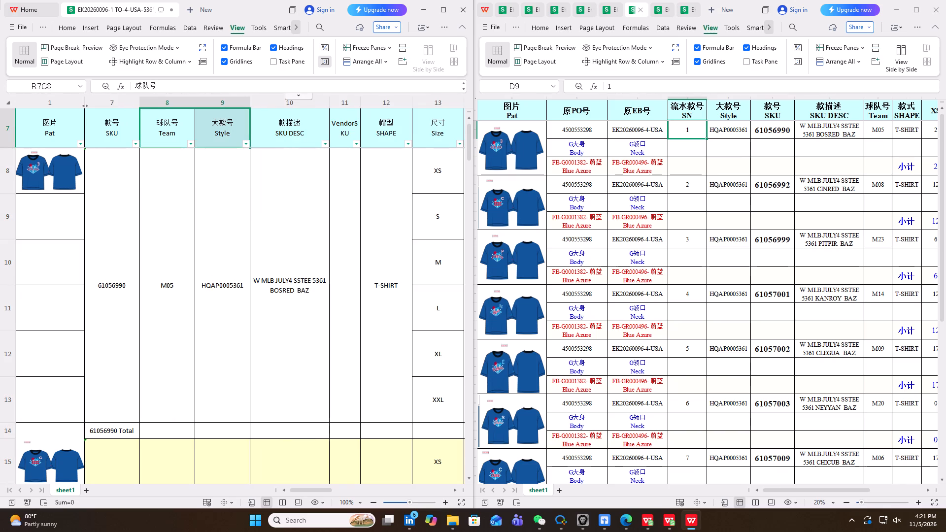
pyautogui.moveTo(172, 103); pyautogui.dragTo(382, 151)
pyautogui.rightClick(267, 199)
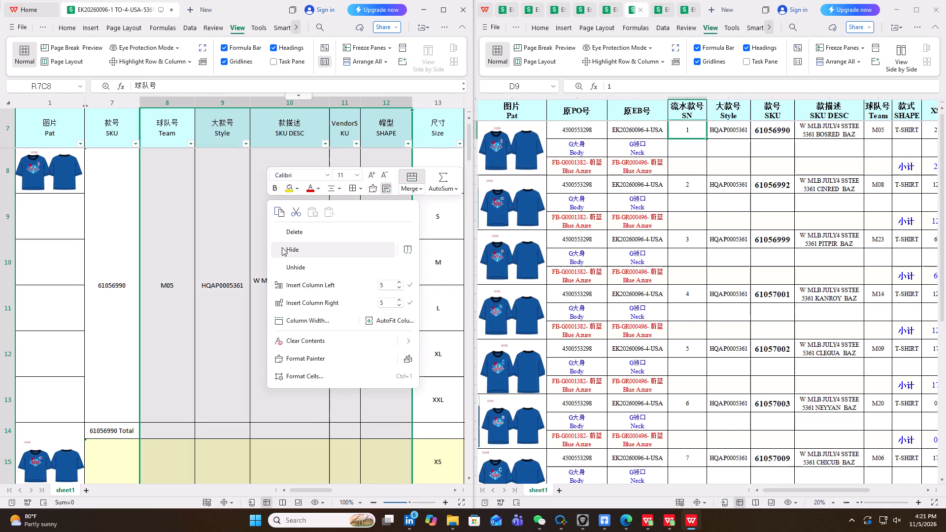
pyautogui.click(283, 248)
# Select the 样品数量 Sample QTY and 大货数量 Bulk QTY columns in turn to check their totals.
pyautogui.click(392, 107)
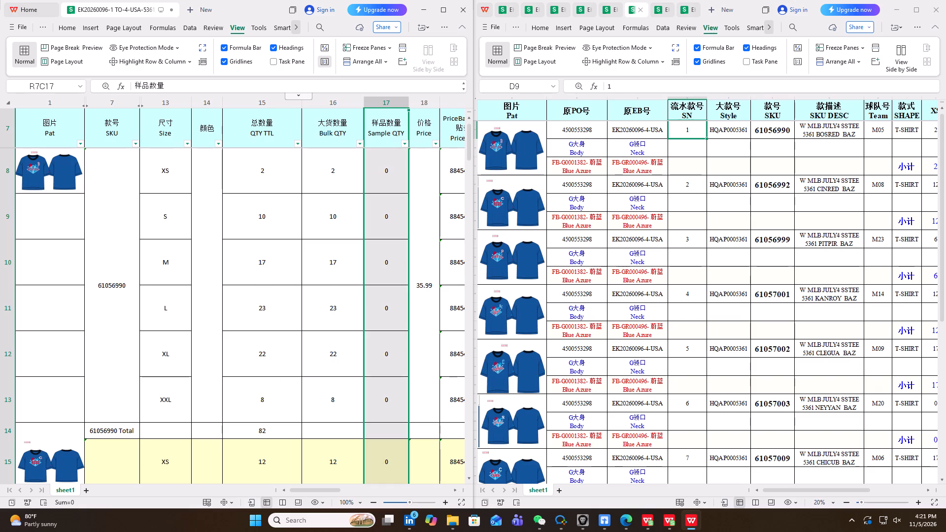
pyautogui.scroll(8, 333, 306)
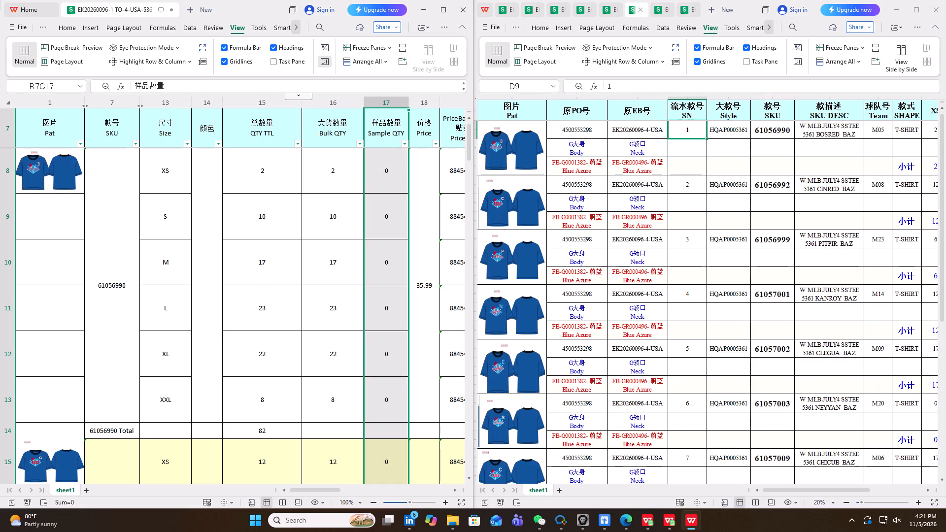
pyautogui.click(335, 102)
pyautogui.scroll(4, 262, 248)
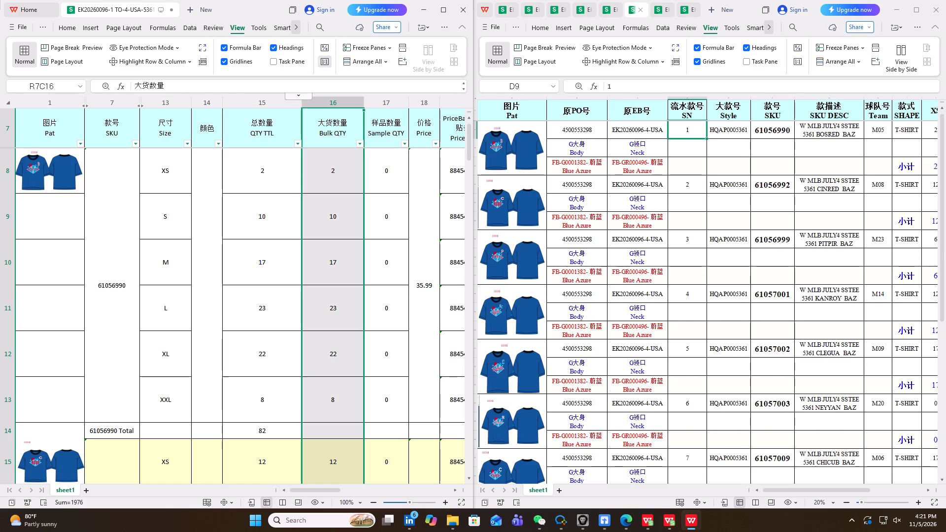
# Hide columns 13 to 31 of the 5361 order sheet, from 尺寸 Size through U_SortValue.
pyautogui.moveTo(166, 99); pyautogui.dragTo(484, 145)
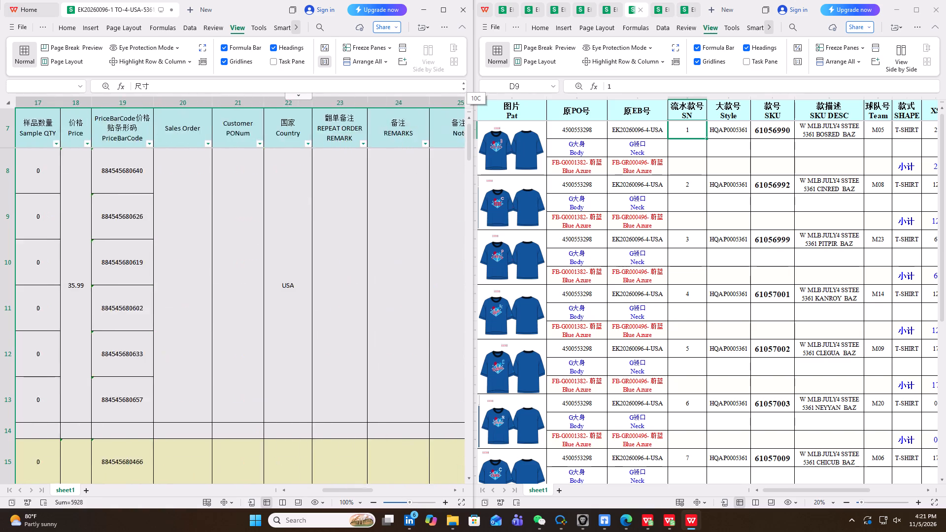
pyautogui.moveTo(484, 145); pyautogui.dragTo(218, 182)
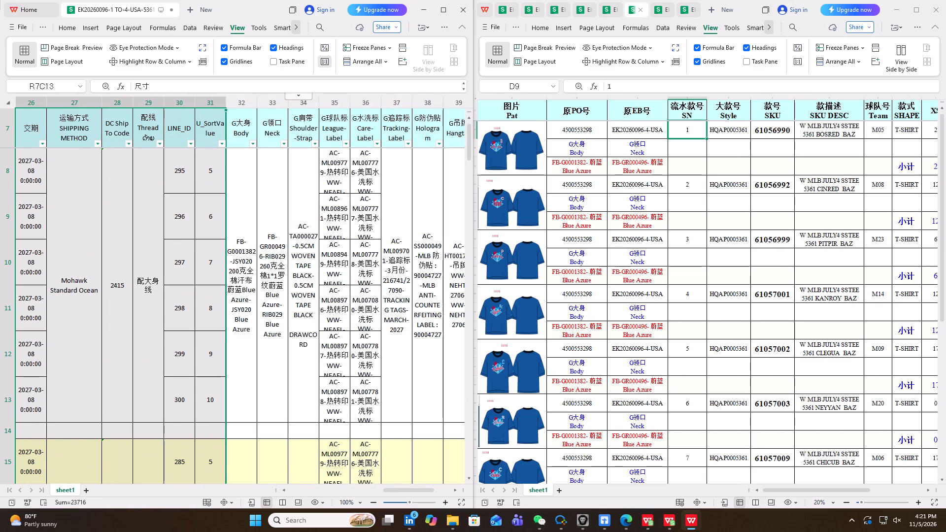
pyautogui.rightClick(138, 226)
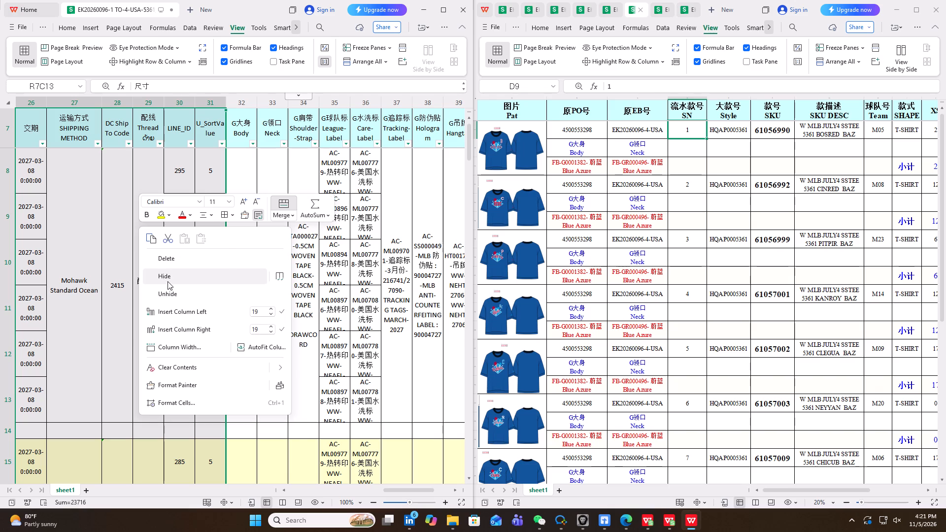
pyautogui.click(168, 281)
pyautogui.moveTo(392, 493); pyautogui.dragTo(301, 485)
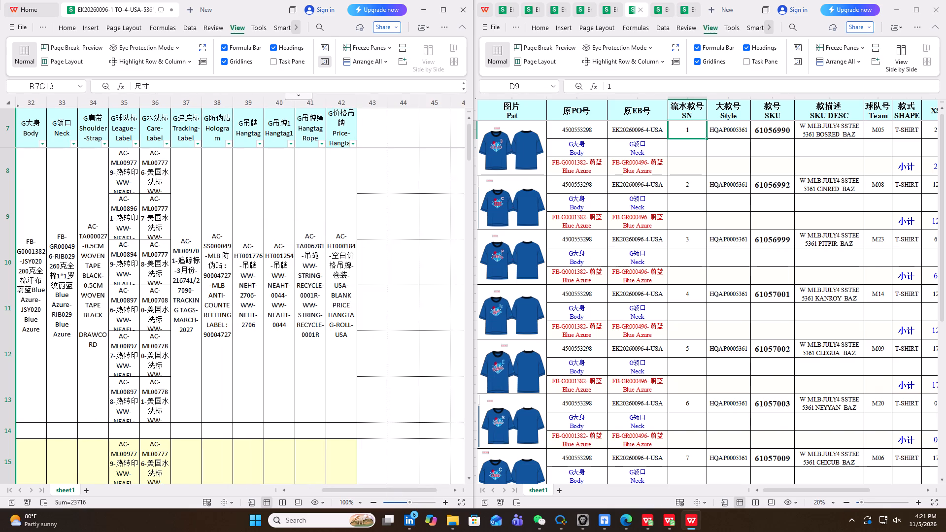
# Widen the G大身 Body and G领口 Neck columns of the 5361 order sheet to about 11 characters.
pyautogui.moveTo(366, 491); pyautogui.dragTo(250, 470)
pyautogui.moveTo(152, 101); pyautogui.dragTo(191, 100)
pyautogui.moveTo(170, 101); pyautogui.dragTo(182, 102)
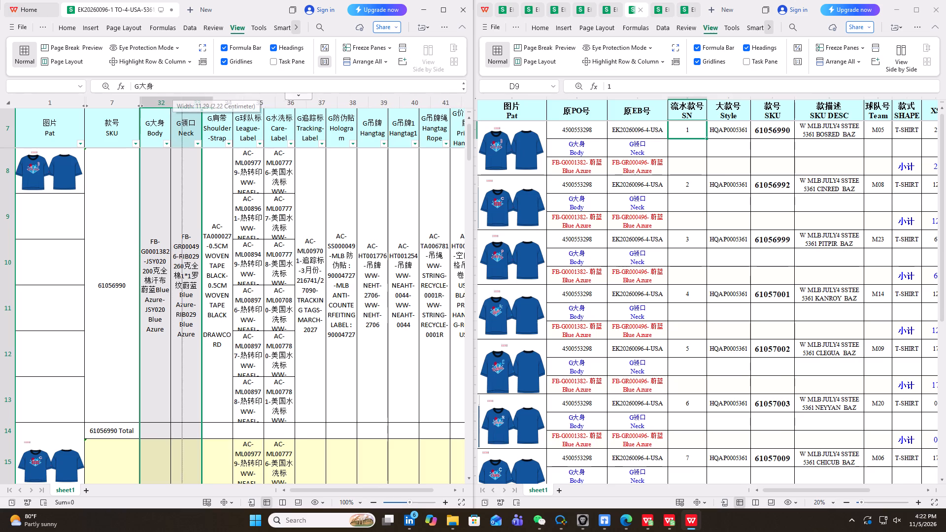
pyautogui.moveTo(182, 102); pyautogui.dragTo(184, 103)
pyautogui.click(203, 236)
pyautogui.scroll(4, 191, 310)
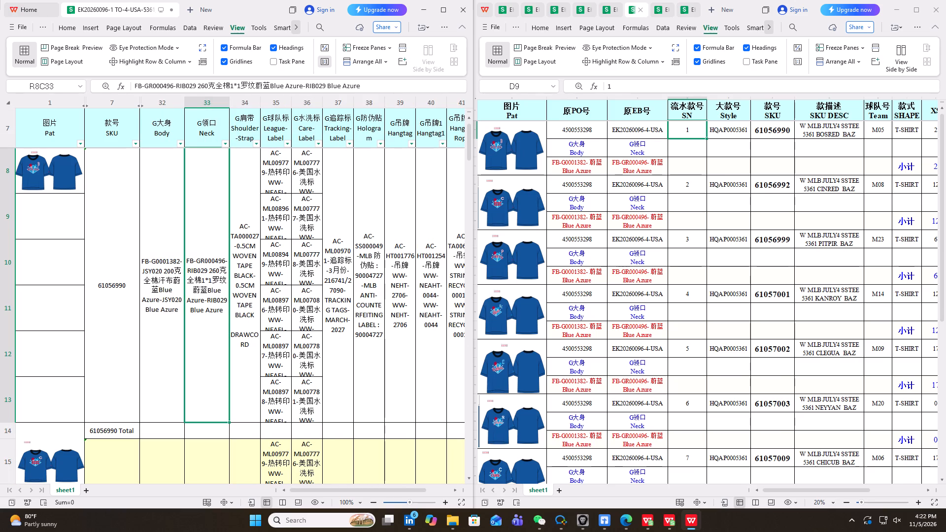
# Change the print line in the Artwork cell of SKU 61056990 in the production list to "F & B: Print".
pyautogui.moveTo(791, 490); pyautogui.dragTo(916, 467)
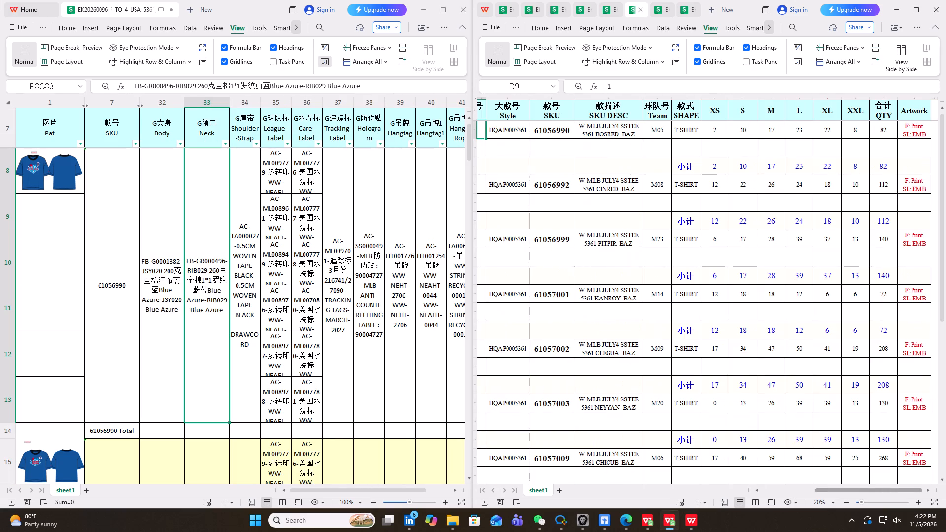
pyautogui.scroll(4, 843, 354)
pyautogui.doubleClick(908, 125)
pyautogui.press('space')
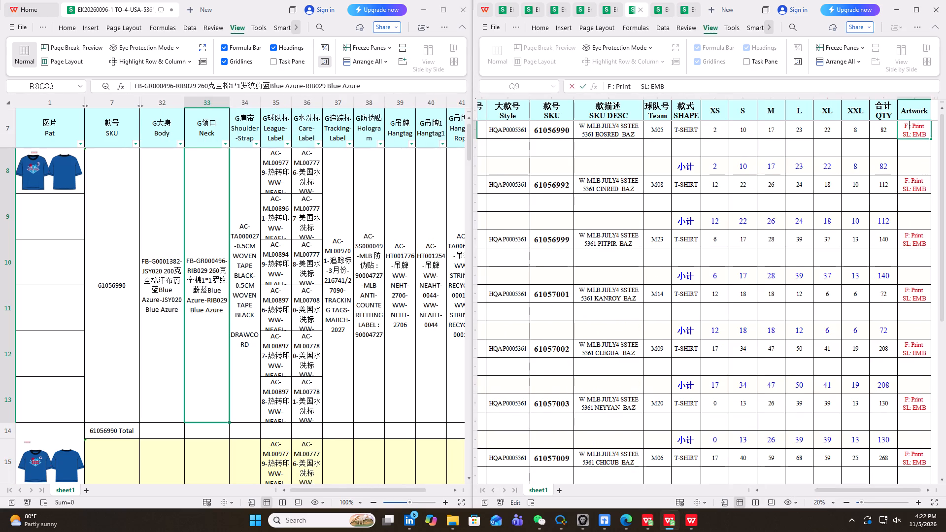
pyautogui.write('&')
pyautogui.press('space')
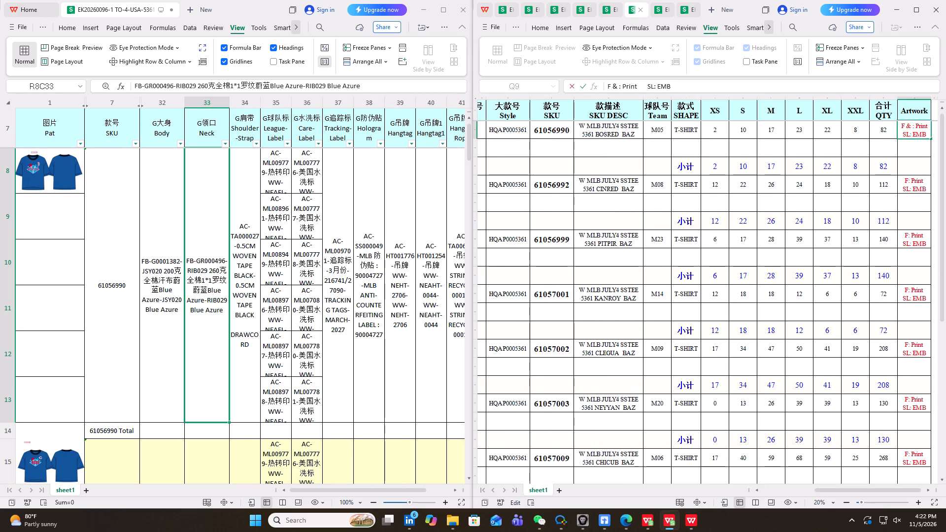
pyautogui.press('b')
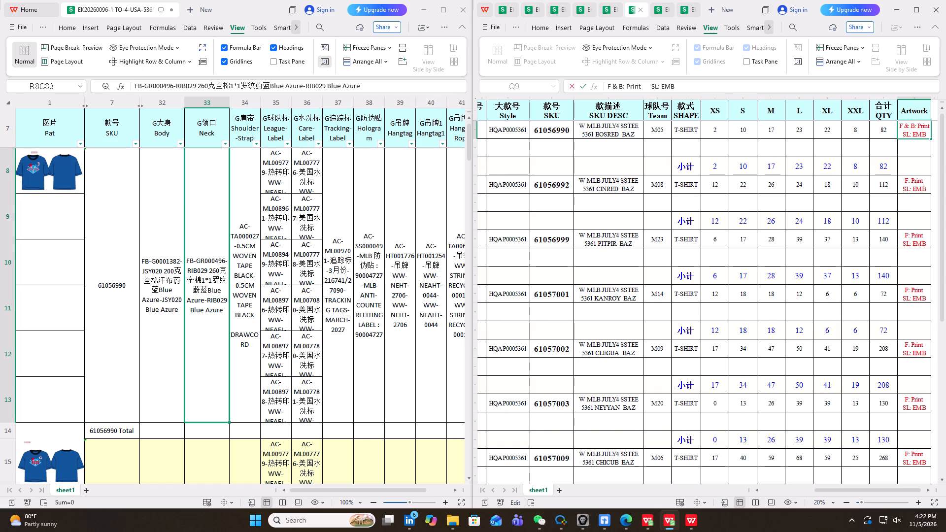
pyautogui.click(913, 151)
# Copy the Artwork entry of SKU 61056990 to the Artwork cells of all other SKUs, from 61056992 through 61057062.
pyautogui.click(904, 127)
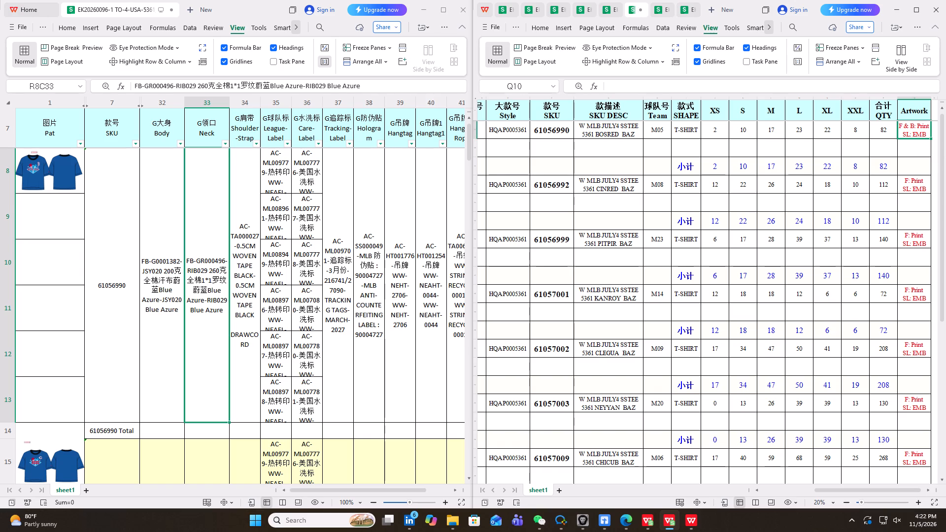
pyautogui.hotkey('ctrl', 'c')
pyautogui.click(918, 185)
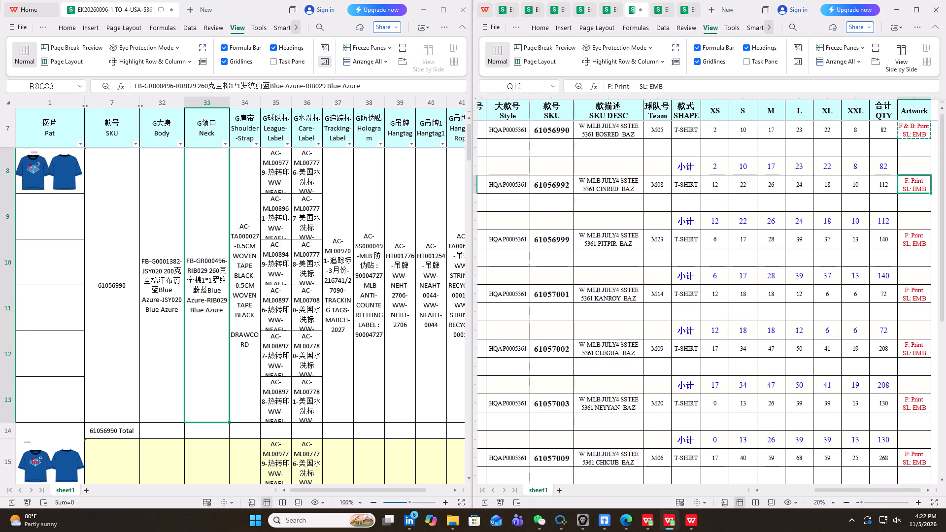
pyautogui.keyDown('ctrl'); pyautogui.click(915, 235); pyautogui.keyUp('ctrl')
pyautogui.keyDown('ctrl'); pyautogui.click(916, 286); pyautogui.keyUp('ctrl')
pyautogui.keyDown('ctrl'); pyautogui.click(917, 354); pyautogui.keyUp('ctrl')
pyautogui.keyDown('ctrl'); pyautogui.click(918, 408); pyautogui.keyUp('ctrl')
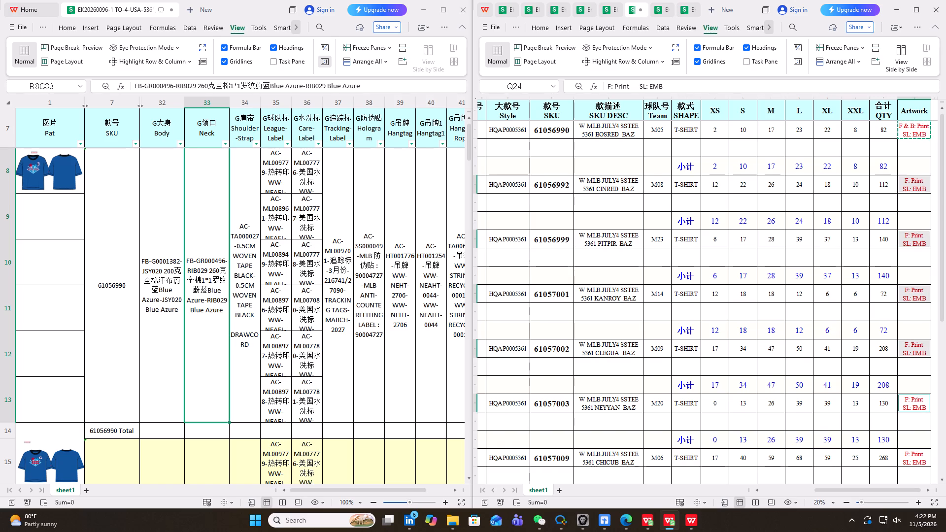
pyautogui.keyDown('ctrl'); pyautogui.click(915, 457); pyautogui.keyUp('ctrl')
pyautogui.scroll(-9, 926, 342)
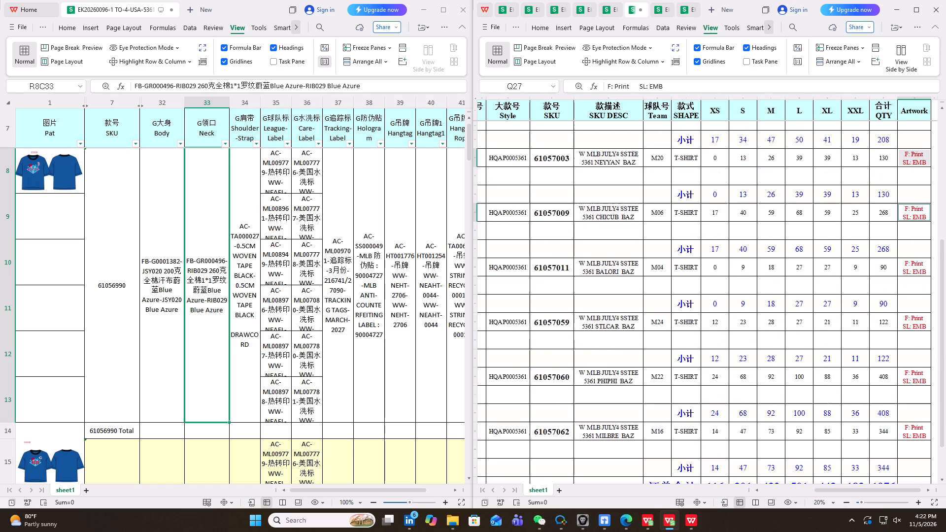
pyautogui.keyDown('ctrl'); pyautogui.click(913, 265); pyautogui.keyUp('ctrl')
pyautogui.keyDown('ctrl'); pyautogui.click(910, 331); pyautogui.keyUp('ctrl')
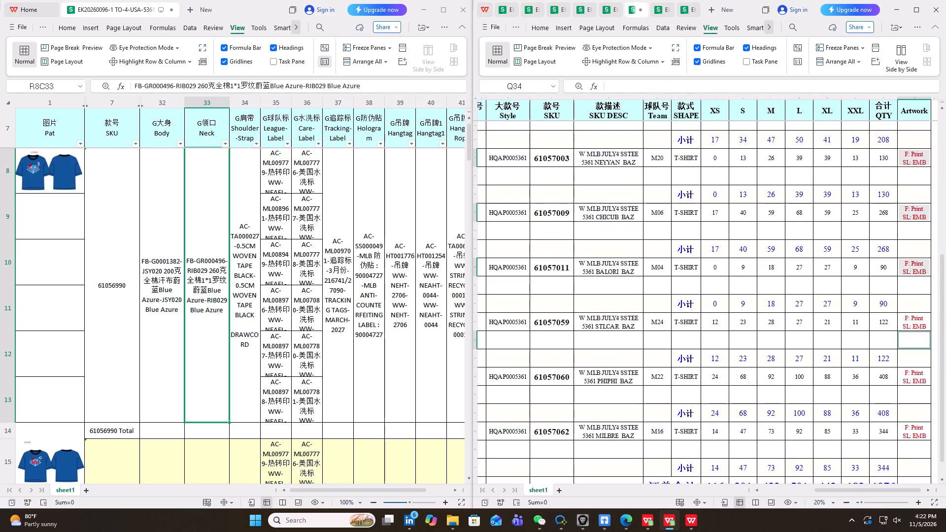
pyautogui.keyDown('ctrl'); pyautogui.click(911, 328); pyautogui.keyUp('ctrl')
pyautogui.keyDown('ctrl'); pyautogui.click(911, 340); pyautogui.keyUp('ctrl')
pyautogui.keyDown('ctrl'); pyautogui.click(915, 381); pyautogui.keyUp('ctrl')
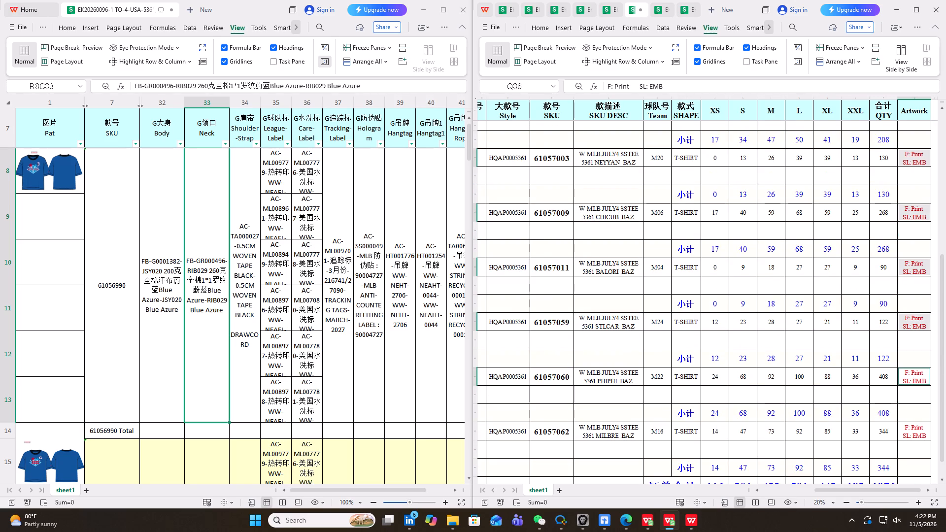
pyautogui.keyDown('ctrl'); pyautogui.click(919, 437); pyautogui.keyUp('ctrl')
pyautogui.scroll(-5, 886, 354)
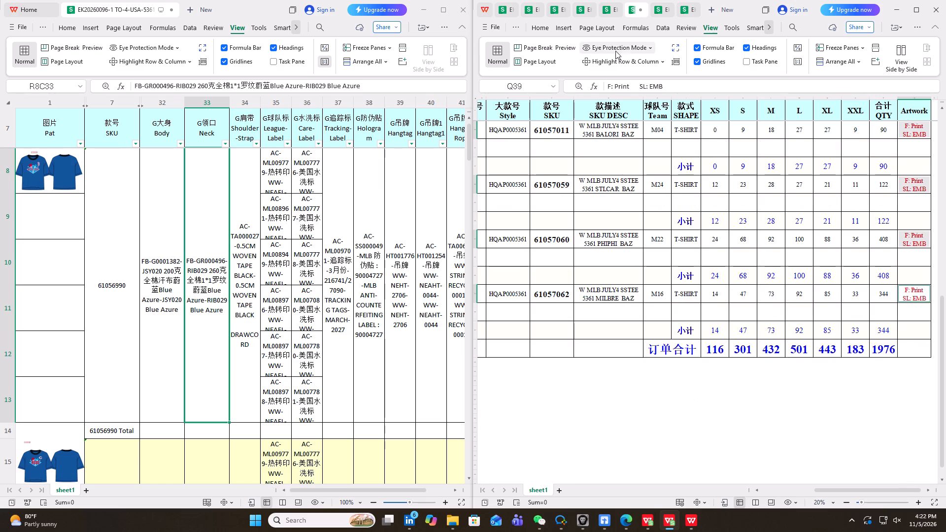
pyautogui.click(539, 28)
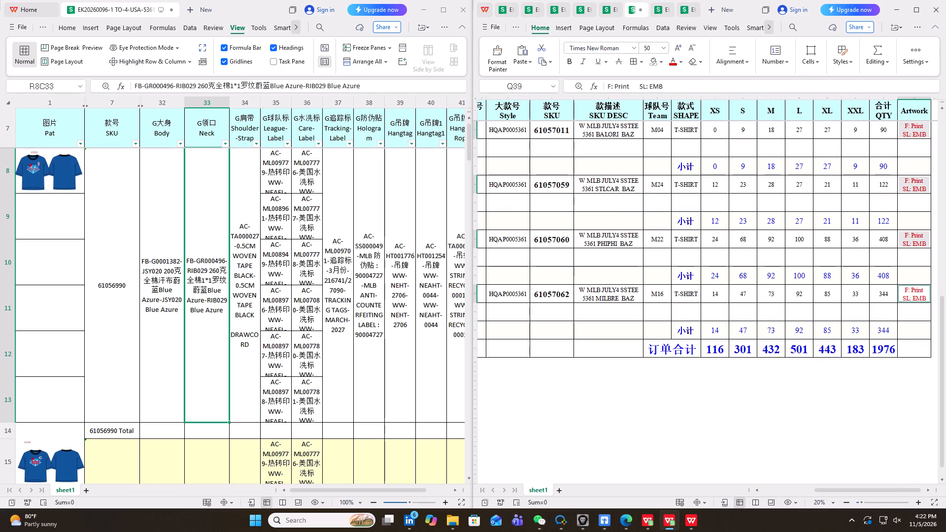
pyautogui.hotkey('ctrl', 'v')
pyautogui.click(917, 290)
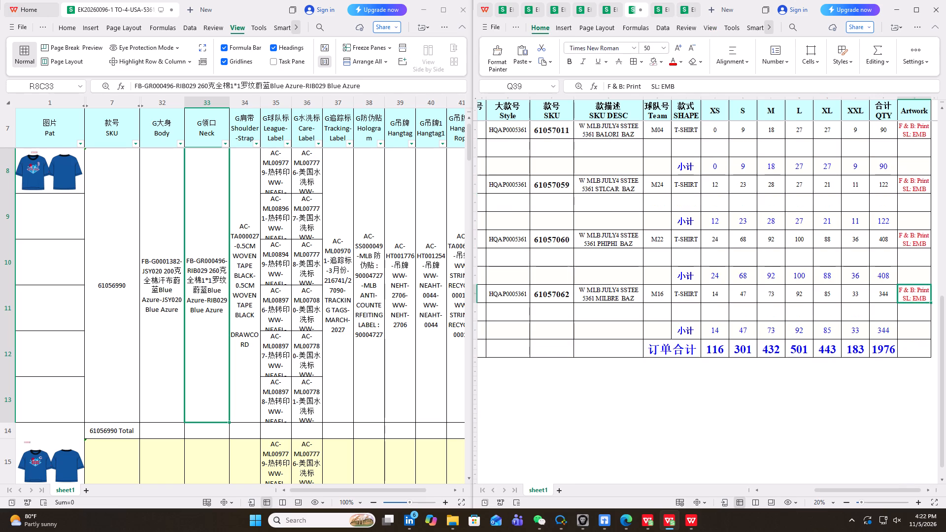
pyautogui.scroll(19, 900, 236)
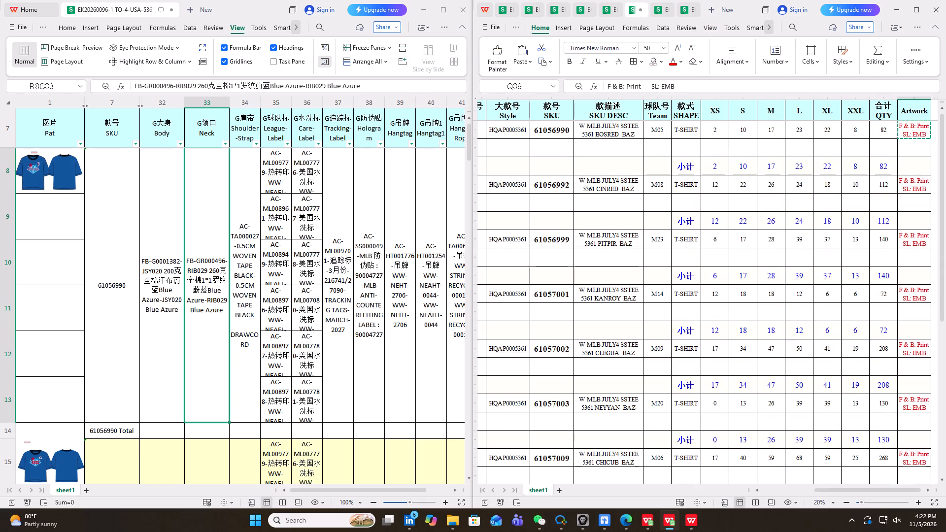
pyautogui.press('Escape')
pyautogui.click(918, 129)
# Set the Artwork column width of the 5361 production list to 50 ch.
pyautogui.click(914, 96)
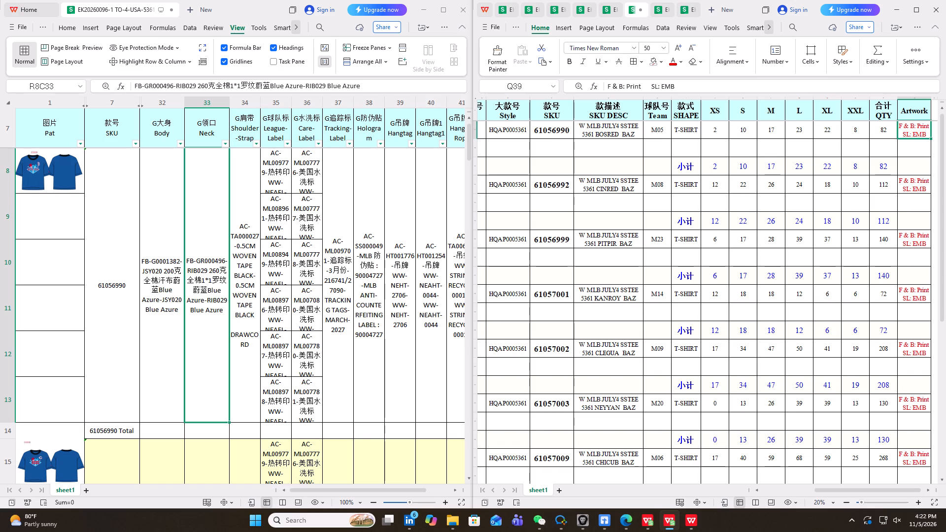
pyautogui.click(914, 97)
pyautogui.rightClick(917, 141)
pyautogui.click(803, 257)
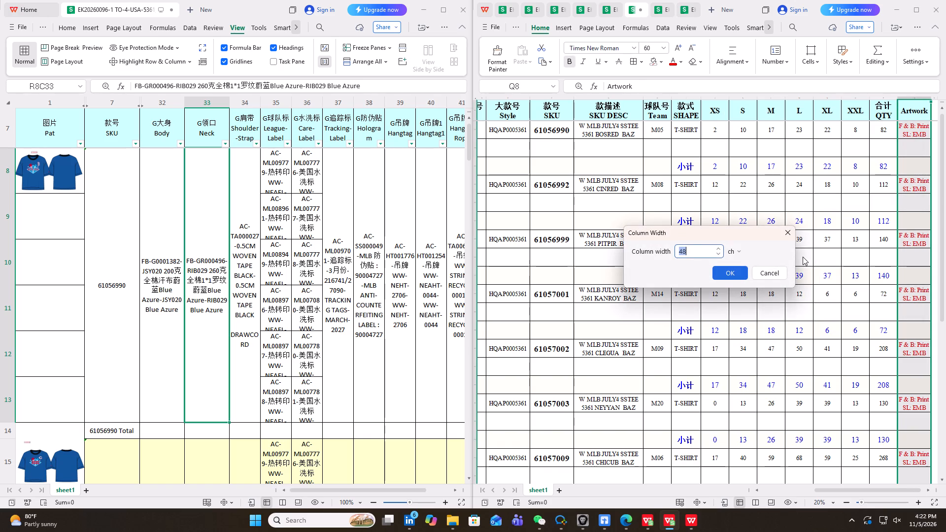
pyautogui.write('50')
pyautogui.press('Return')
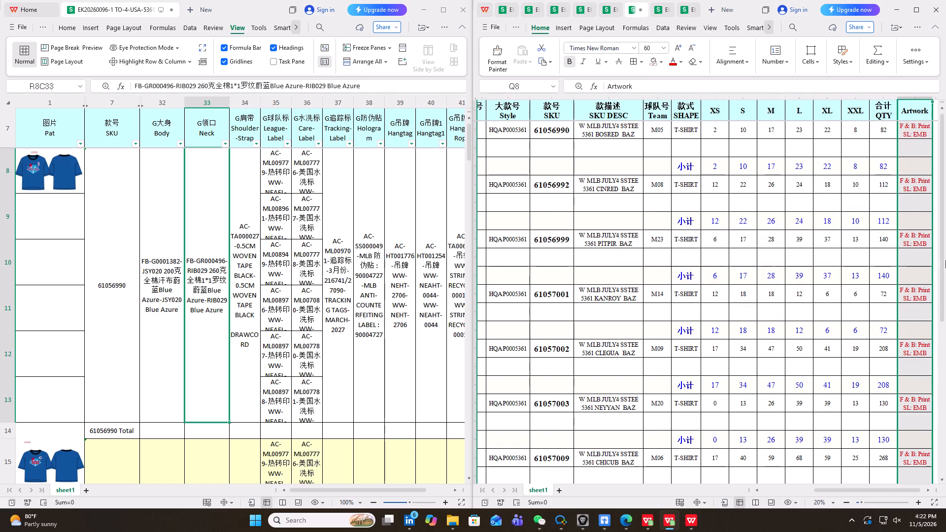
pyautogui.click(908, 199)
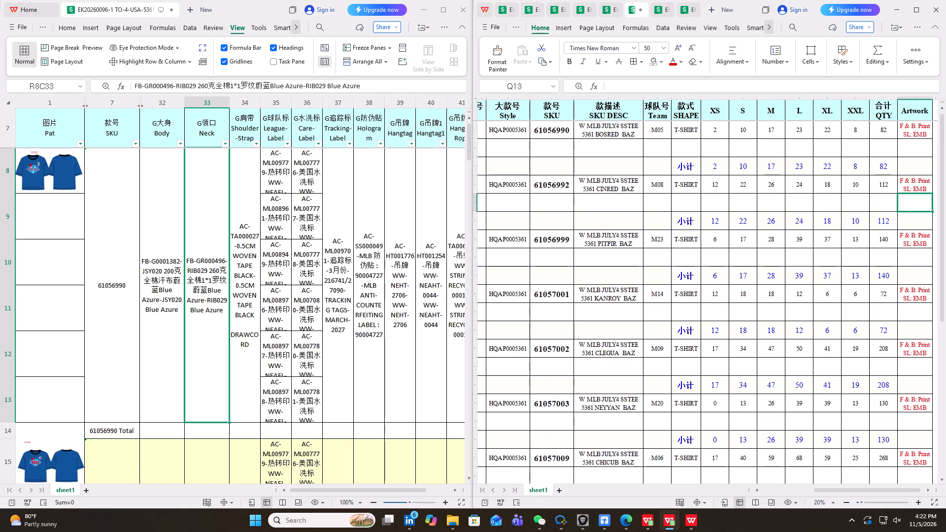
# Check the filter values of the 款号 SKU, G大身 Body and G领口 Neck columns in the 5361 order sheet.
pyautogui.scroll(7, 291, 286)
pyautogui.scroll(5, 243, 333)
pyautogui.click(135, 141)
pyautogui.click(103, 198)
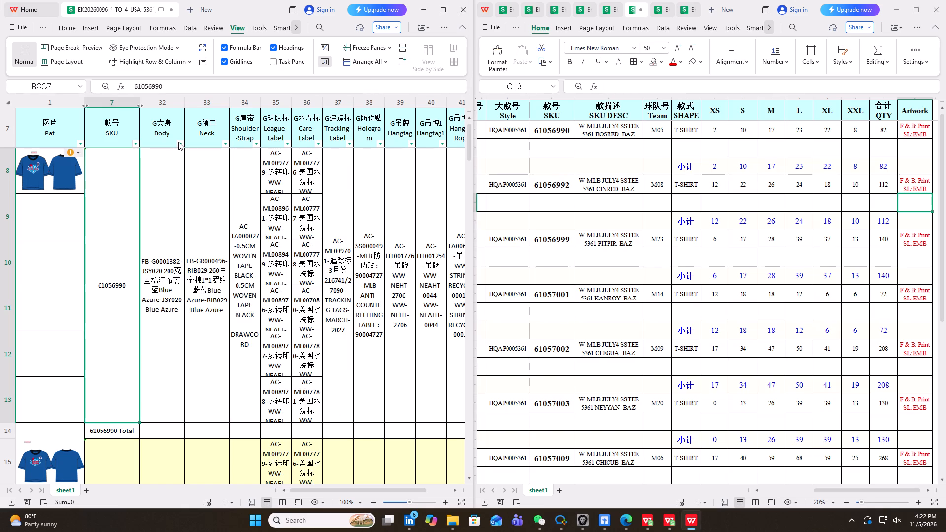
pyautogui.click(178, 142)
pyautogui.click(175, 184)
pyautogui.moveTo(863, 493); pyautogui.dragTo(827, 490)
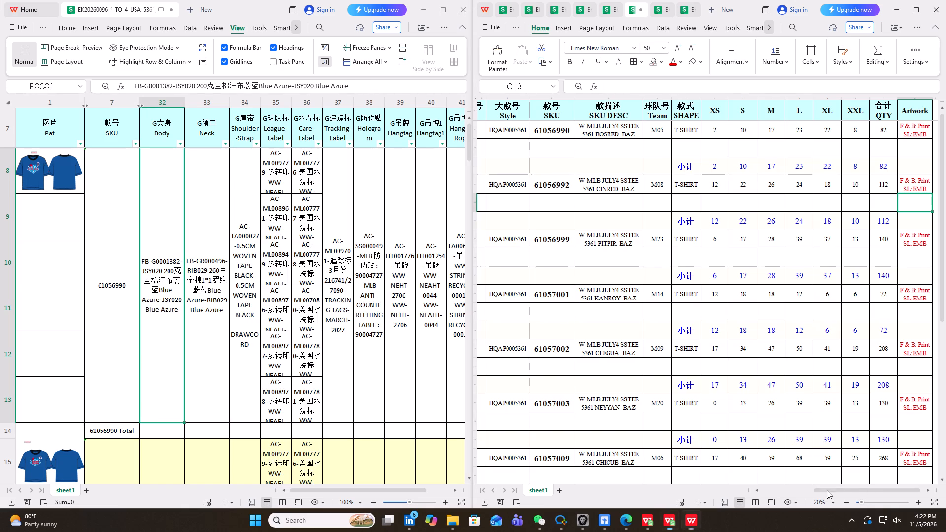
pyautogui.moveTo(827, 490); pyautogui.dragTo(789, 485)
pyautogui.moveTo(840, 490); pyautogui.dragTo(645, 451)
pyautogui.scroll(4, 614, 347)
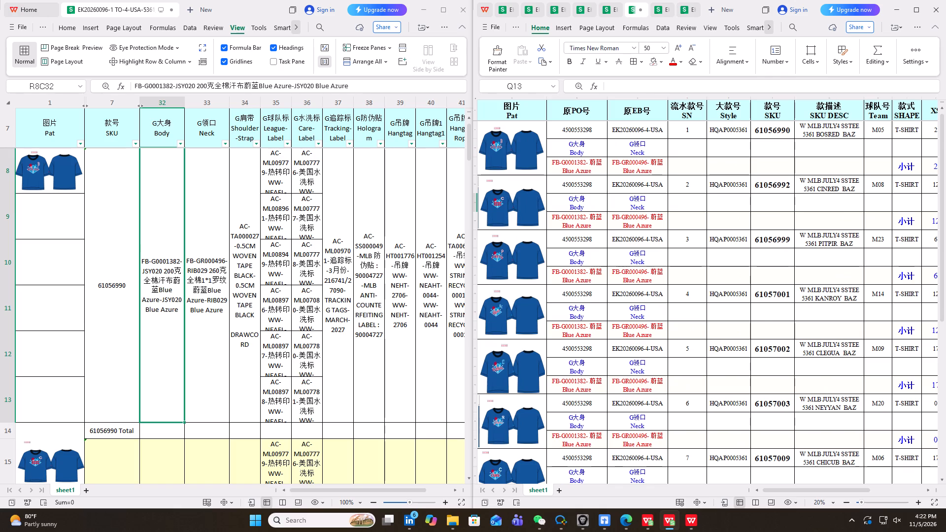
pyautogui.click(182, 144)
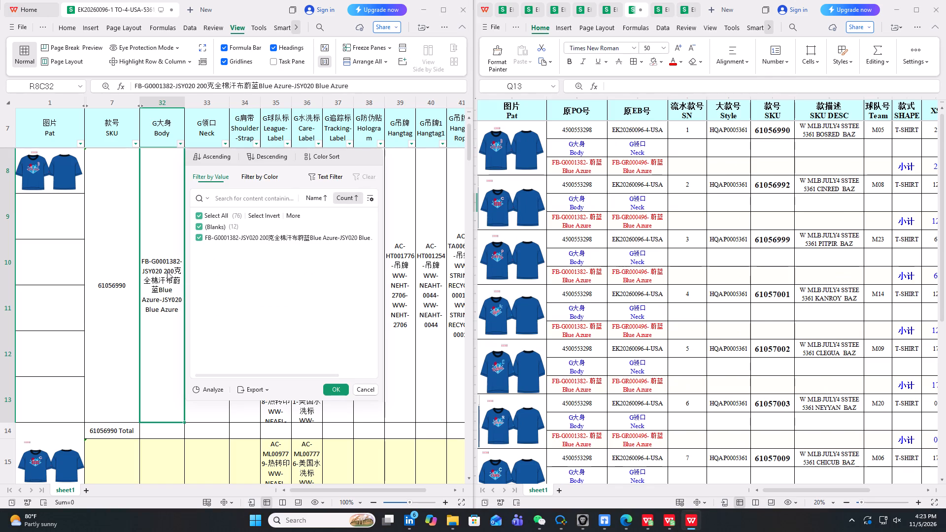
pyautogui.scroll(5, 156, 265)
pyautogui.click(224, 143)
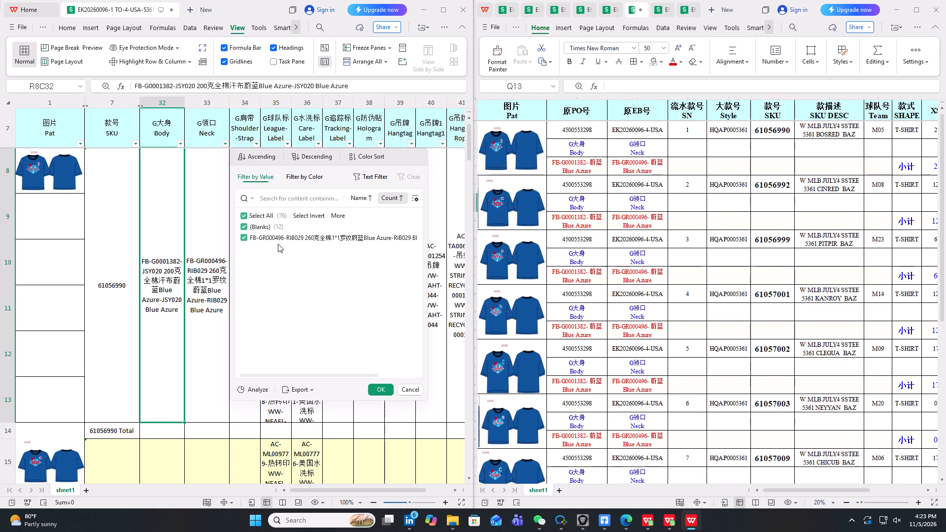
pyautogui.click(165, 271)
# Compare the body and neck fabric codes of SKU 61056990 between the production list and the order sheet.
pyautogui.click(578, 169)
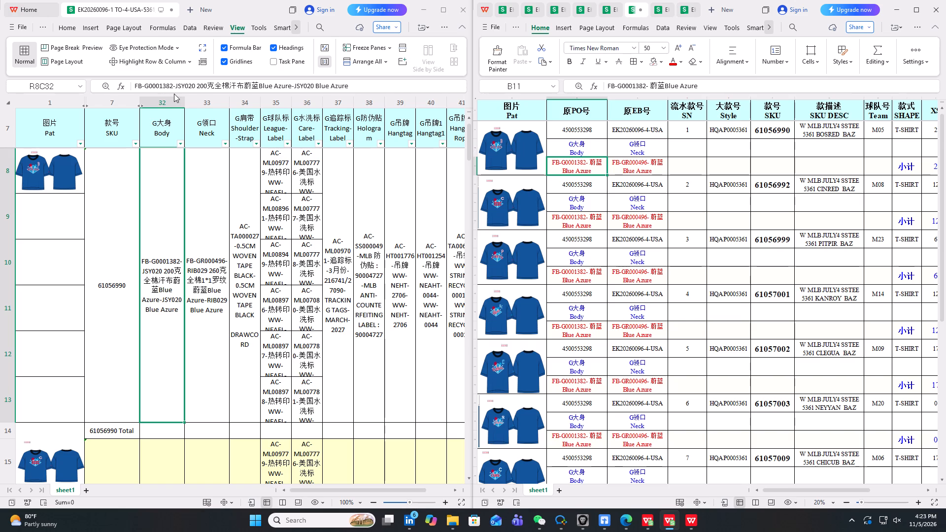
pyautogui.click(210, 208)
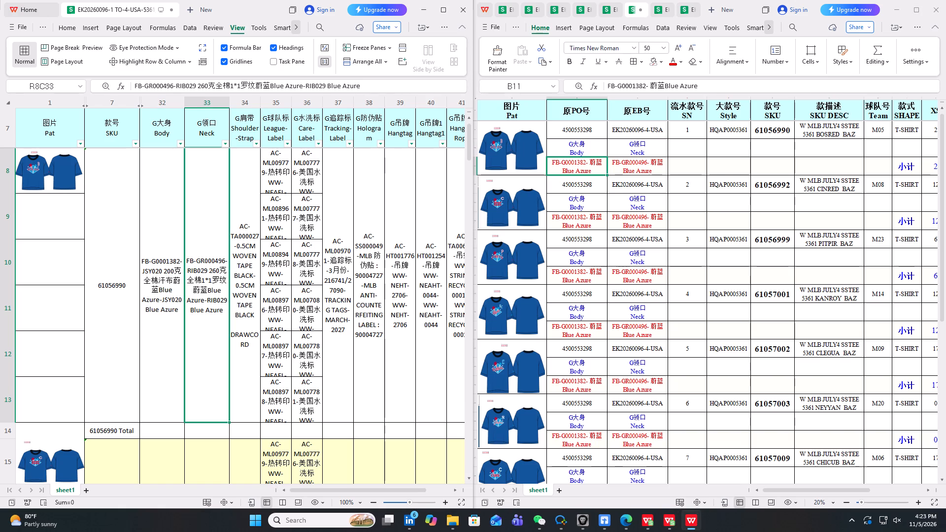
pyautogui.click(642, 166)
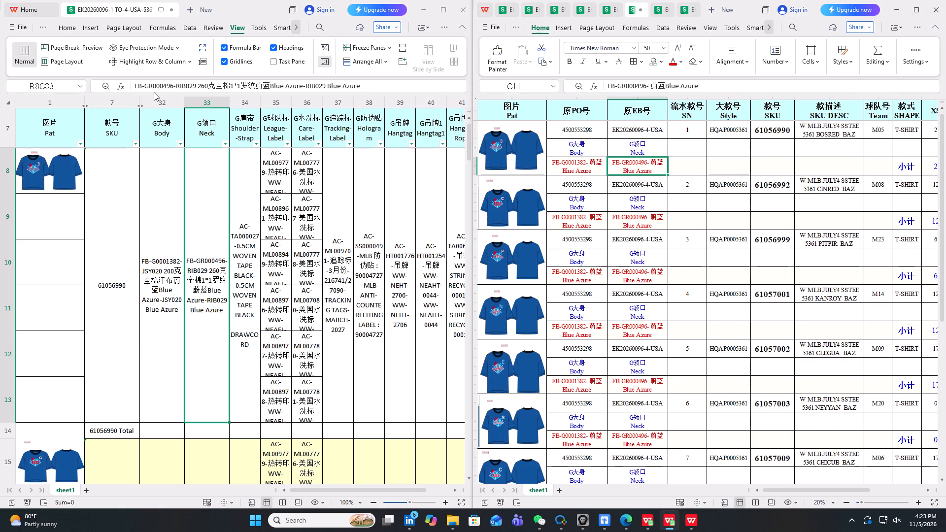
# Check the G大身 Body and G领口 Neck fabric codes of every SKU from 61056990 to 61057062 in the 5361 order sheet.
pyautogui.scroll(7, 184, 211)
pyautogui.scroll(-2, 657, 288)
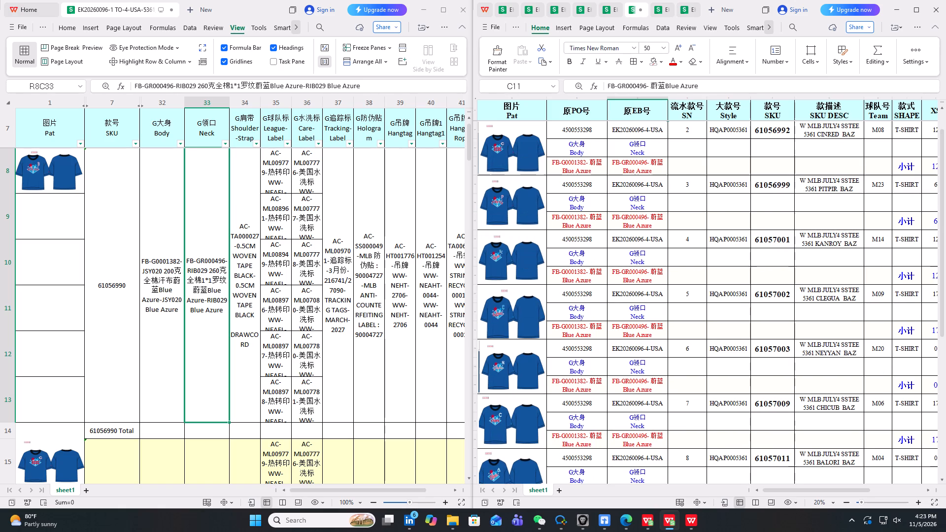
pyautogui.scroll(-2, 657, 288)
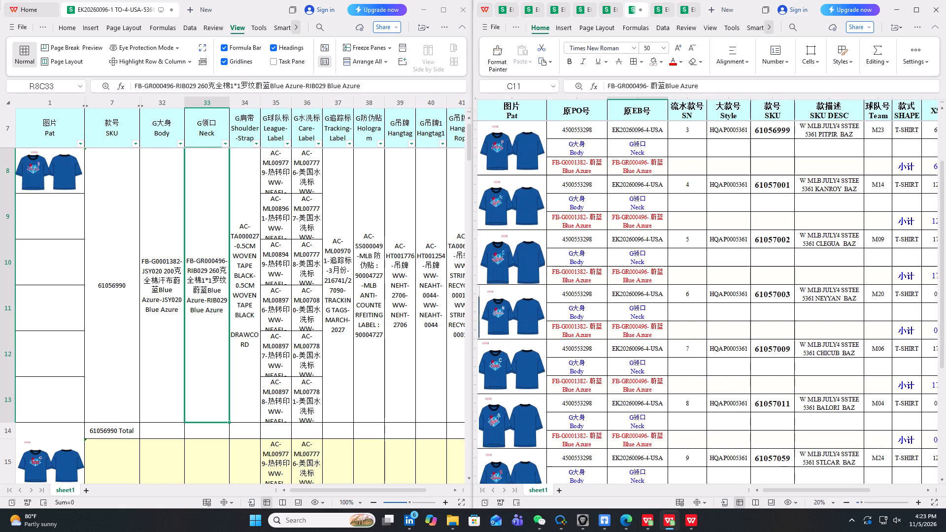
pyautogui.scroll(-2, 657, 288)
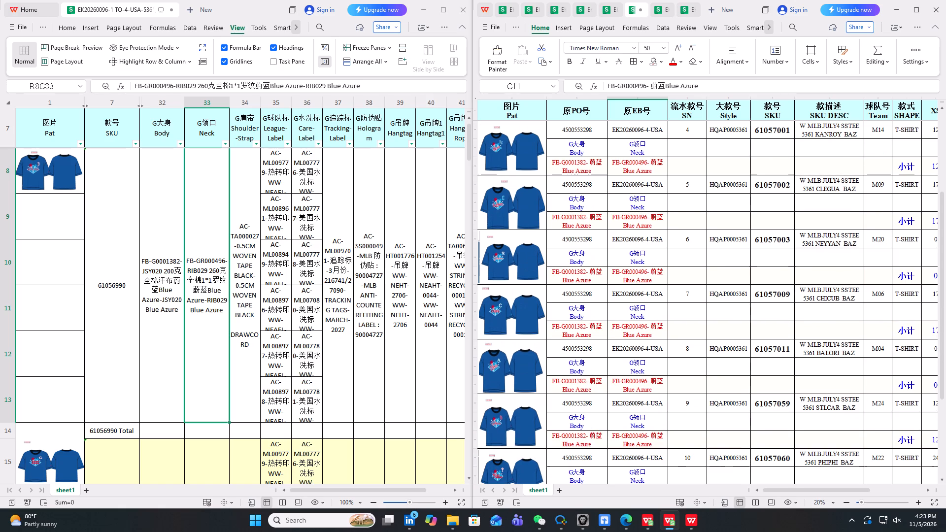
pyautogui.scroll(-2, 657, 288)
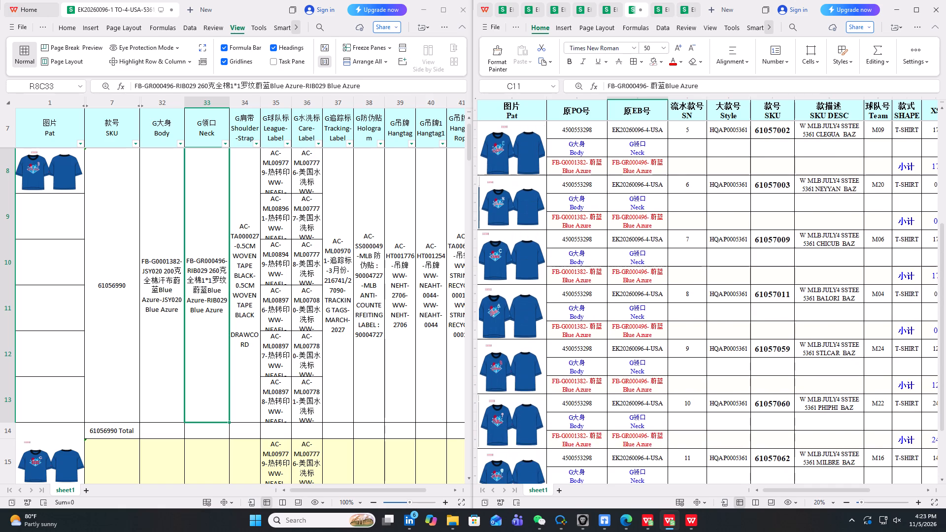
pyautogui.scroll(-2, 657, 288)
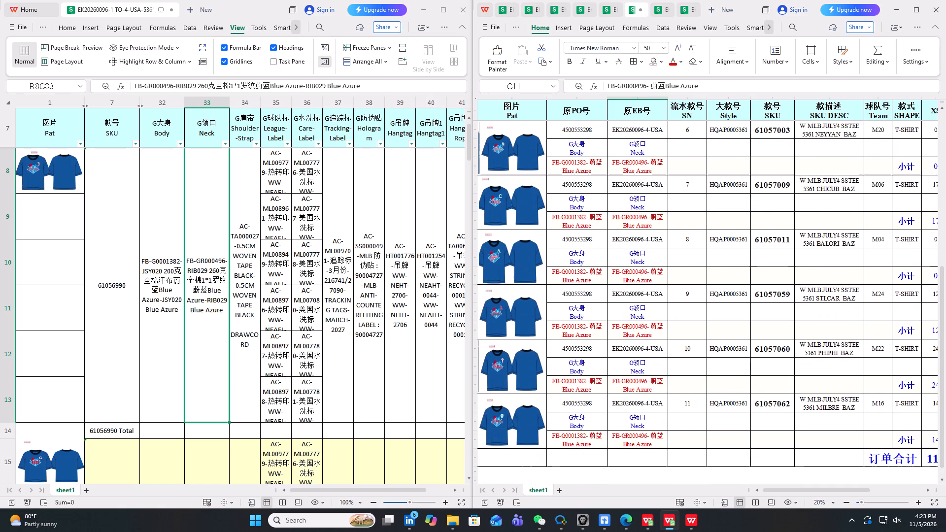
pyautogui.scroll(-1, 657, 288)
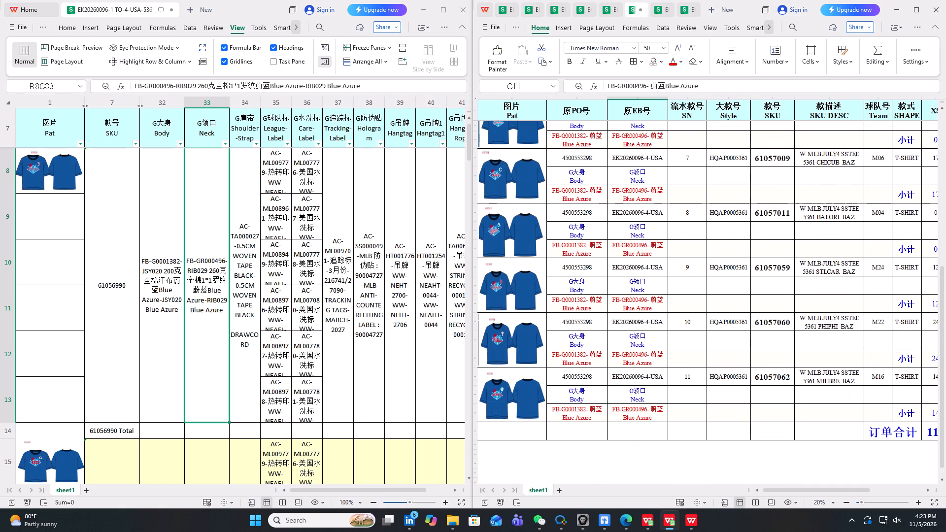
pyautogui.scroll(-2, 657, 288)
pyautogui.scroll(12, 618, 319)
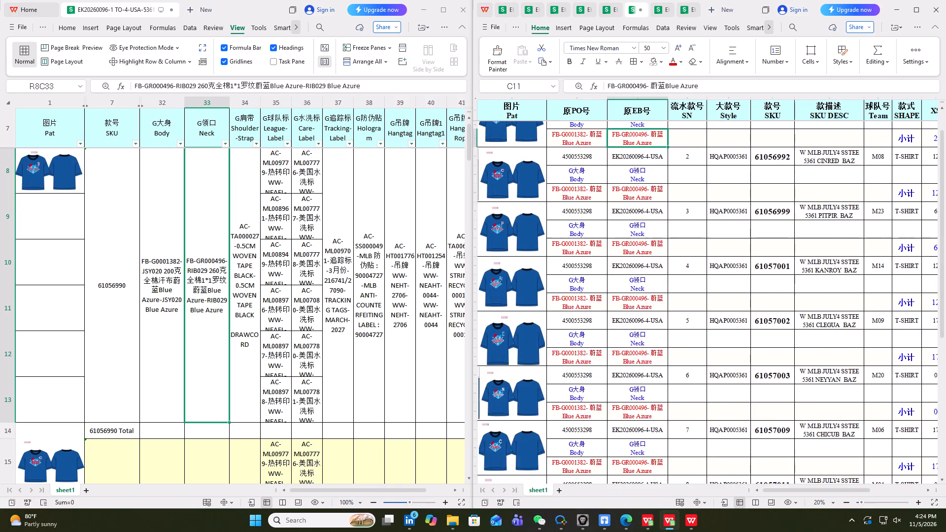
pyautogui.scroll(16, 622, 319)
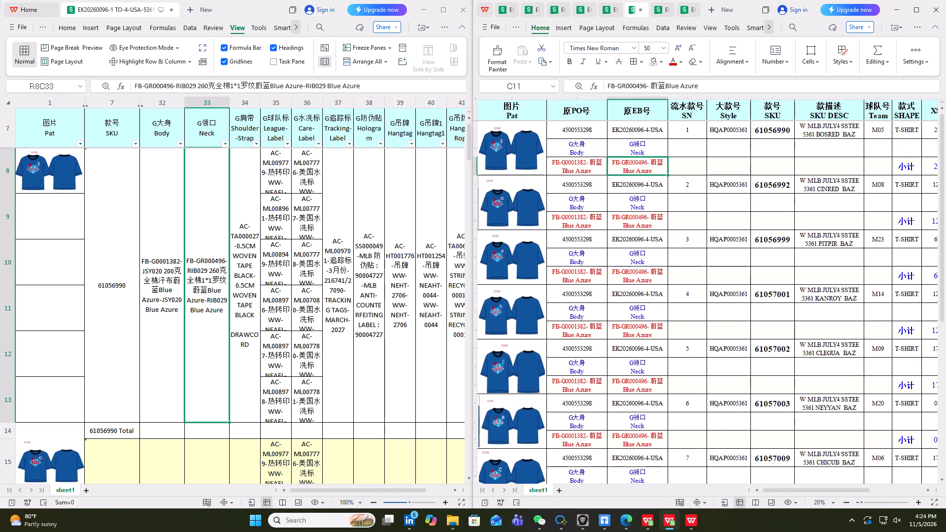
# Unhide the hidden columns between 图片 Pat and G水洗标 Care-Label in the 5361 production list.
pyautogui.moveTo(73, 103); pyautogui.dragTo(317, 138)
pyautogui.rightClick(257, 186)
pyautogui.click(289, 253)
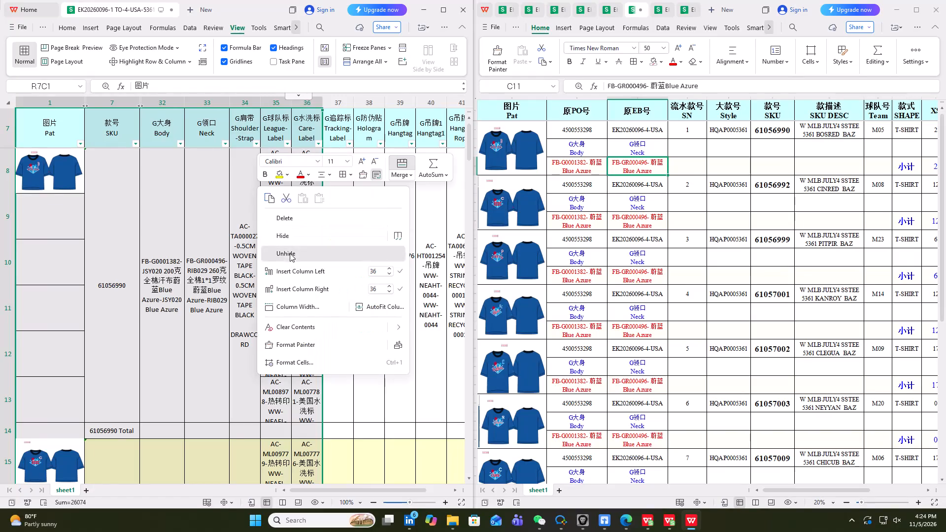
# Unfreeze the panes of the 5361 production list and bring its heading block into view.
pyautogui.scroll(4, 176, 300)
pyautogui.click(355, 48)
pyautogui.click(369, 67)
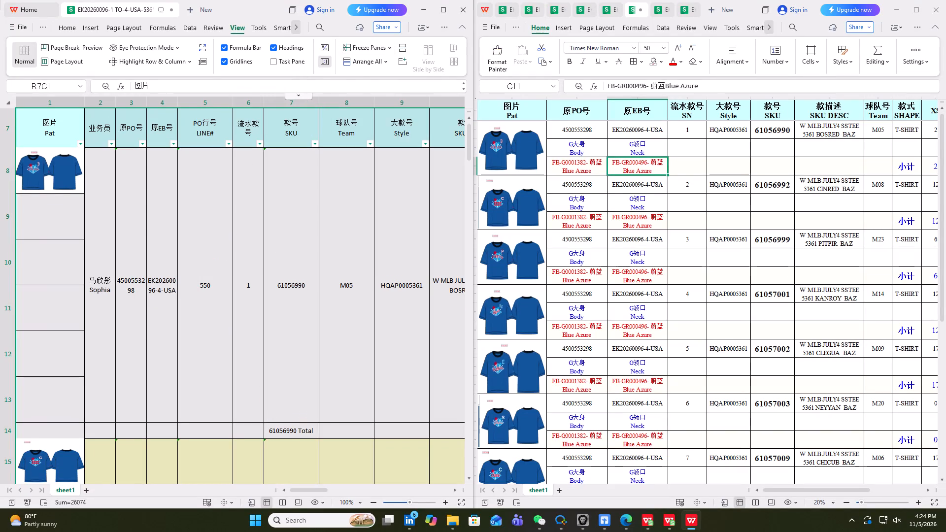
pyautogui.scroll(13, 181, 257)
pyautogui.scroll(4, 716, 257)
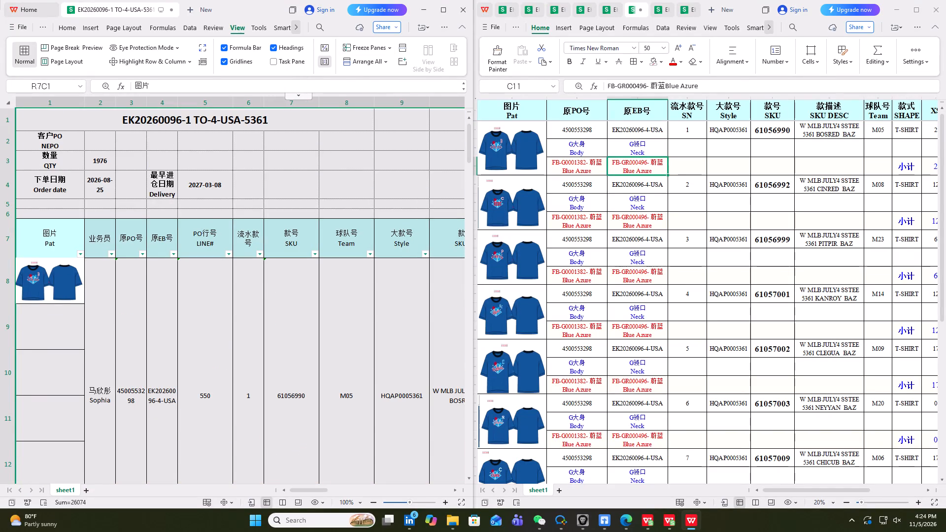
# Unfreeze the panes of the 5361 order sheet and compare its heading block with the production list's.
pyautogui.click(763, 131)
pyautogui.click(716, 28)
pyautogui.click(840, 42)
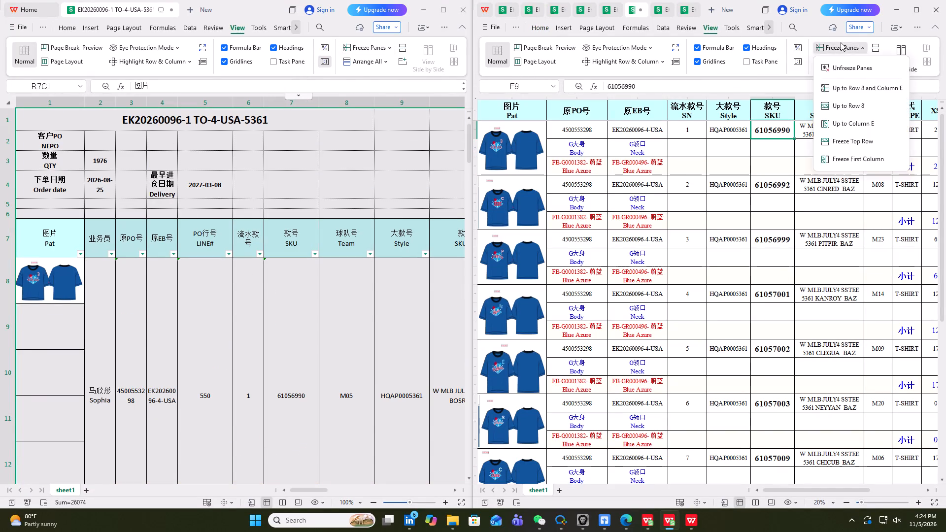
pyautogui.scroll(11, 684, 179)
pyautogui.click(833, 51)
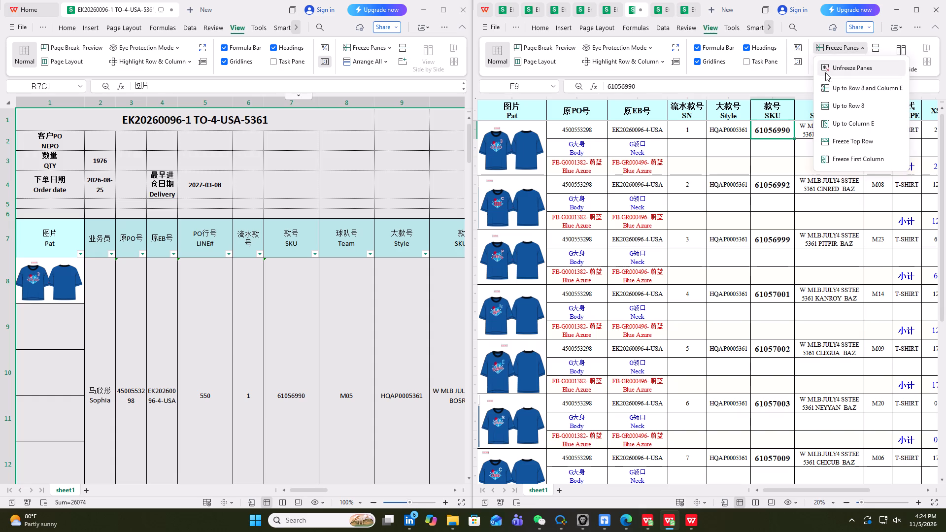
pyautogui.click(848, 69)
pyautogui.scroll(8, 637, 199)
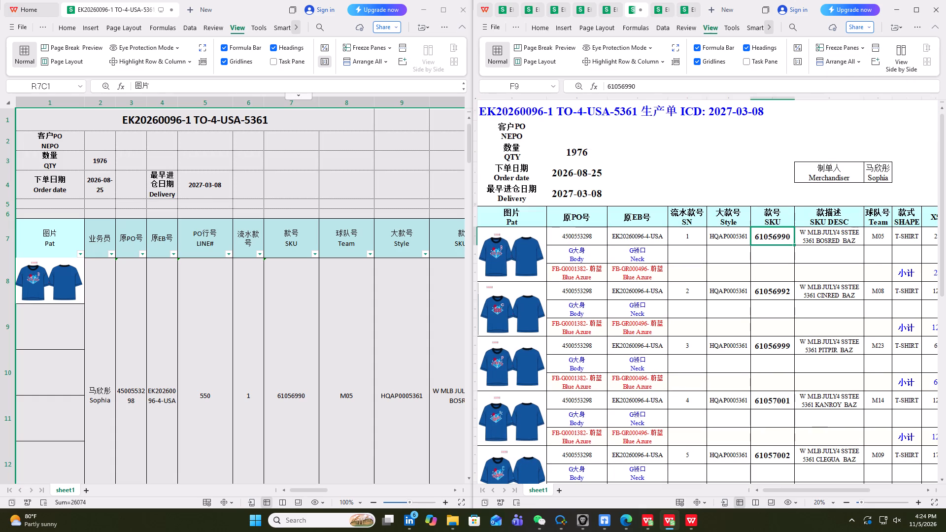
pyautogui.scroll(3, 639, 199)
pyautogui.click(743, 252)
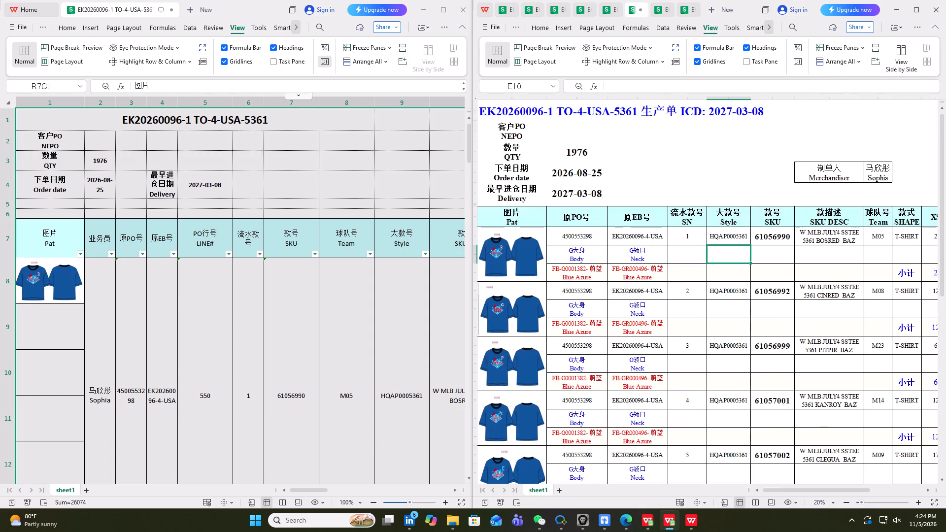
pyautogui.scroll(9, 78, 328)
pyautogui.click(306, 344)
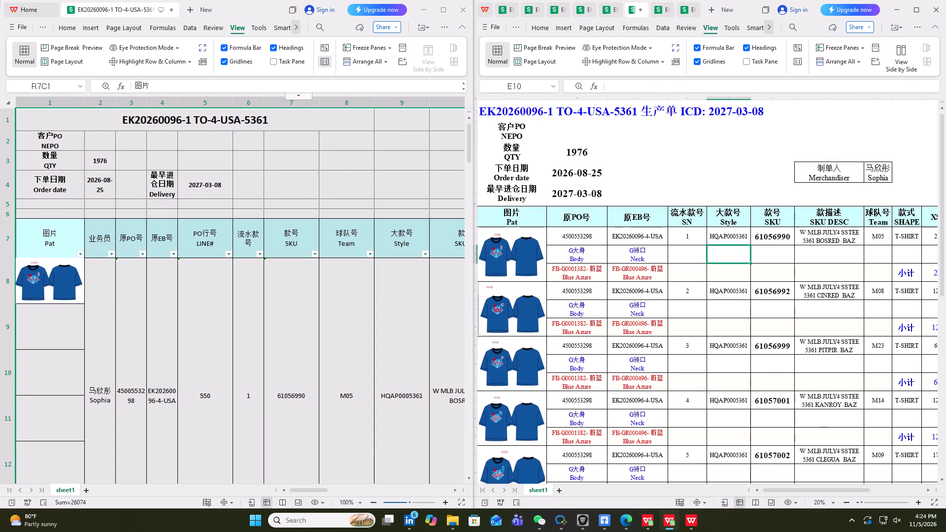
# In File Explorer, open the artwork PDF S227 5361 MLB BAZ from the HQAP0005361 folder under art work.
pyautogui.click(452, 519)
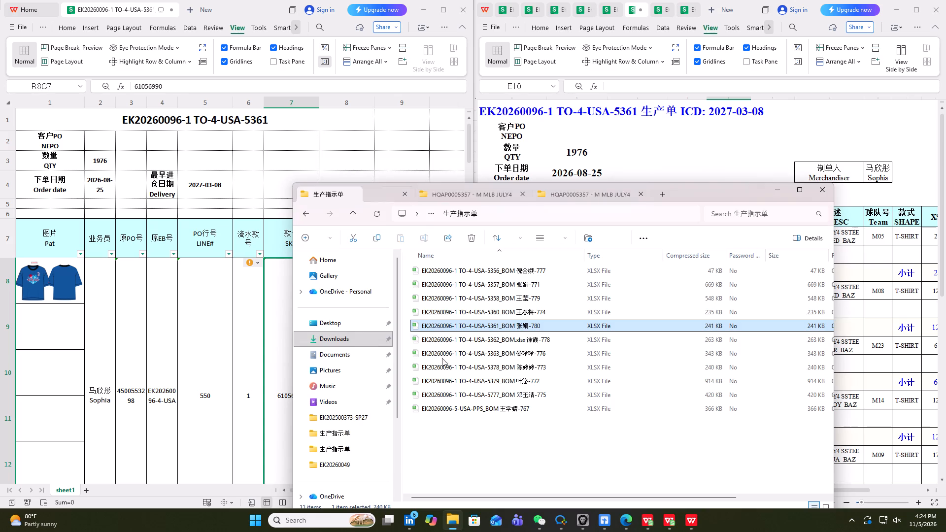
pyautogui.click(459, 193)
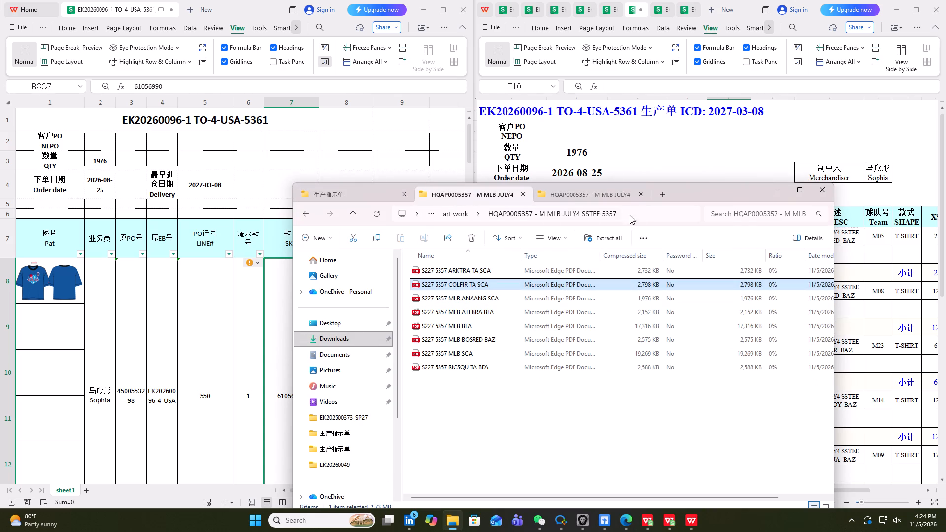
pyautogui.click(352, 212)
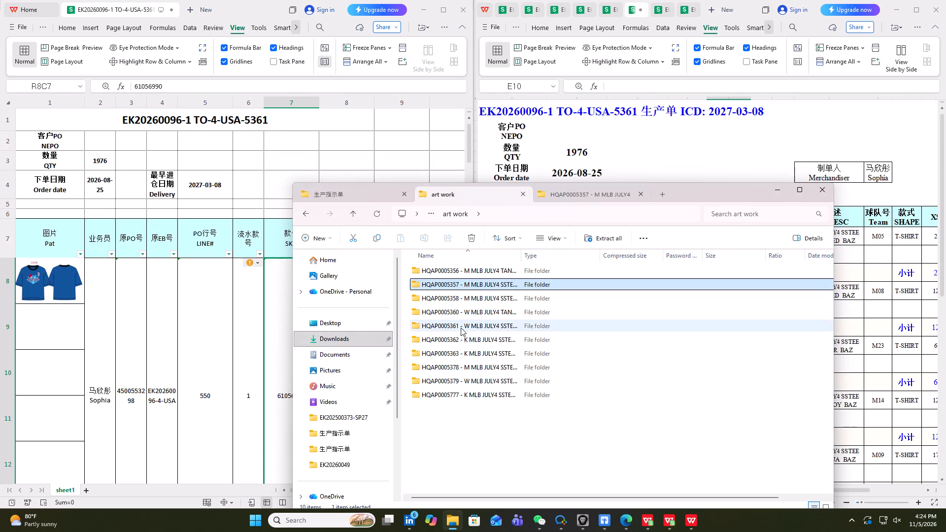
pyautogui.doubleClick(461, 328)
pyautogui.doubleClick(457, 285)
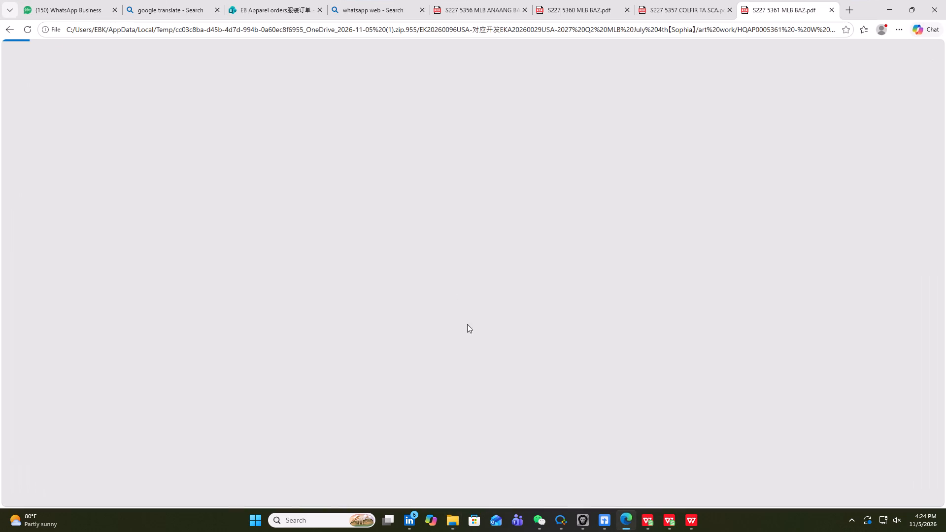
# Examine treatment, color key, flag embroidery and center-front size and placement on the 5361 Diamondbacks, Athletics and Braves artwork pages.
pyautogui.scroll(9, 404, 377)
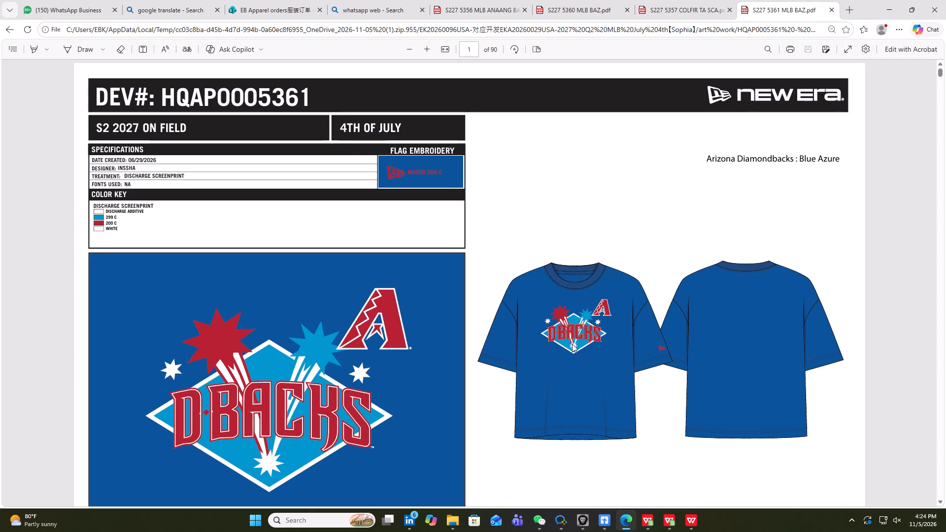
pyautogui.keyDown('ctrl'); pyautogui.scroll(-1, 572, 344); pyautogui.keyUp('ctrl')
pyautogui.scroll(-7, 527, 348)
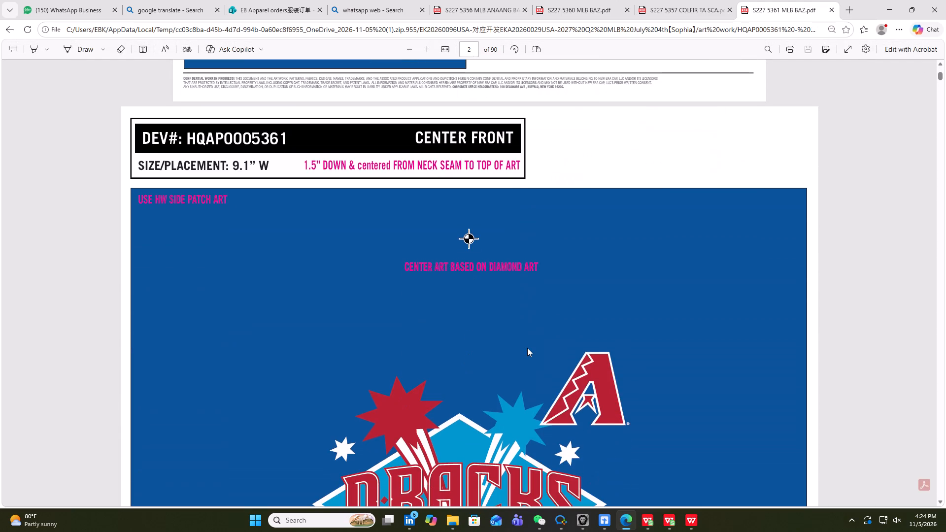
pyautogui.scroll(-7, 527, 348)
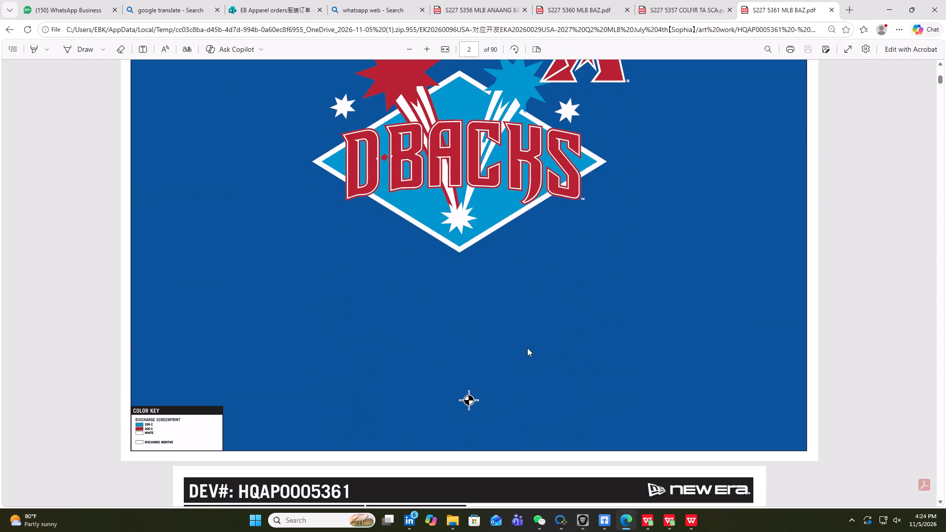
pyautogui.scroll(-6, 527, 348)
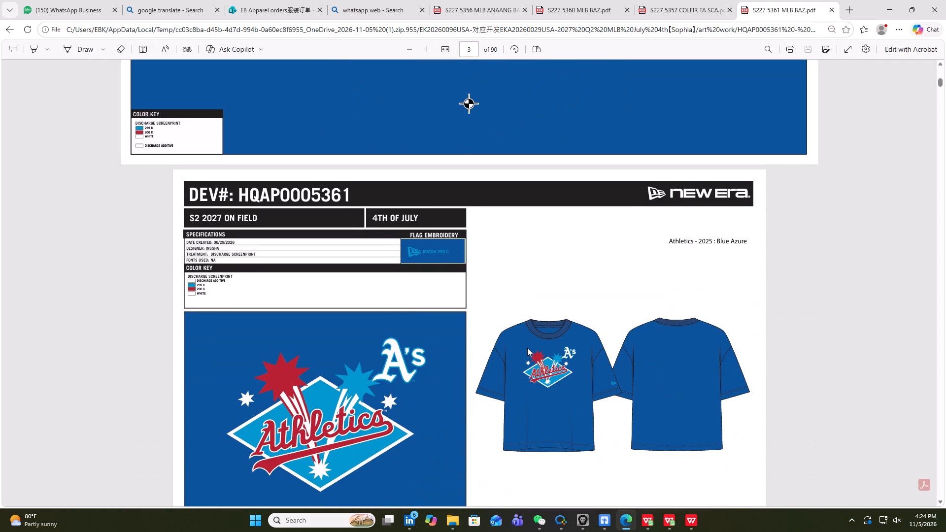
pyautogui.scroll(-3, 527, 348)
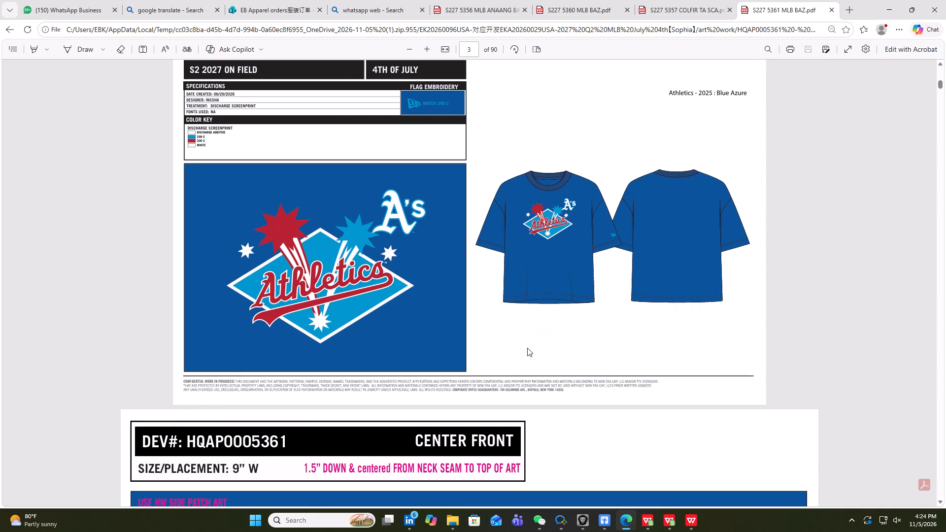
pyautogui.scroll(2, 527, 347)
pyautogui.scroll(-2, 527, 347)
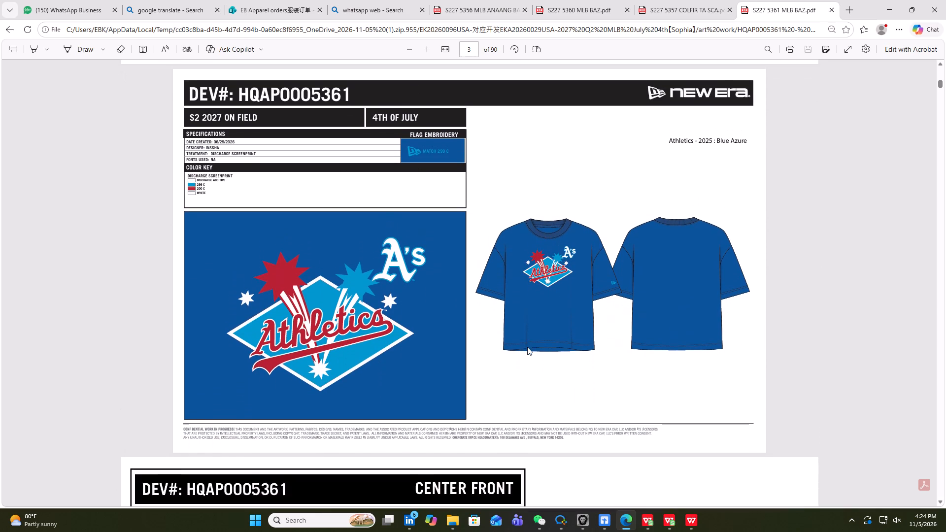
pyautogui.scroll(-7, 527, 347)
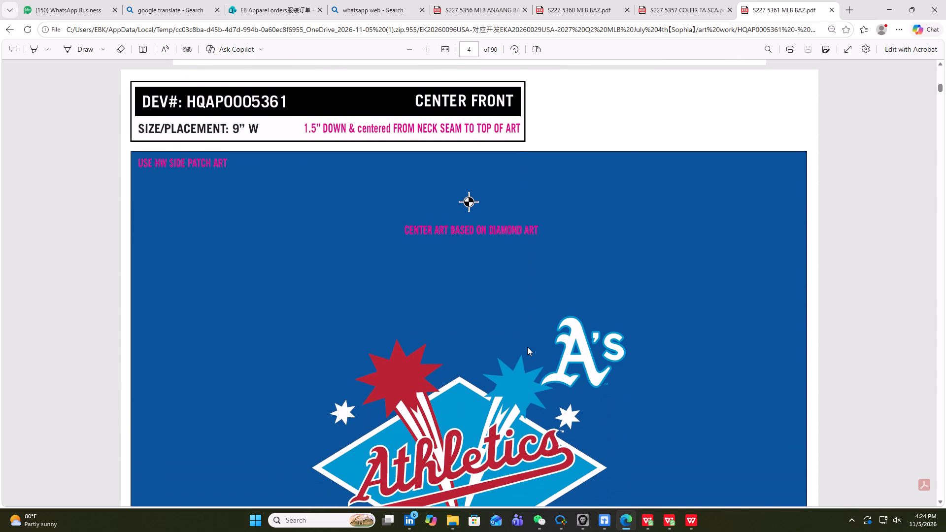
pyautogui.scroll(-10, 527, 347)
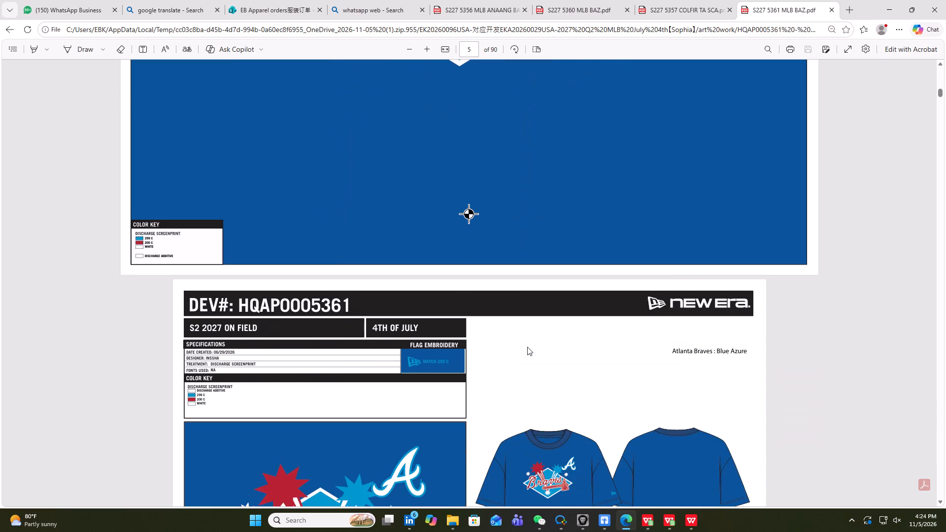
pyautogui.scroll(-9, 527, 347)
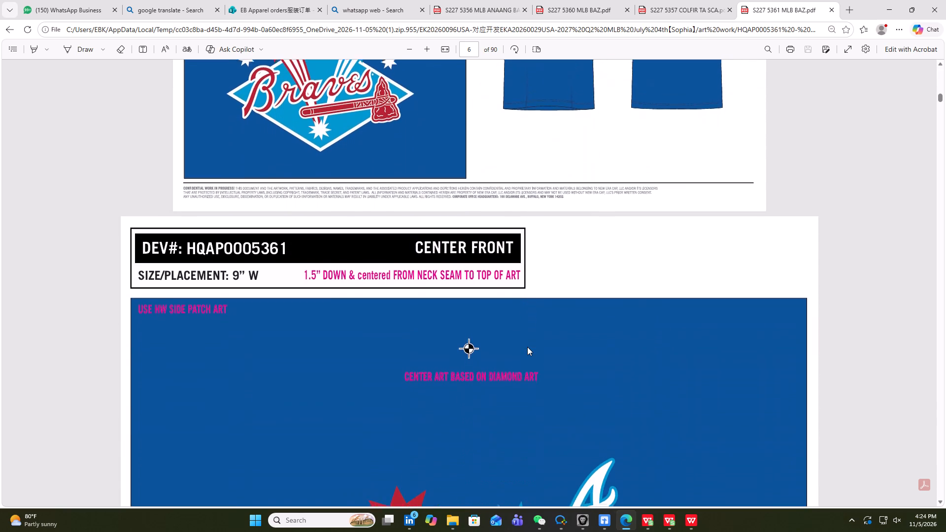
pyautogui.scroll(-10, 527, 347)
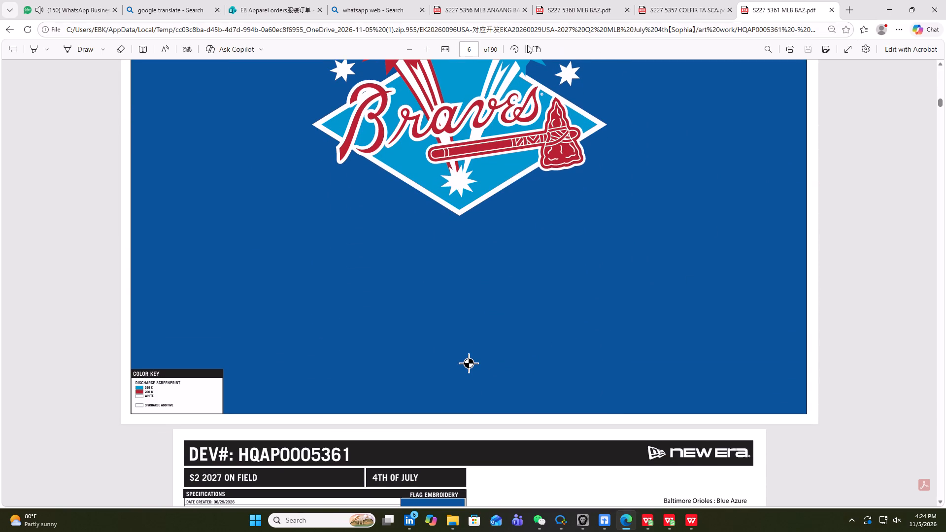
# In SharePoint, open the New Era Branding Placement PDF from the HQAP0005361 size chart folder and examine its pages.
pyautogui.click(281, 13)
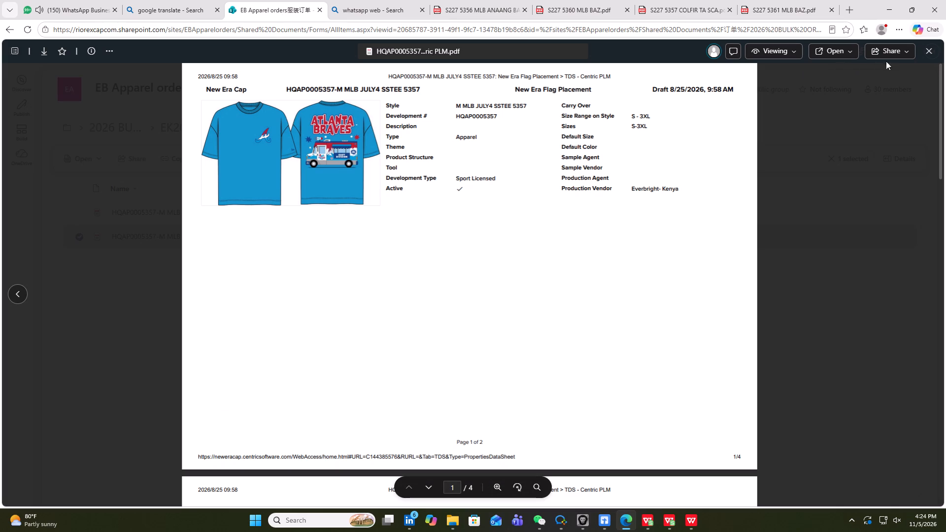
pyautogui.click(926, 50)
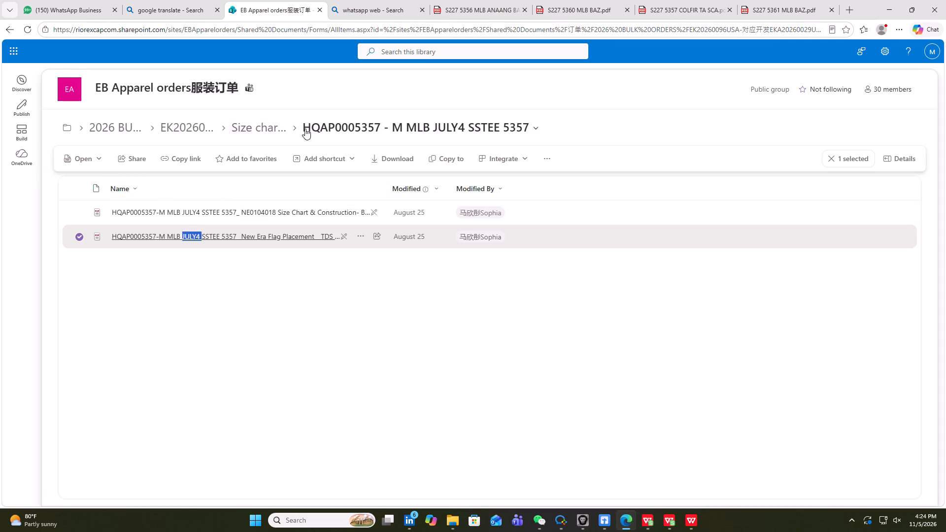
pyautogui.click(260, 128)
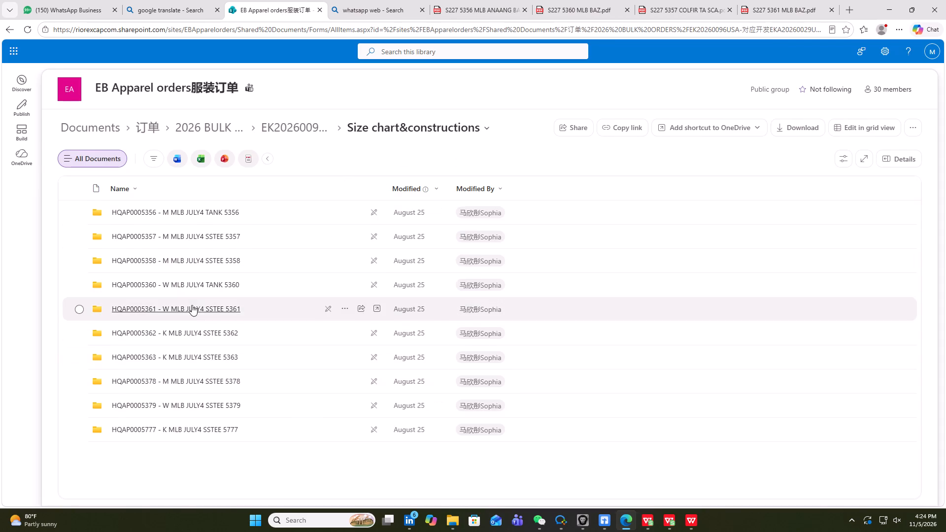
pyautogui.doubleClick(169, 313)
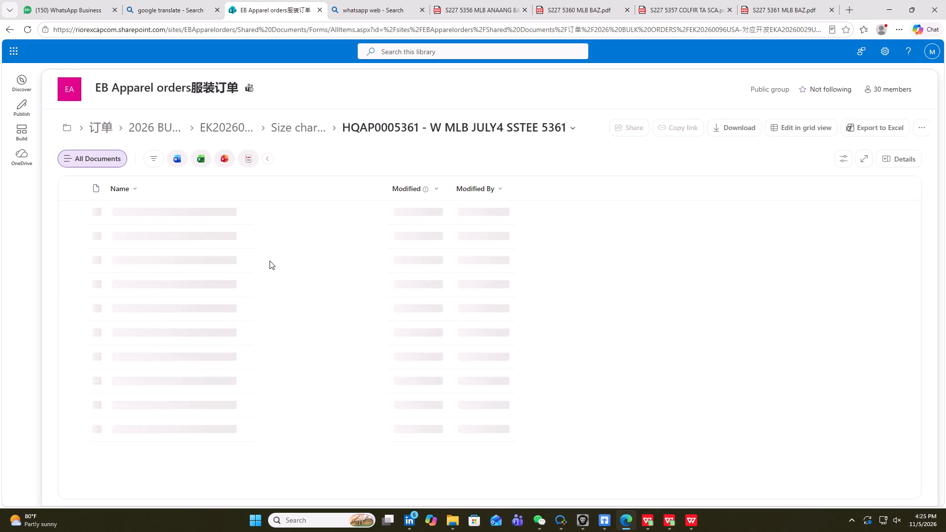
pyautogui.doubleClick(178, 238)
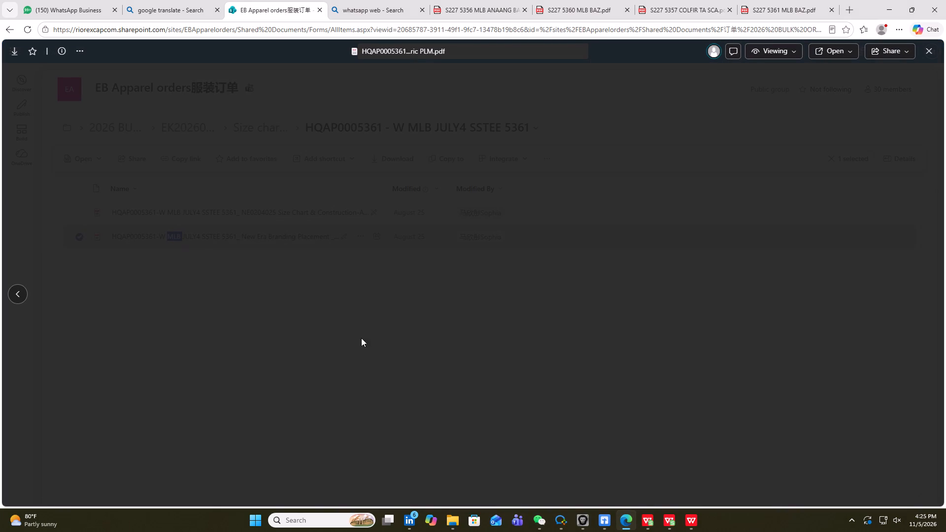
pyautogui.scroll(-20, 608, 351)
pyautogui.scroll(-10, 608, 351)
pyautogui.scroll(2, 608, 351)
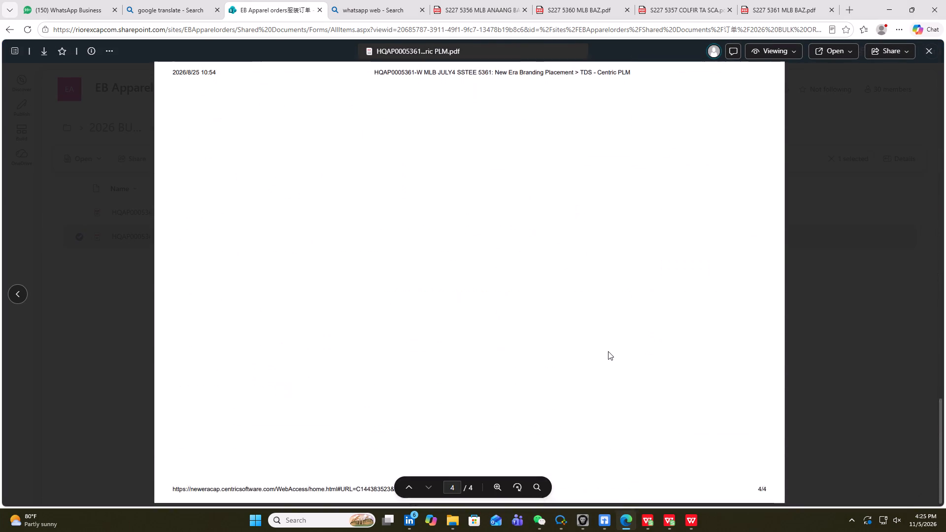
pyautogui.scroll(7, 608, 351)
pyautogui.scroll(-19, 608, 351)
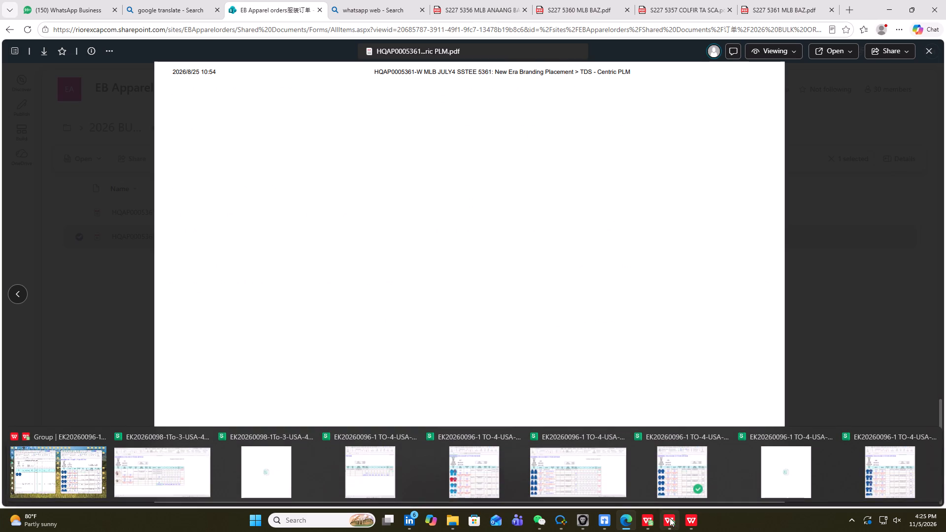
# In the 5361 production list, enter the note "Production List Send On: 2026-11-05" in cell M2 of the heading block.
pyautogui.click(670, 518)
pyautogui.moveTo(829, 490); pyautogui.dragTo(834, 489)
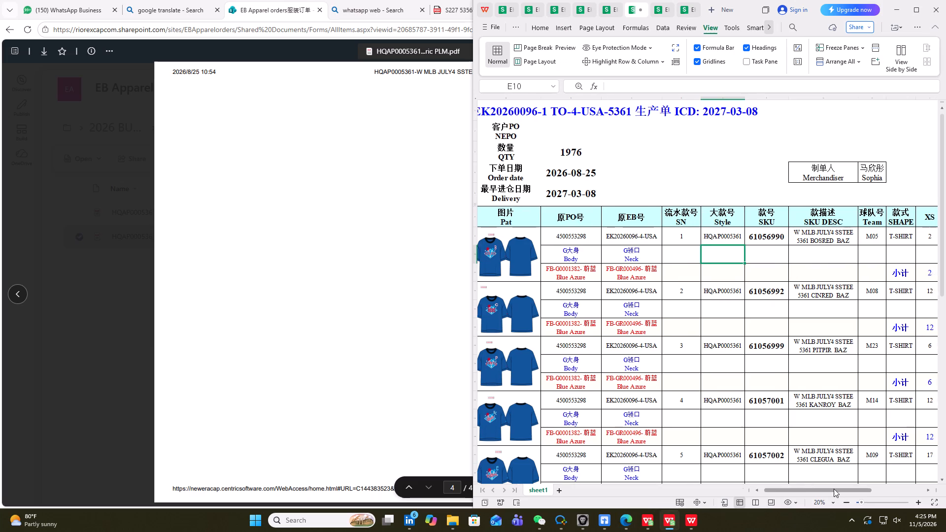
pyautogui.moveTo(834, 489); pyautogui.dragTo(928, 468)
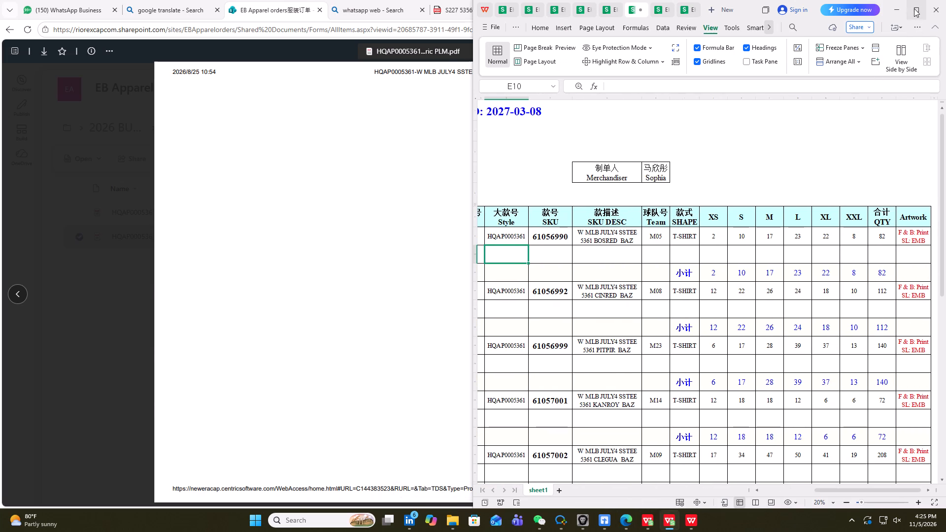
pyautogui.click(914, 8)
pyautogui.moveTo(633, 490); pyautogui.dragTo(434, 456)
pyautogui.scroll(3, 392, 397)
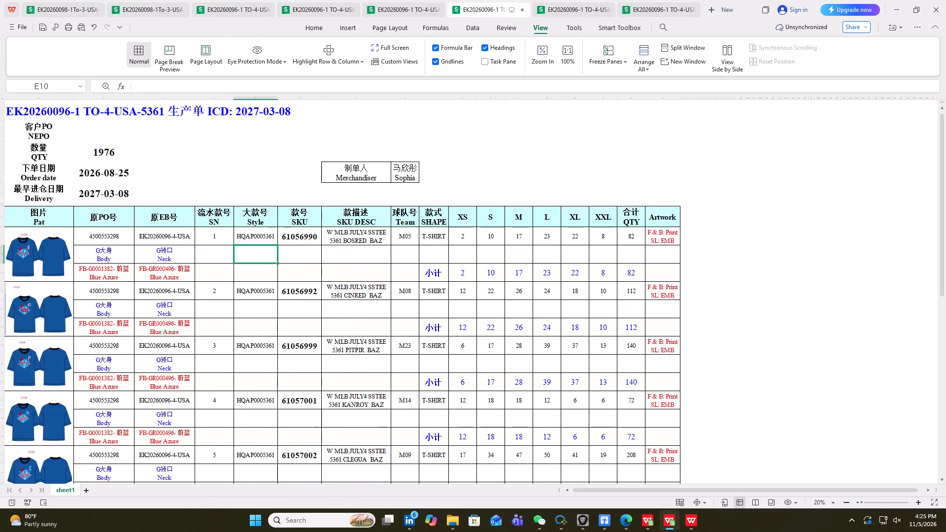
pyautogui.click(542, 130)
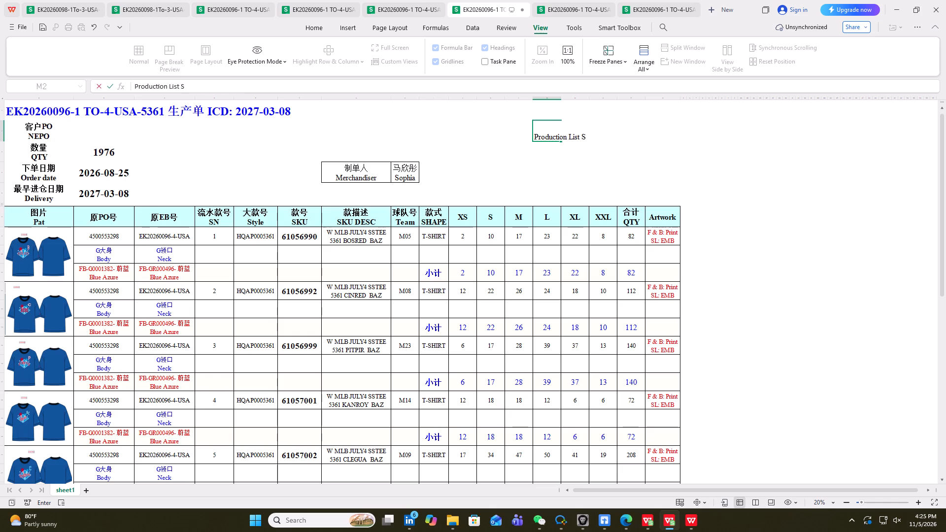
pyautogui.press('BackSpace')
pyautogui.press('BackSpace')
pyautogui.press('BackSpace')
pyautogui.write('2026')
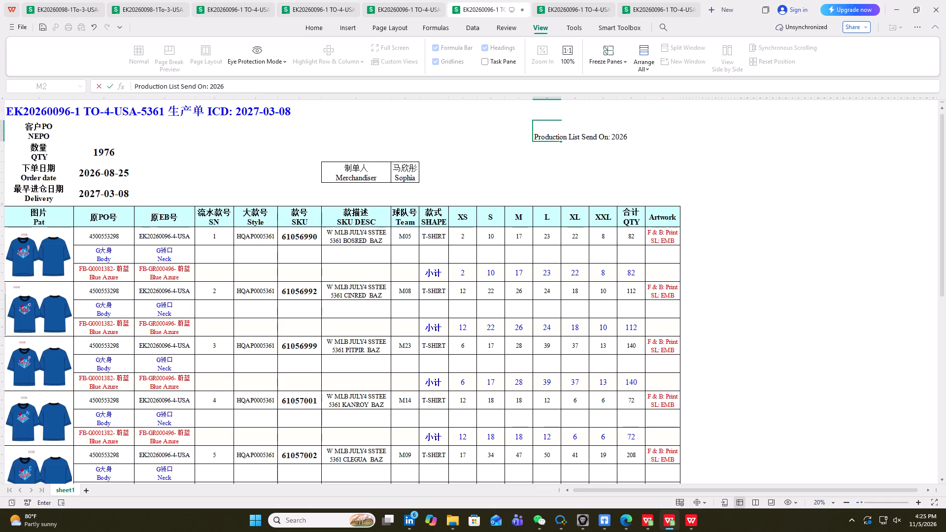
pyautogui.press('-')
pyautogui.write('11')
pyautogui.press('-')
pyautogui.write('05')
pyautogui.press('Return')
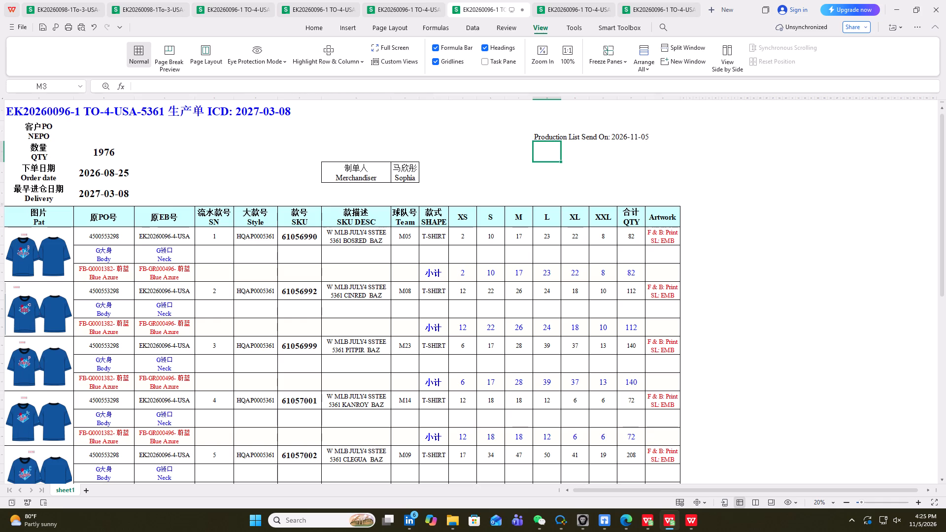
# Set the send-date note across M2 to Q2 to font size 70 and align it vertically to the middle.
pyautogui.moveTo(539, 136); pyautogui.dragTo(660, 134)
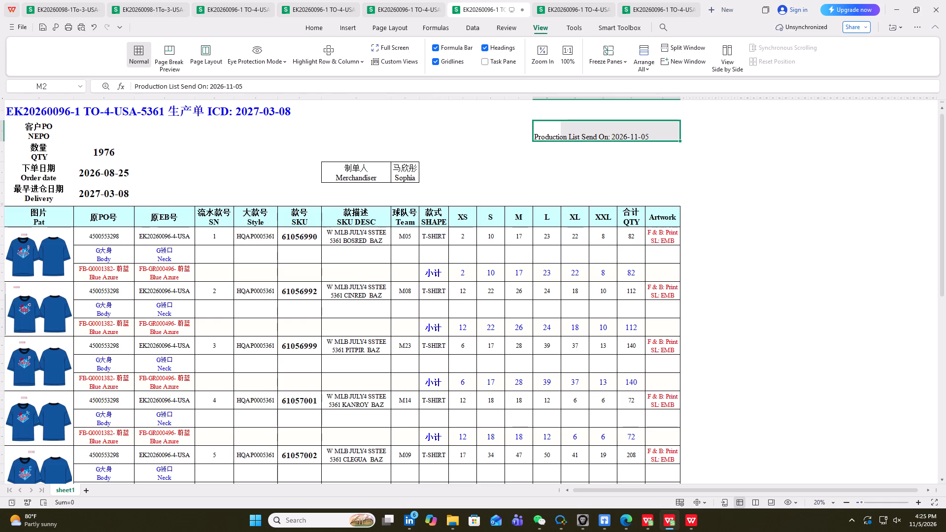
pyautogui.click(314, 27)
pyautogui.click(181, 45)
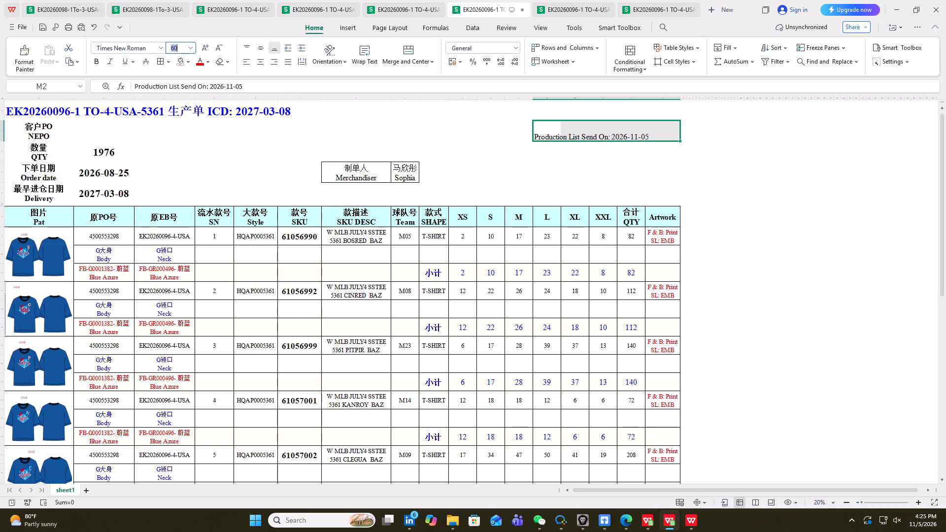
pyautogui.write('70')
pyautogui.press('Return')
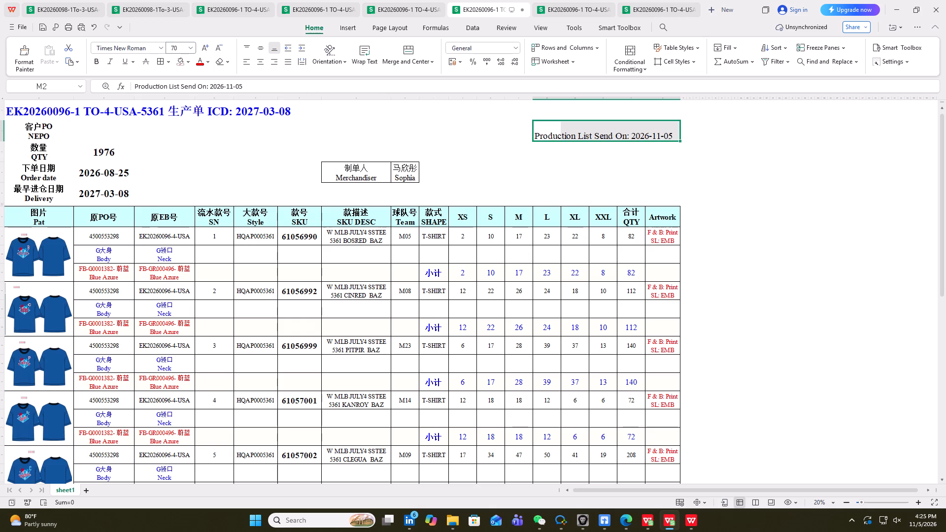
pyautogui.click(258, 46)
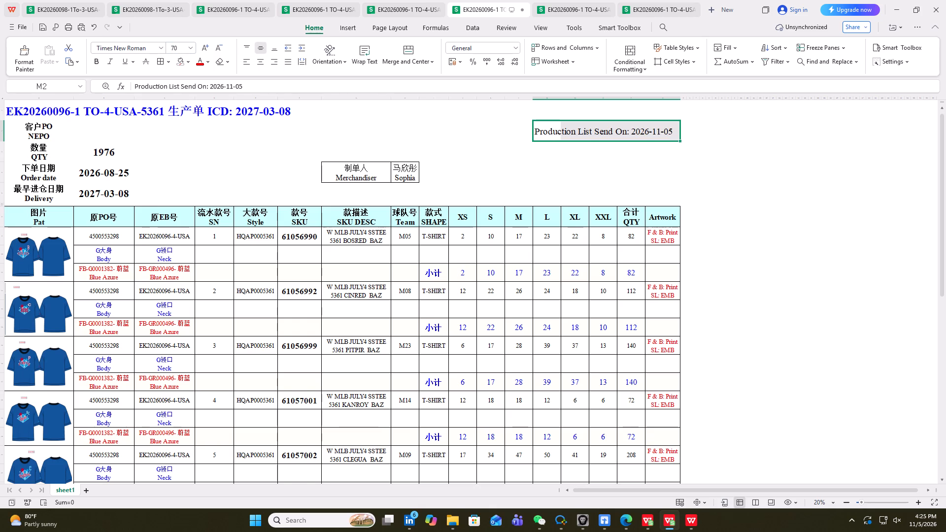
# Examine the QTY subtotal formulas of items 1 to 4, SKUs 61056990 to 61057001, for correct cell references.
pyautogui.click(664, 256)
pyautogui.scroll(4, 603, 281)
pyautogui.doubleClick(637, 274)
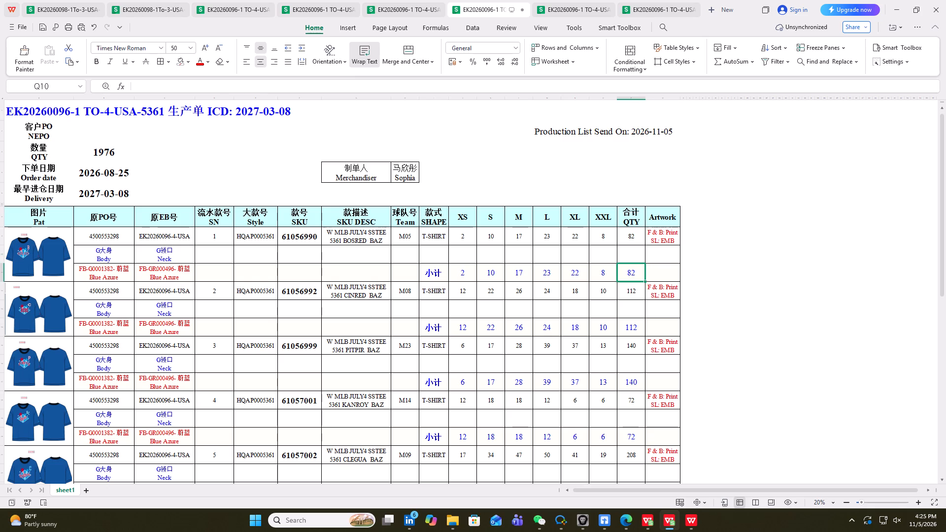
pyautogui.press('Escape')
pyautogui.doubleClick(636, 329)
pyautogui.press('Escape')
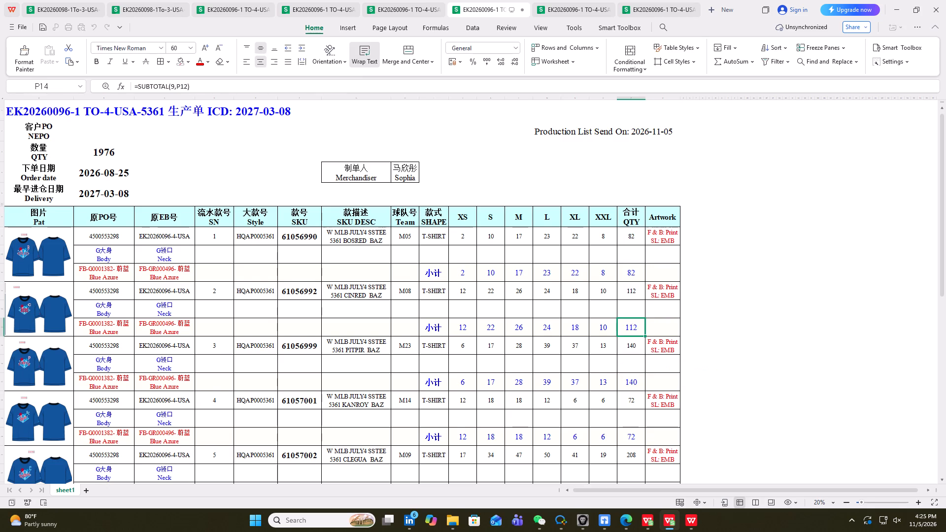
pyautogui.scroll(-3, 672, 284)
pyautogui.doubleClick(635, 298)
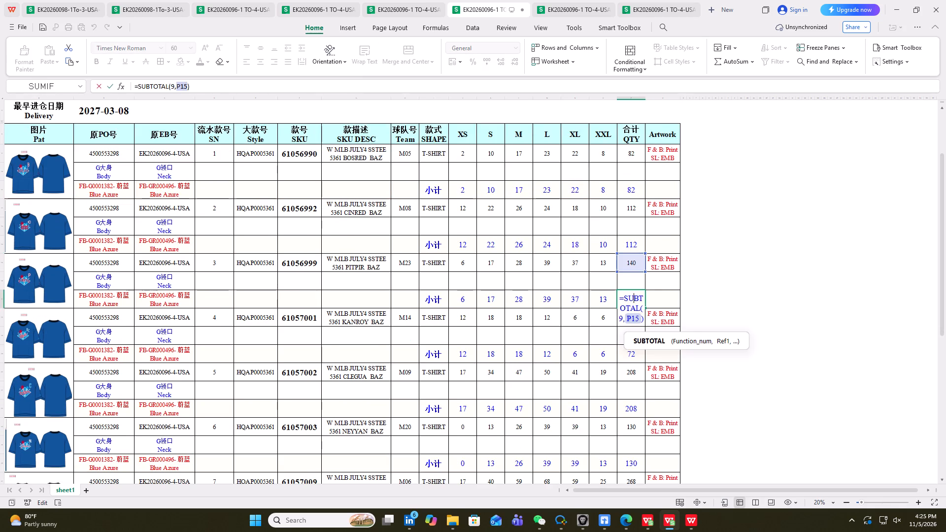
pyautogui.press('Escape')
pyautogui.doubleClick(633, 357)
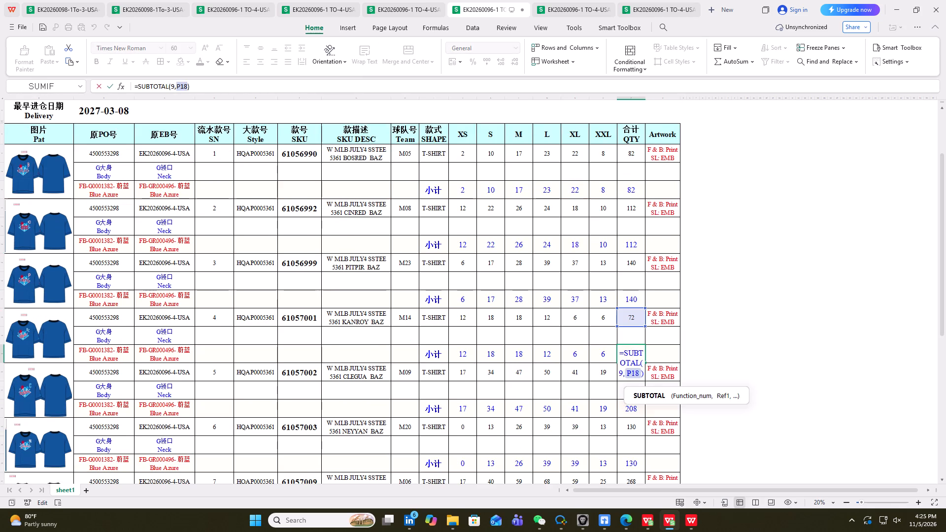
pyautogui.press('Escape')
# Examine the QTY subtotal formulas of items 5 to 8, SKUs 61057002 to 61057011, for correct cell references.
pyautogui.scroll(-5, 647, 297)
pyautogui.doubleClick(630, 267)
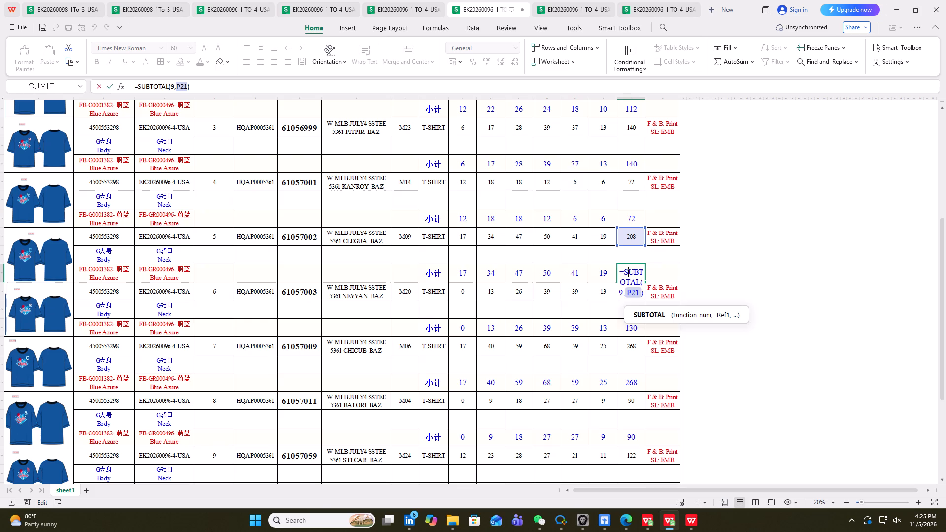
pyautogui.press('Escape')
pyautogui.doubleClick(635, 328)
pyautogui.press('Escape')
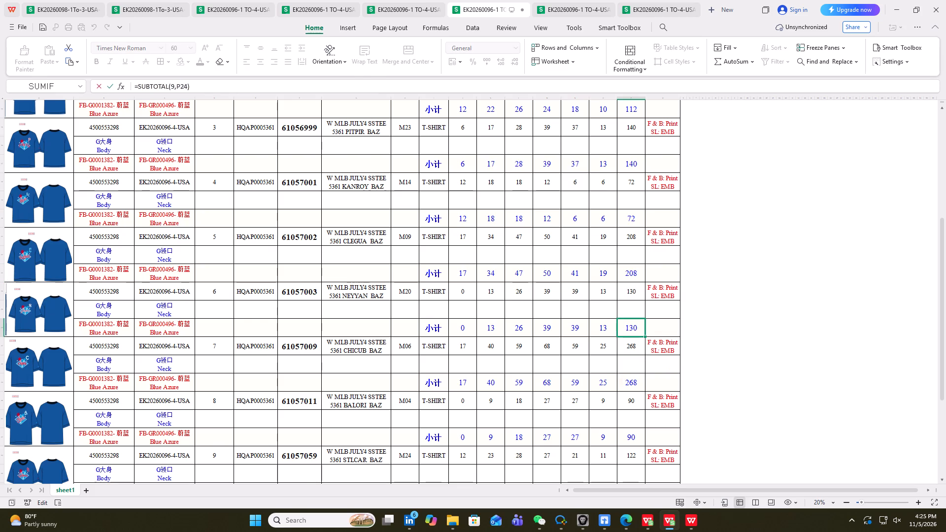
pyautogui.doubleClick(636, 384)
pyautogui.press('Escape')
pyautogui.scroll(-3, 666, 309)
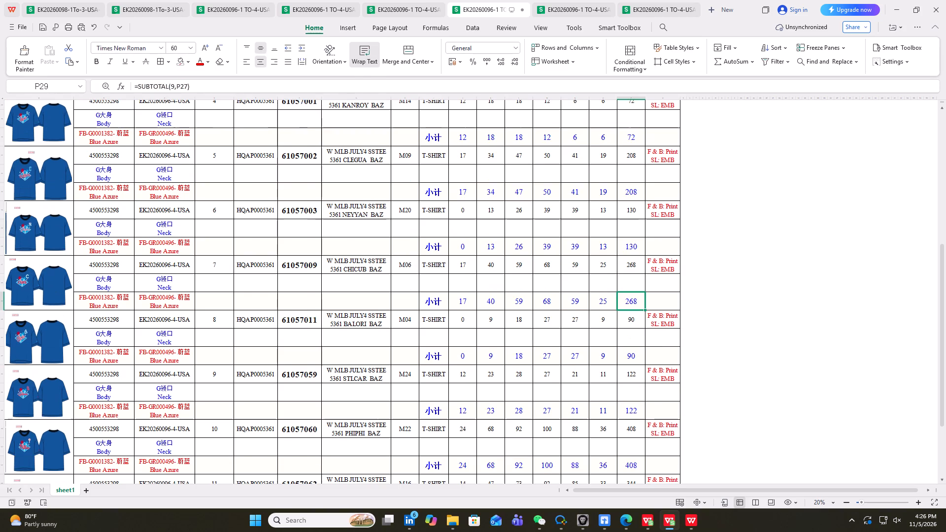
pyautogui.doubleClick(634, 361)
pyautogui.press('Escape')
# Examine the QTY subtotal formulas of items 9 to 11, SKUs 61057059 to 61057062, for correct cell references.
pyautogui.scroll(-4, 648, 313)
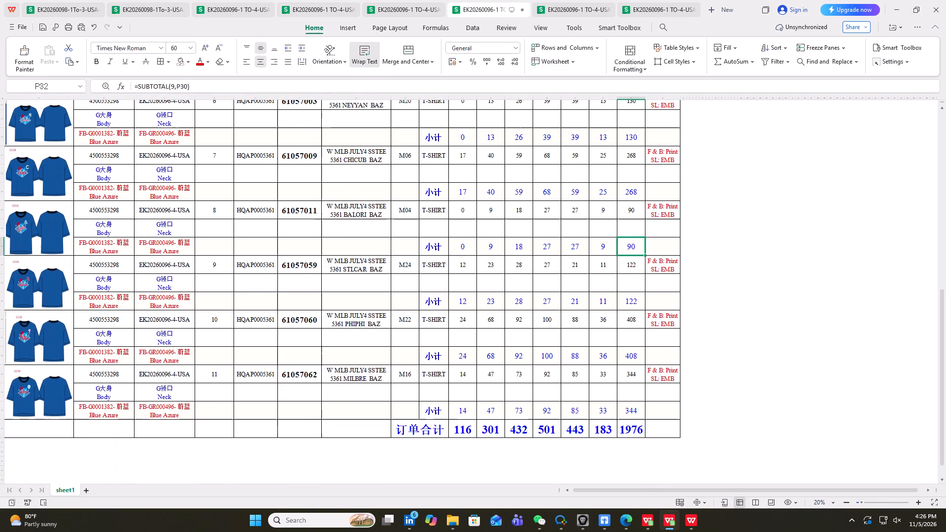
pyautogui.doubleClick(628, 299)
pyautogui.press('Escape')
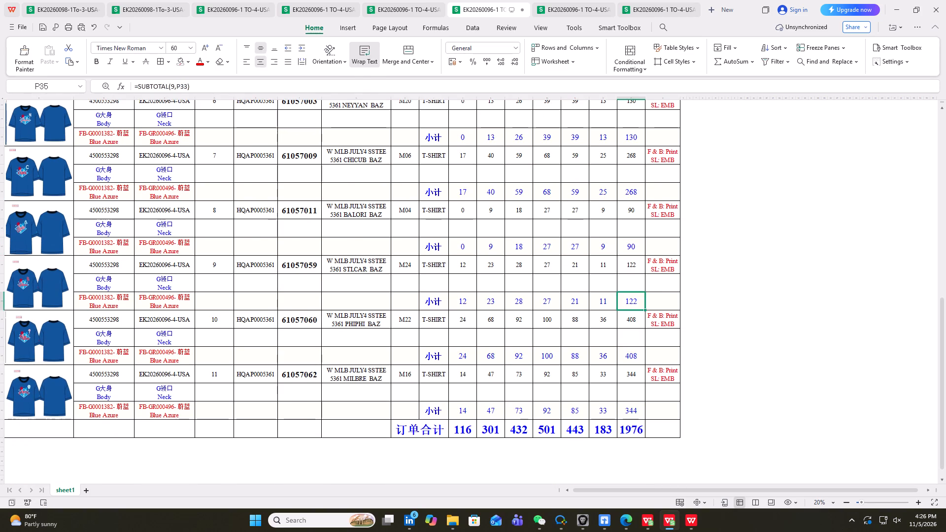
pyautogui.doubleClick(629, 357)
pyautogui.press('Escape')
pyautogui.doubleClick(633, 409)
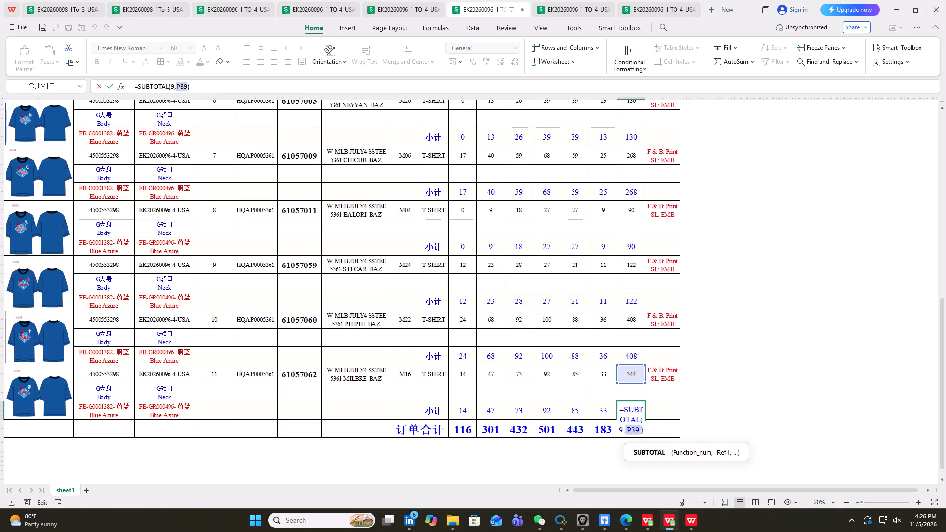
pyautogui.press('Escape')
# Sum the XS to XXL order totals and compare the result with the grand total and the heading's quantity.
pyautogui.moveTo(464, 427); pyautogui.dragTo(600, 432)
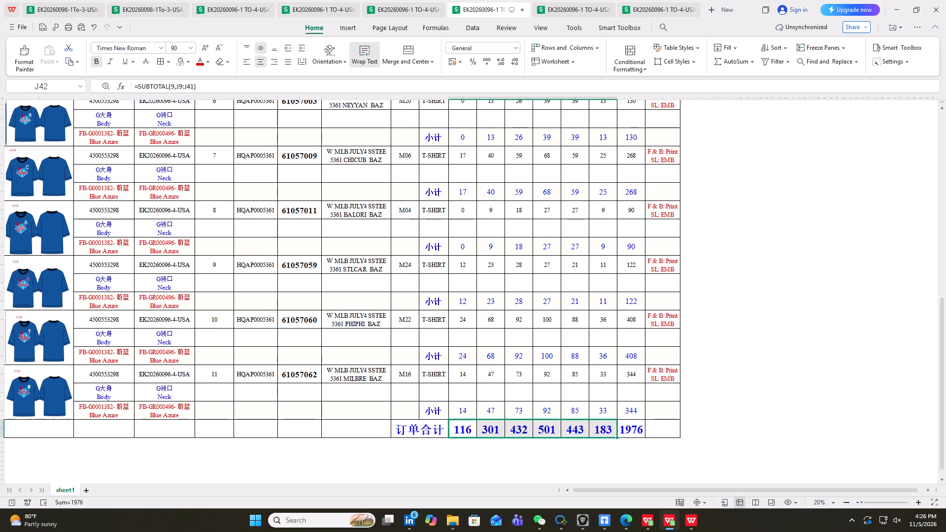
pyautogui.scroll(4, 313, 260)
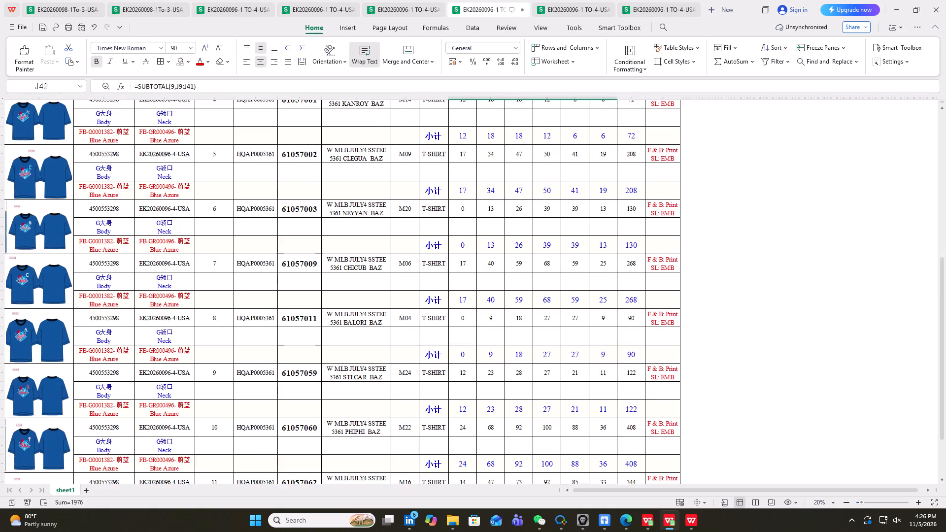
pyautogui.scroll(20, 313, 260)
pyautogui.click(550, 257)
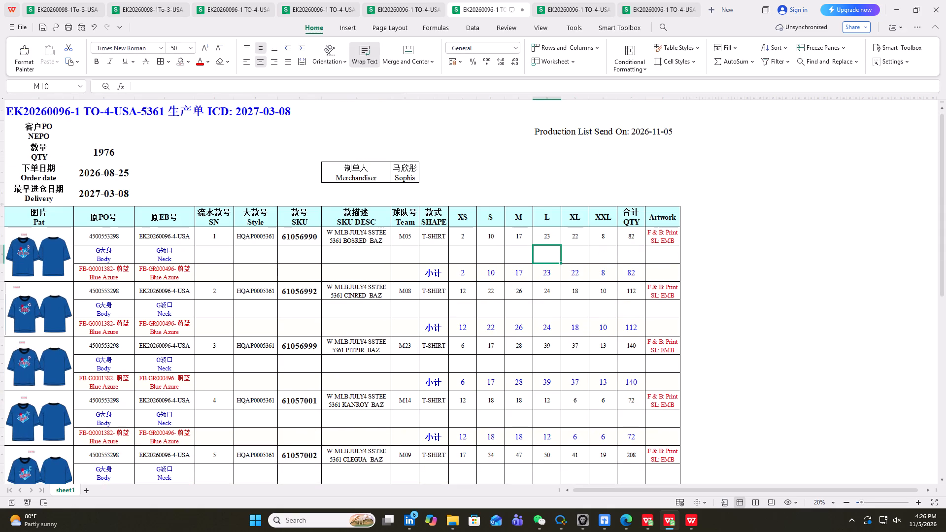
# Check both pages of style 5361's production list in print preview.
pyautogui.scroll(4, 530, 278)
pyautogui.click(80, 28)
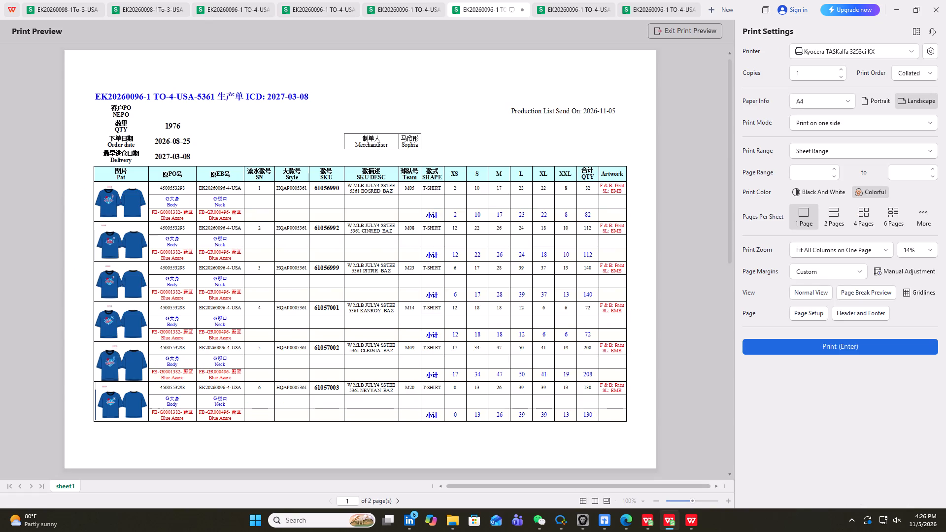
pyautogui.scroll(-1, 443, 232)
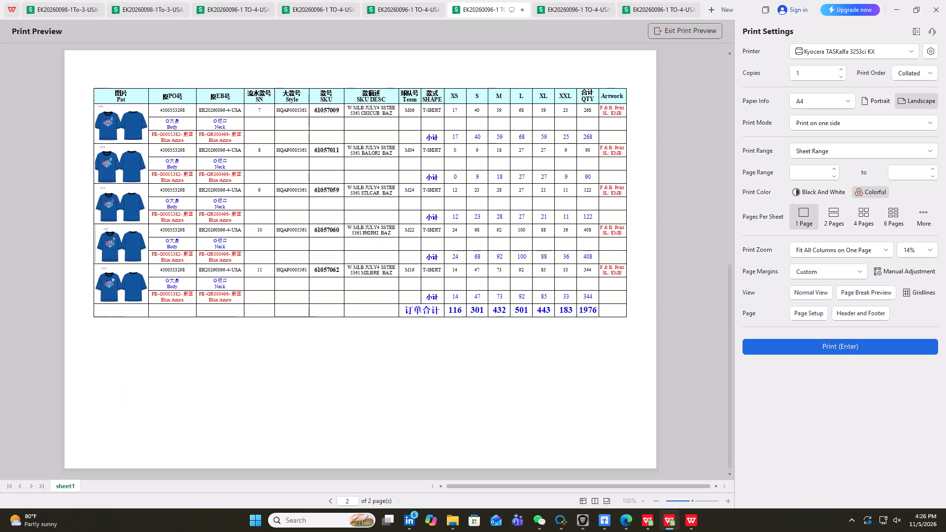
pyautogui.scroll(5, 443, 232)
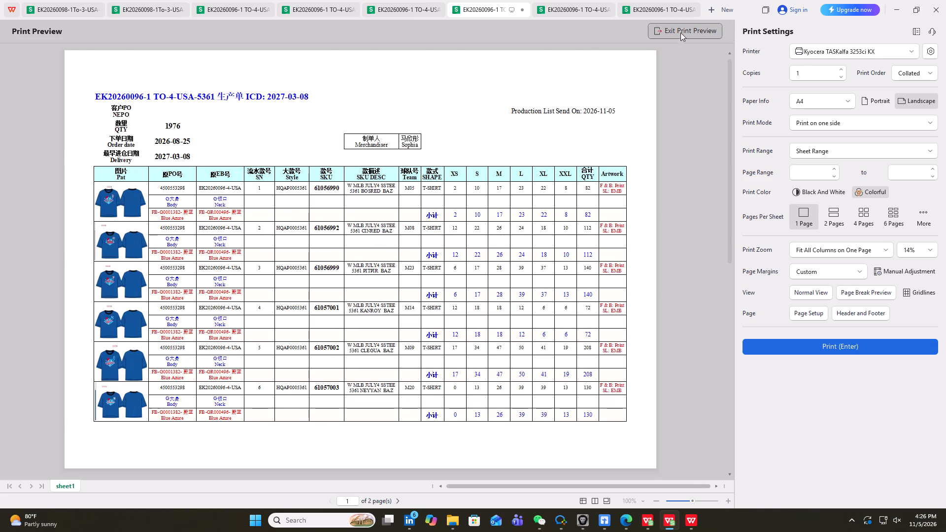
pyautogui.click(684, 31)
# Check the widths of the 原PO号 and 原EB号 columns and set both to 90.
pyautogui.scroll(4, 354, 262)
pyautogui.click(116, 98)
pyautogui.rightClick(105, 152)
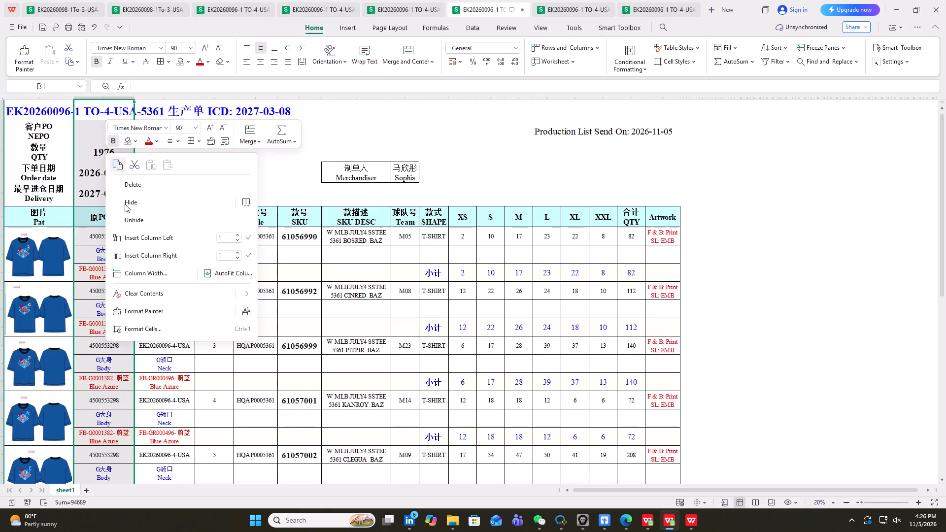
pyautogui.click(145, 270)
pyautogui.click(526, 272)
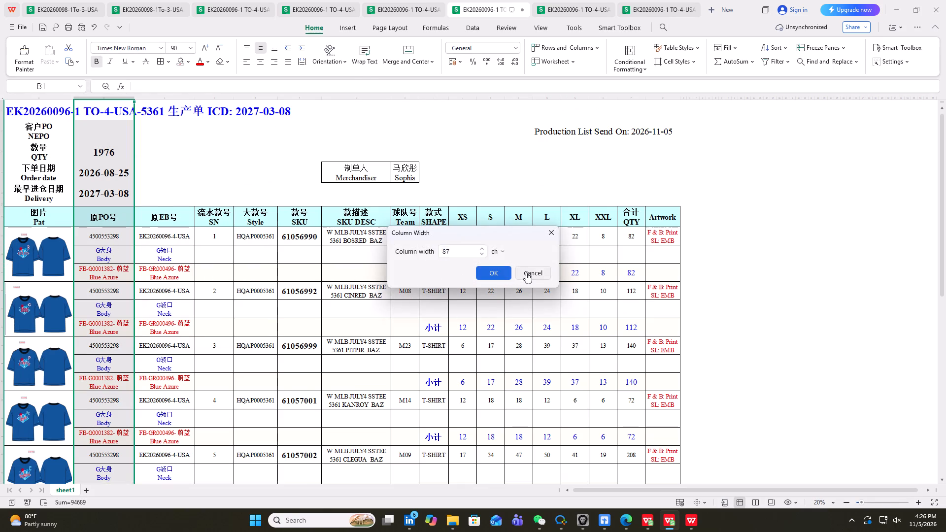
pyautogui.click(166, 98)
pyautogui.rightClick(165, 161)
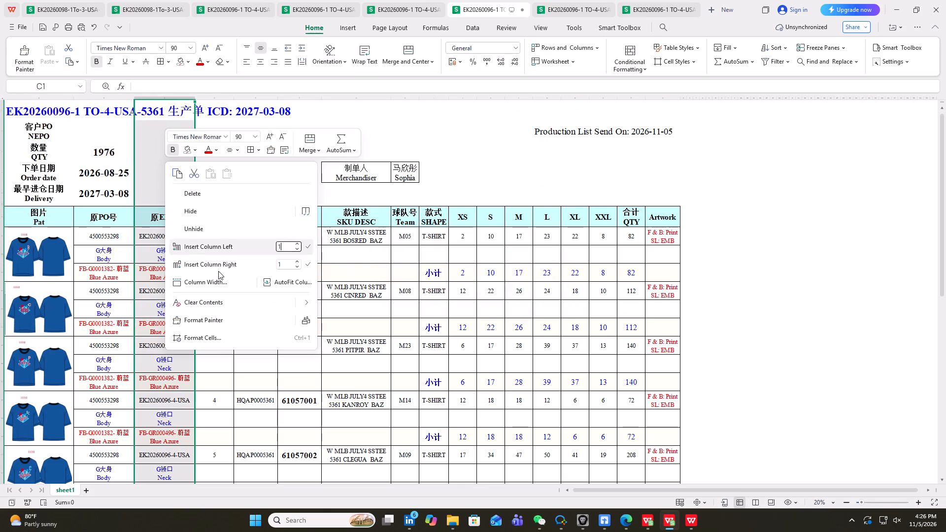
pyautogui.click(222, 277)
pyautogui.click(530, 272)
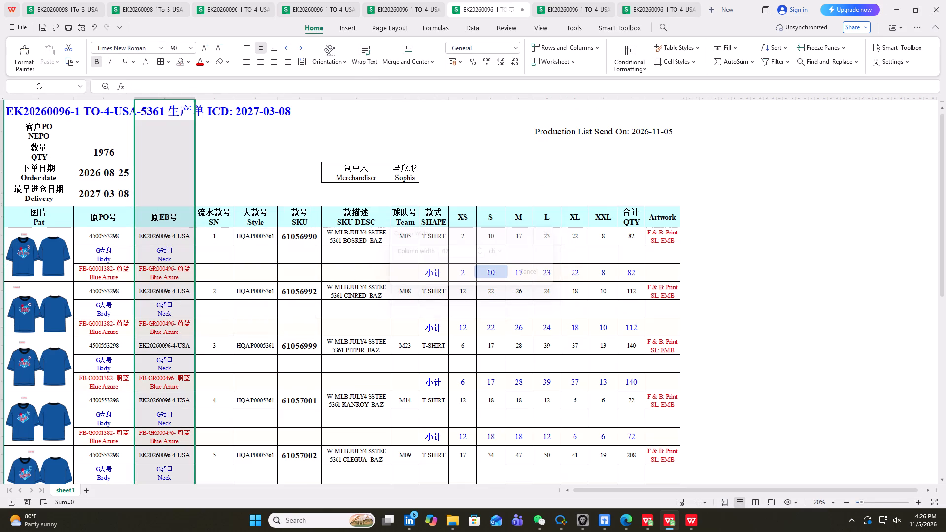
pyautogui.moveTo(105, 97); pyautogui.dragTo(165, 107)
pyautogui.rightClick(158, 162)
pyautogui.click(214, 288)
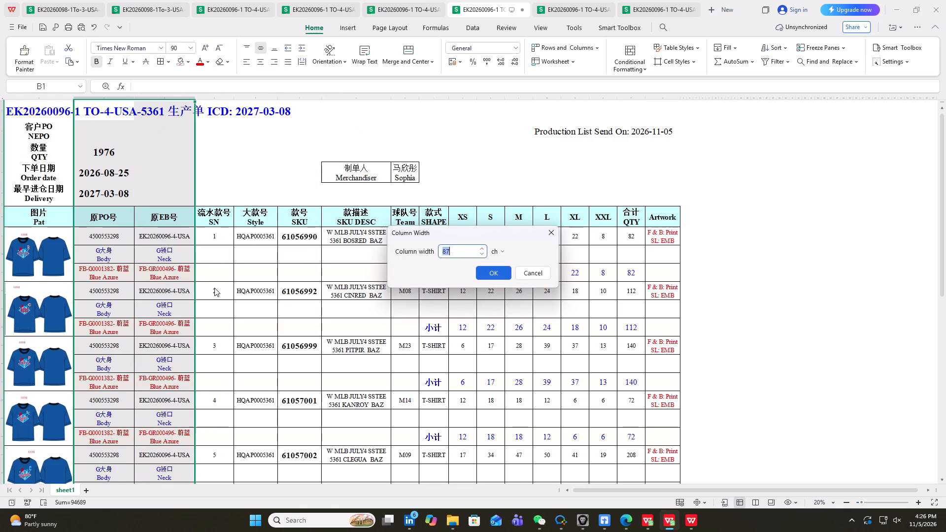
pyautogui.write('90')
pyautogui.press('Return')
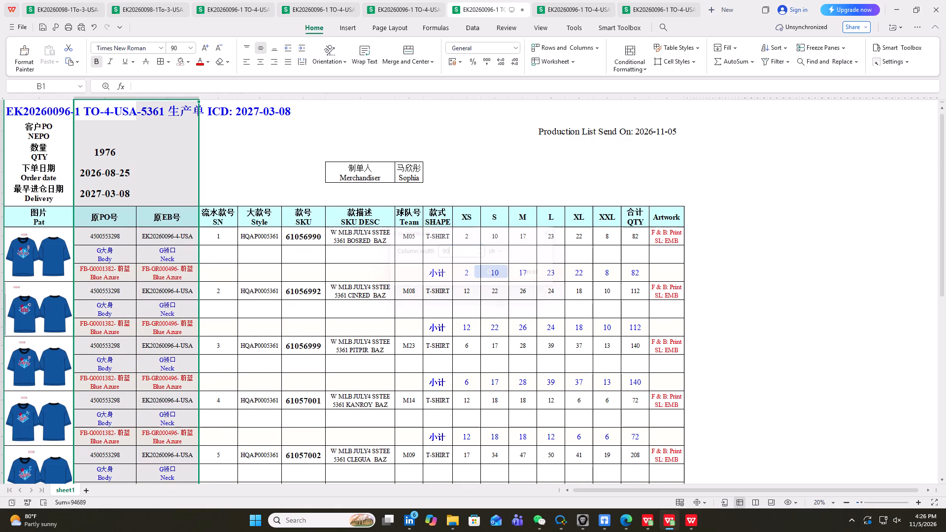
pyautogui.click(223, 277)
# Check the print layout of the 原PO号 and 原EB号 columns in print preview.
pyautogui.scroll(5, 217, 284)
pyautogui.click(82, 27)
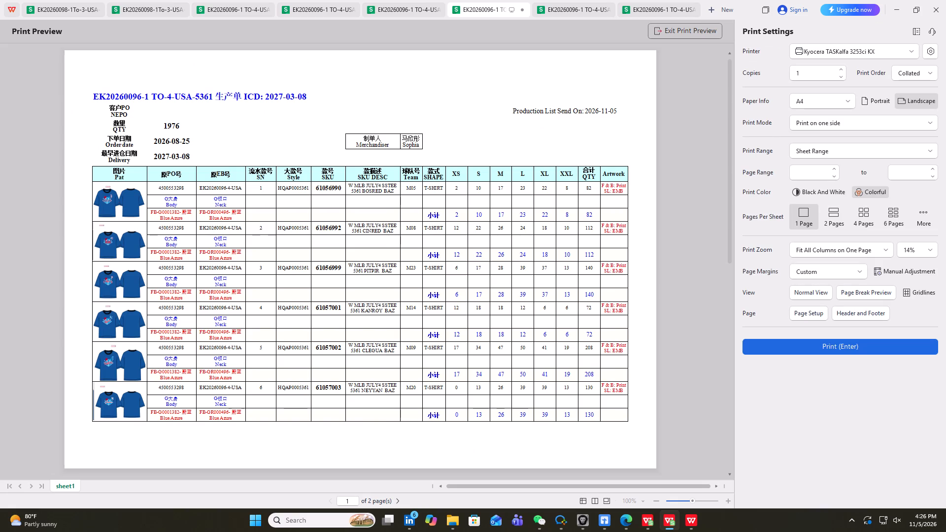
pyautogui.click(695, 30)
# Set the Artwork column's width to 52.
pyautogui.scroll(4, 571, 245)
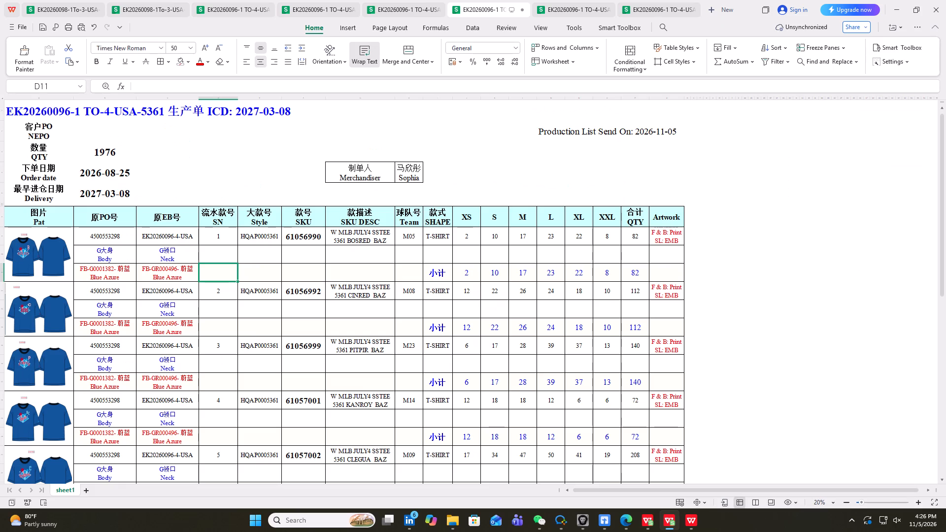
pyautogui.click(660, 98)
pyautogui.rightClick(664, 143)
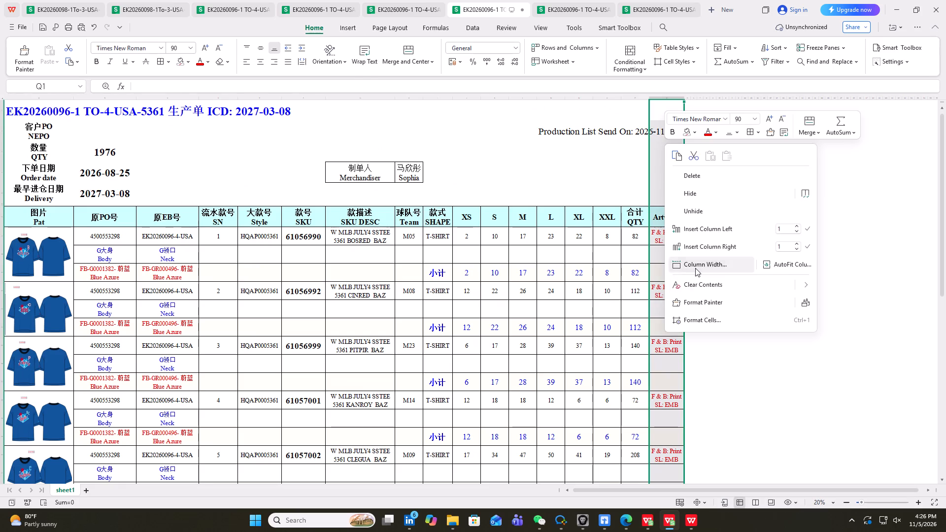
pyautogui.click(695, 268)
pyautogui.write('52')
pyautogui.press('Return')
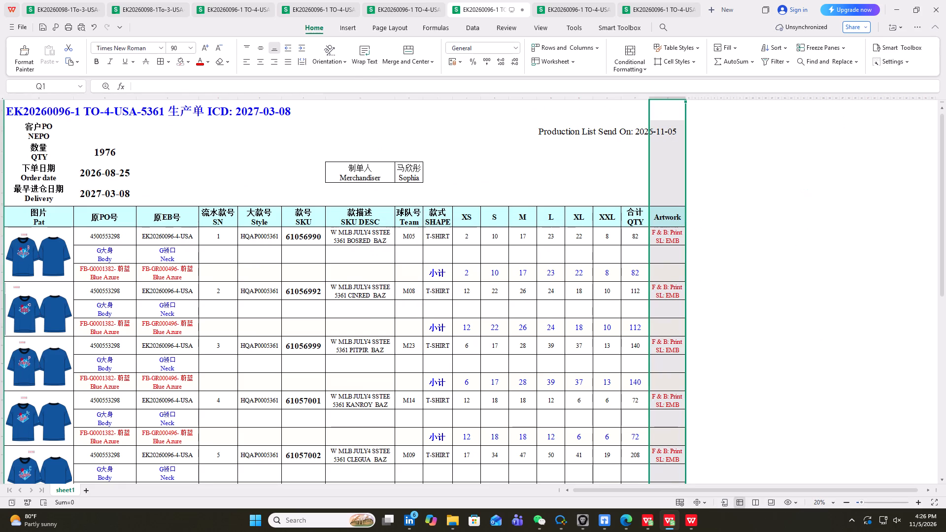
pyautogui.click(668, 255)
# Check the Artwork column's print layout in print preview.
pyautogui.scroll(4, 655, 282)
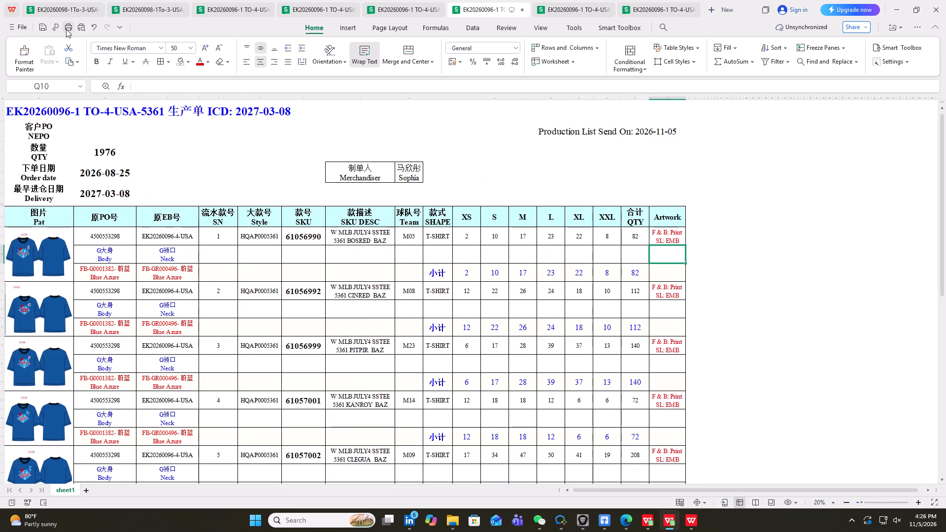
pyautogui.click(80, 28)
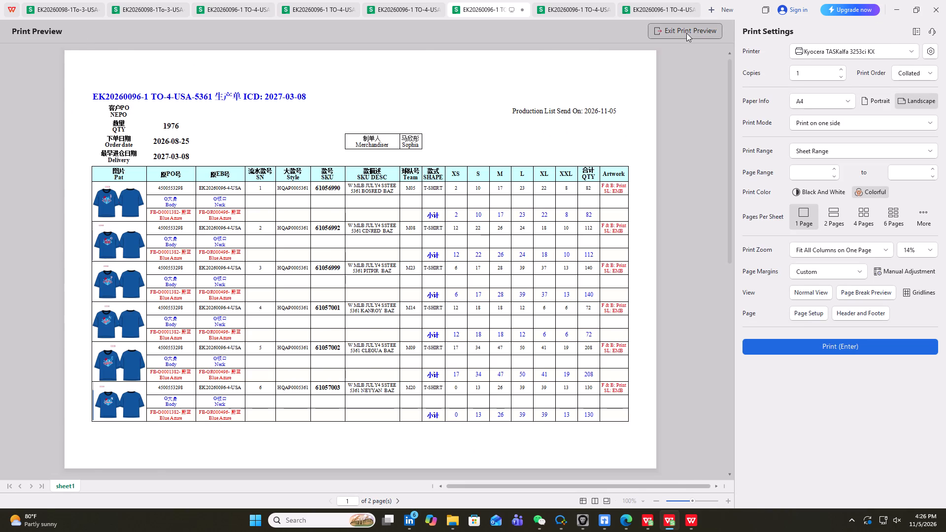
pyautogui.click(686, 33)
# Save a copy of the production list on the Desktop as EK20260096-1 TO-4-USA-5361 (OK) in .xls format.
pyautogui.scroll(4, 408, 271)
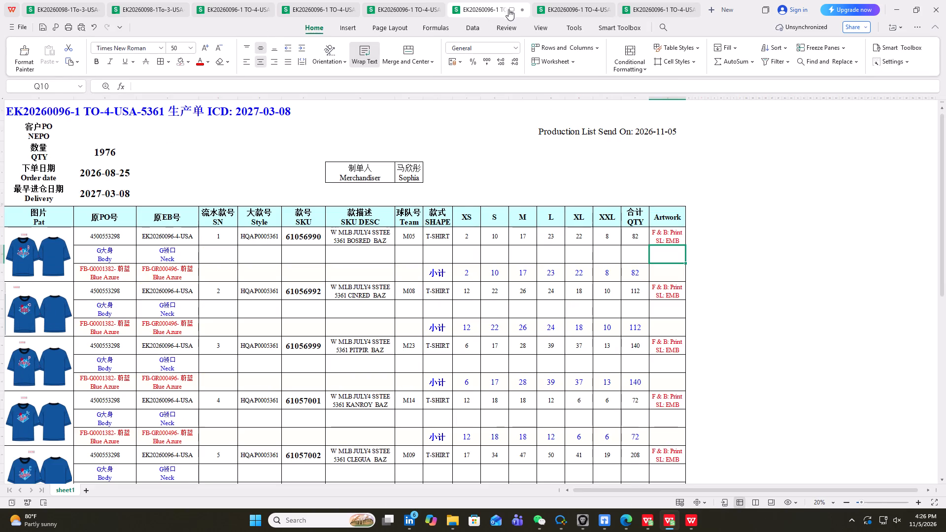
pyautogui.rightClick(492, 11)
pyautogui.click(620, 27)
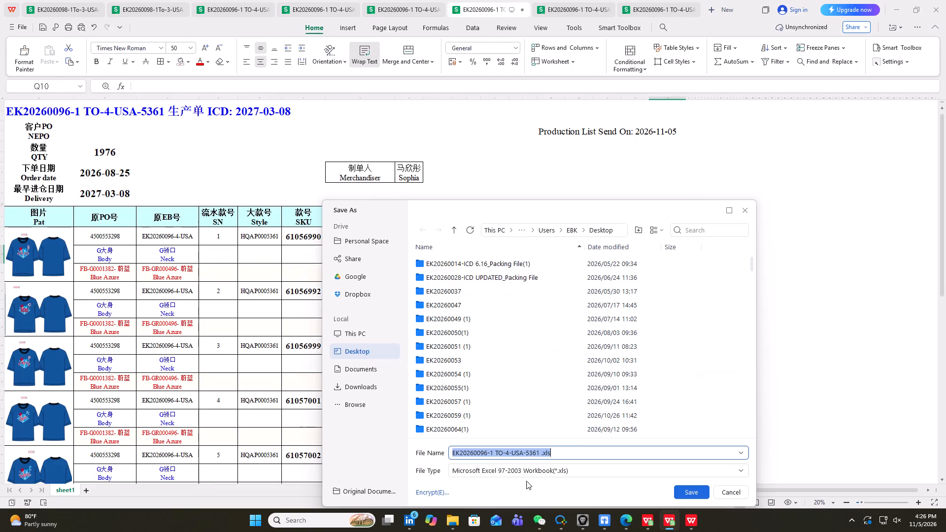
pyautogui.click(540, 447)
pyautogui.click(541, 454)
pyautogui.press('space')
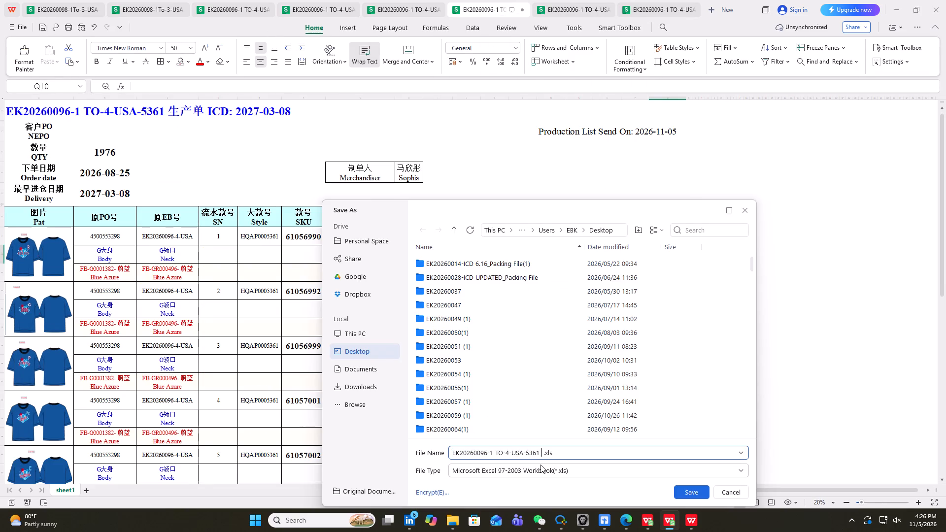
pyautogui.hotkey('shift', '(')
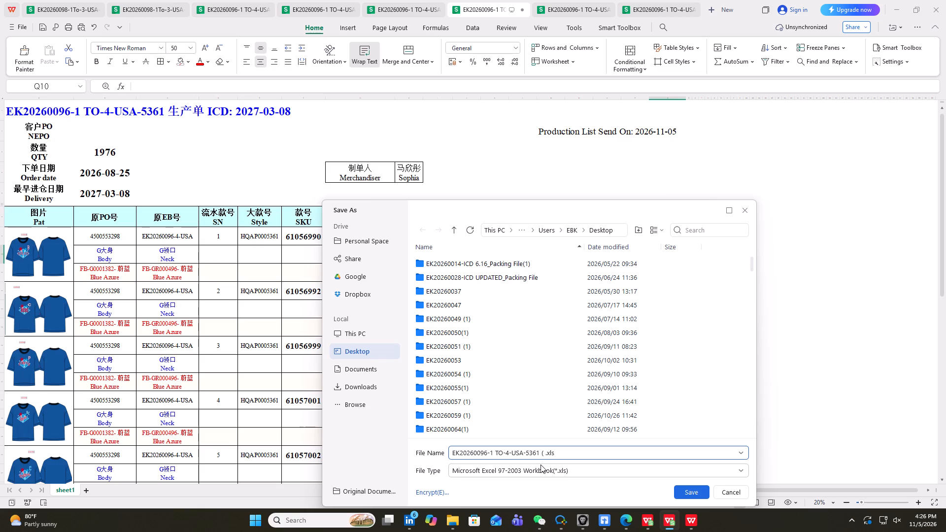
pyautogui.hotkey('shift', ')')
pyautogui.click(383, 356)
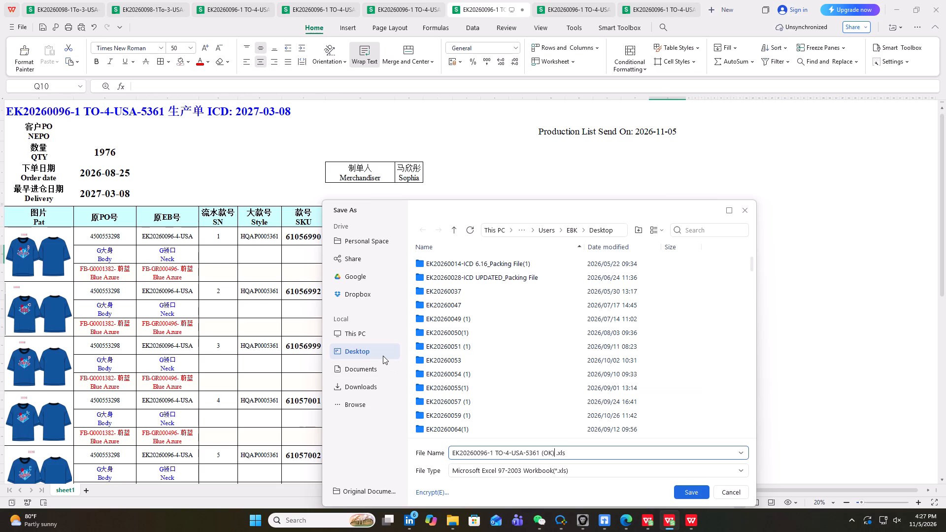
pyautogui.click(383, 356)
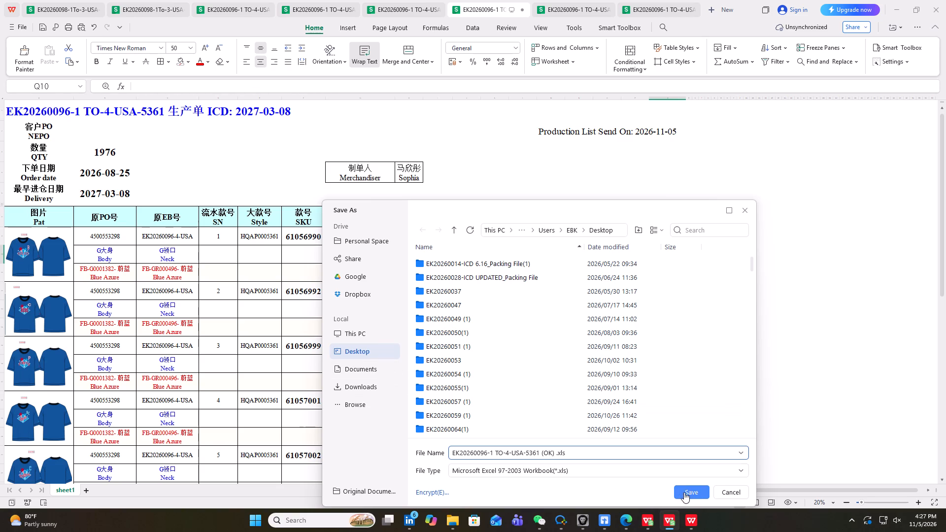
pyautogui.click(687, 489)
# Save the open style 5361 production list.
pyautogui.scroll(4, 136, 372)
pyautogui.tripleClick(43, 28)
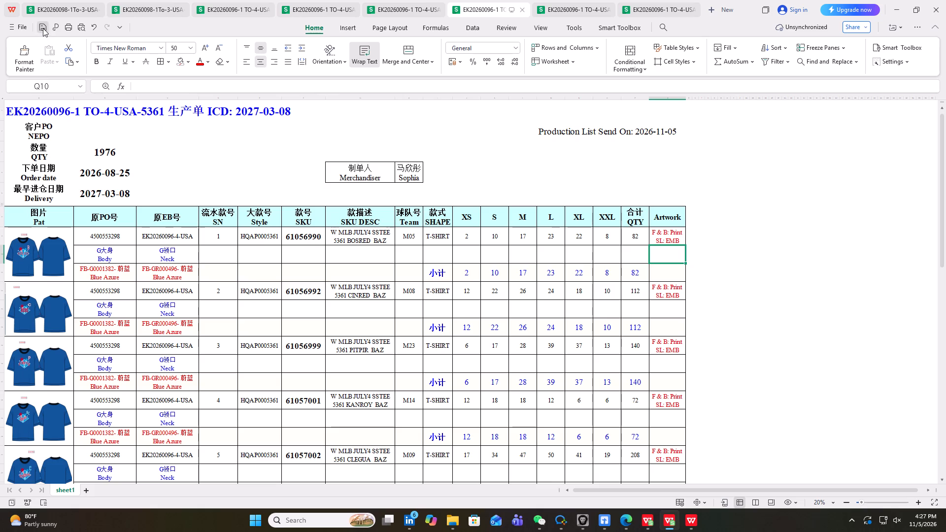
pyautogui.doubleClick(43, 28)
pyautogui.doubleClick(45, 28)
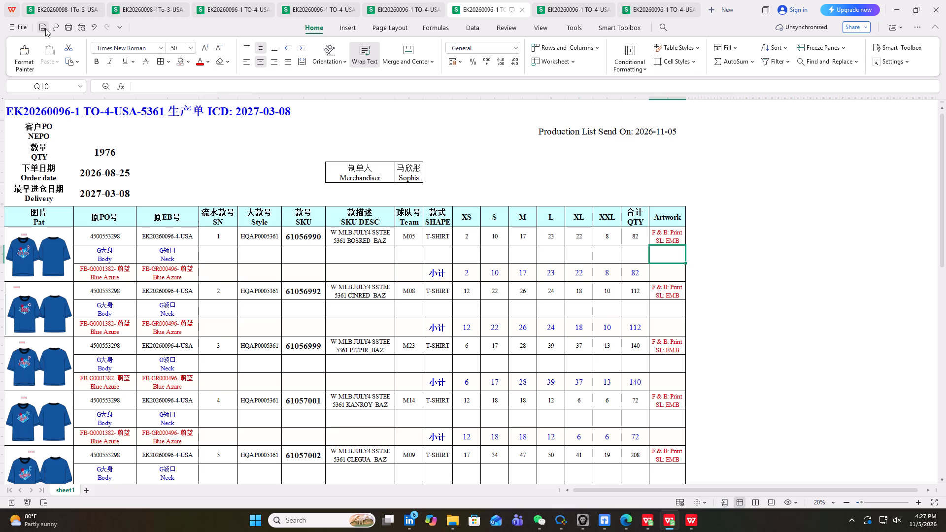
pyautogui.click(41, 27)
# Place the production list beside the 5361 BOM order sheet and close the BOM sheet without saving its changes.
pyautogui.click(824, 71)
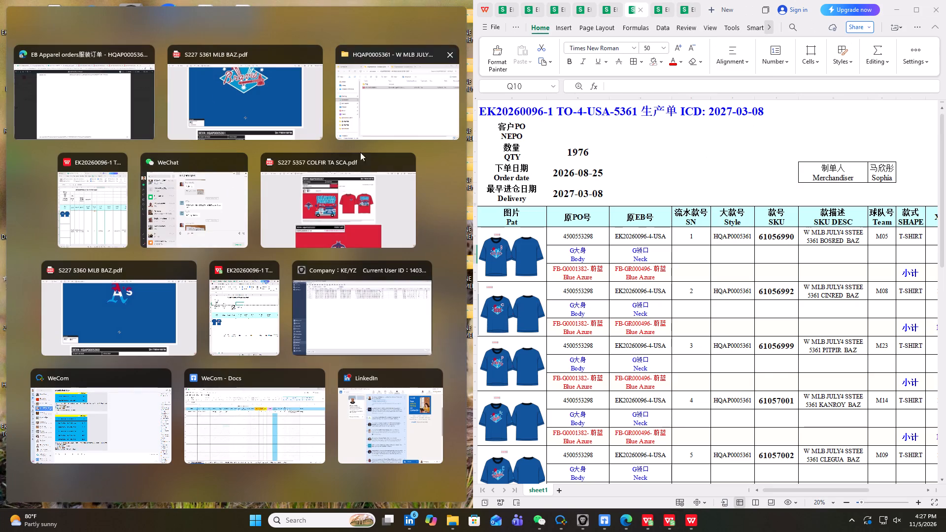
pyautogui.click(105, 205)
pyautogui.scroll(5, 183, 287)
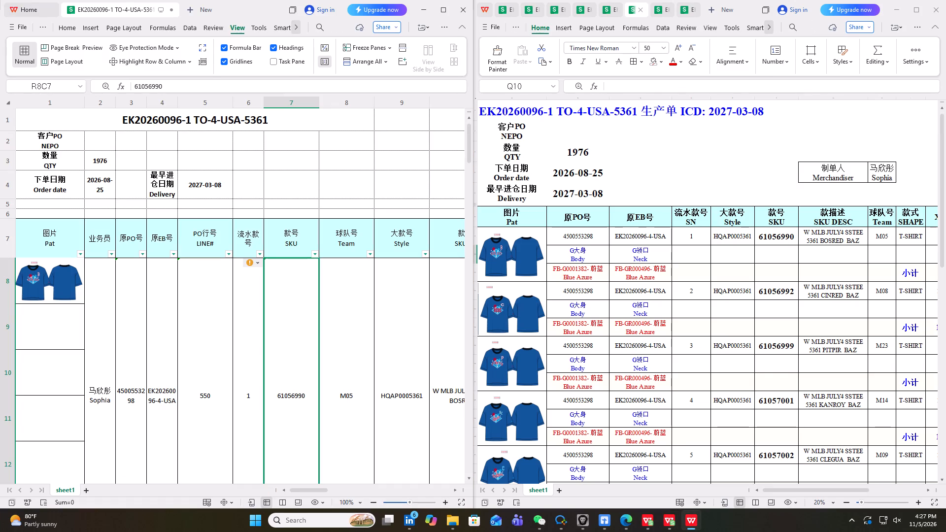
pyautogui.click(469, 12)
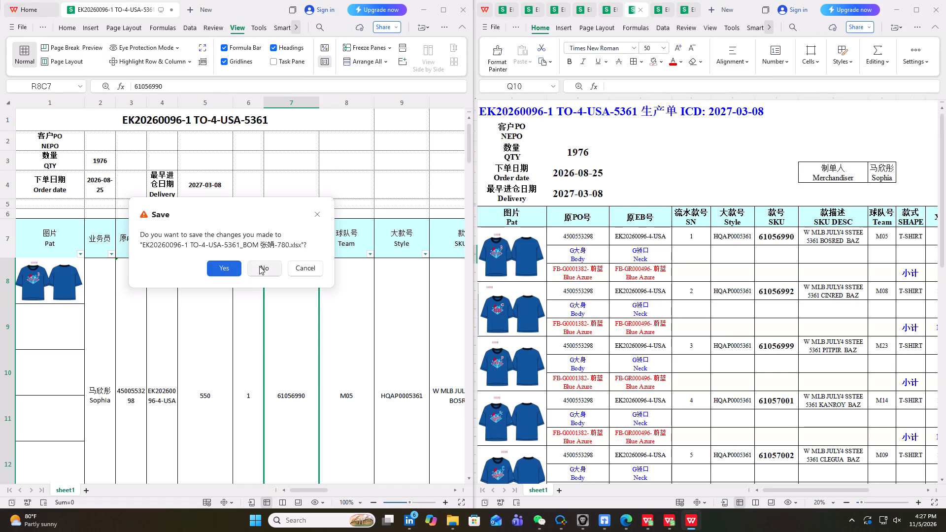
pyautogui.click(259, 266)
# Close the HQAP0005361 branding placement PDF preview and minimise the production list, browser and artwork folder windows.
pyautogui.click(896, 7)
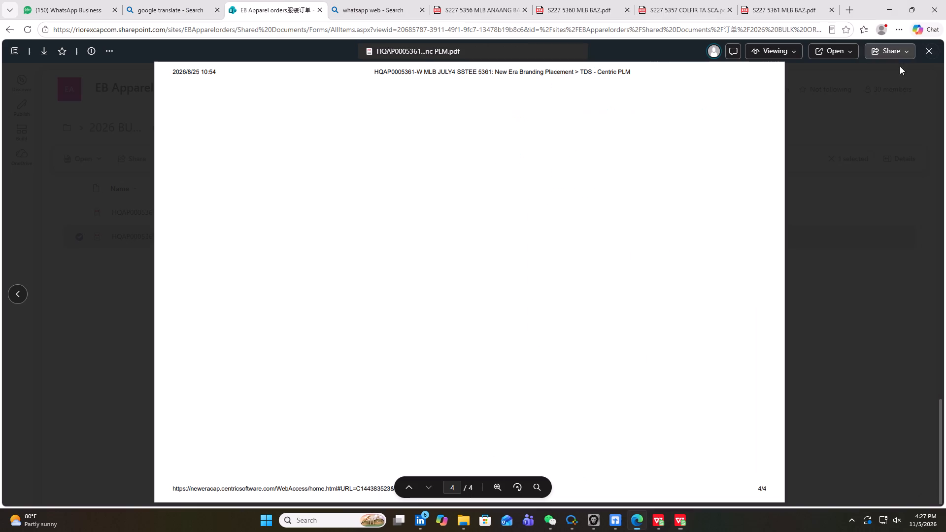
pyautogui.click(925, 53)
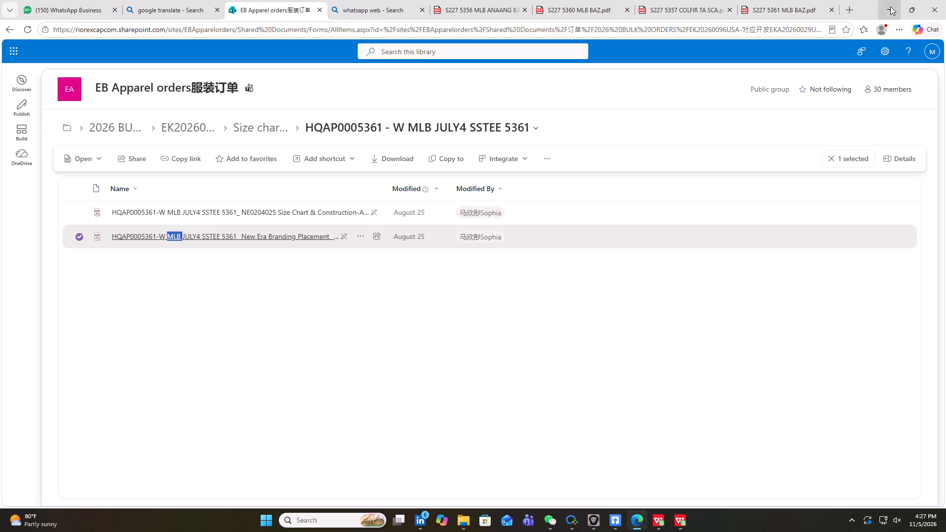
pyautogui.click(890, 6)
pyautogui.click(776, 190)
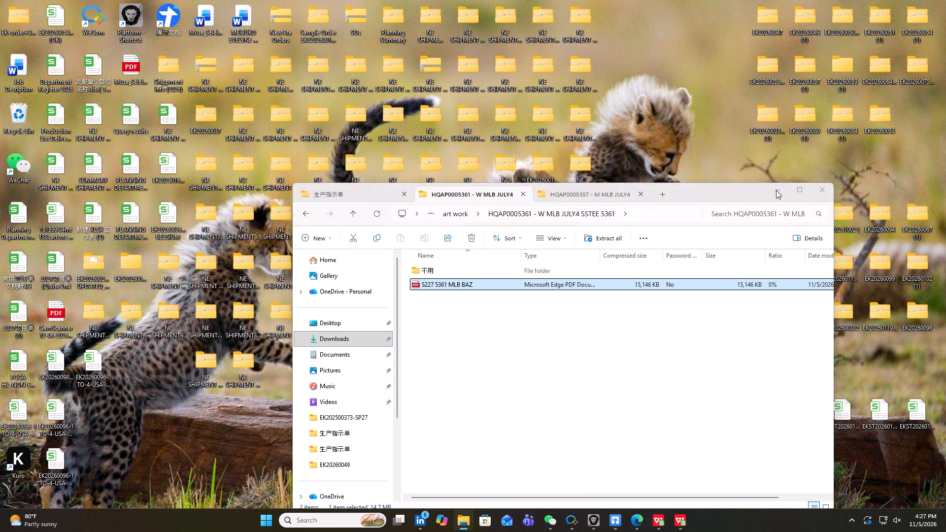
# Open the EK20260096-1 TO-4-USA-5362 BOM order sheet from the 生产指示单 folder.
pyautogui.click(660, 517)
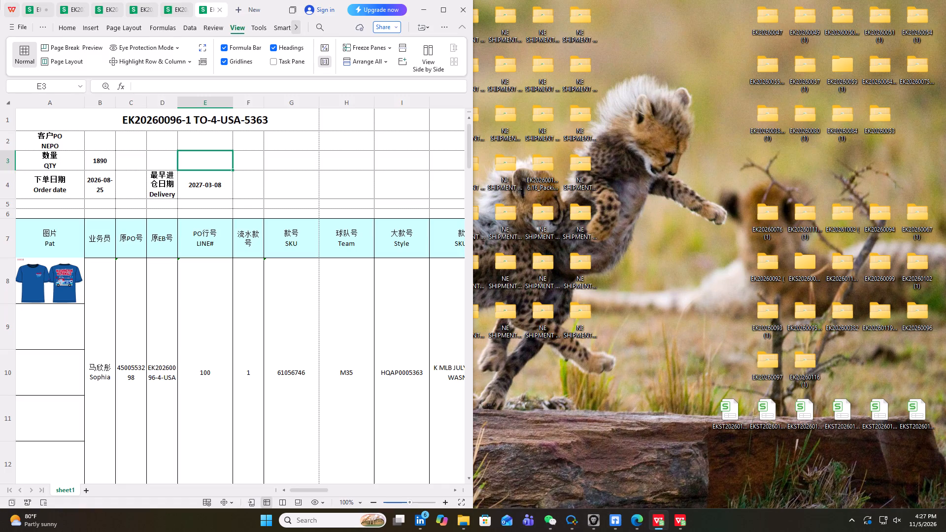
pyautogui.click(467, 525)
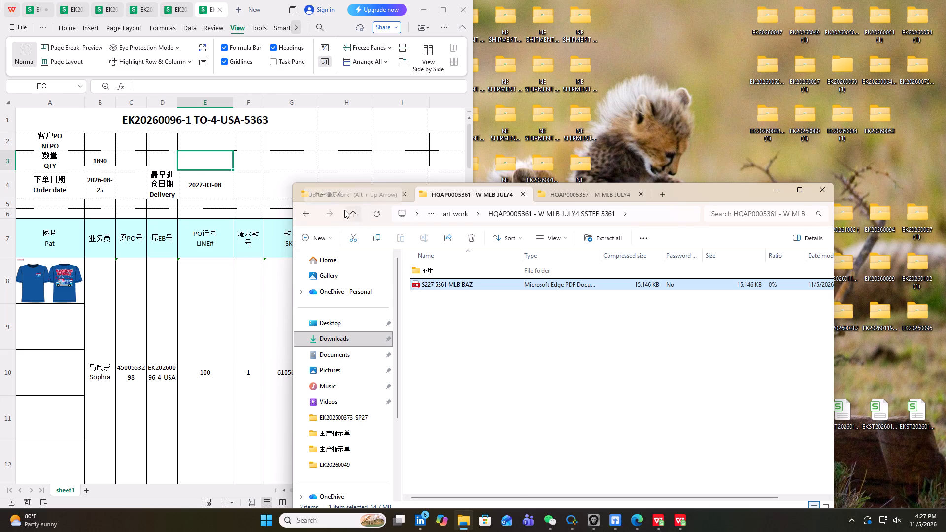
pyautogui.click(338, 199)
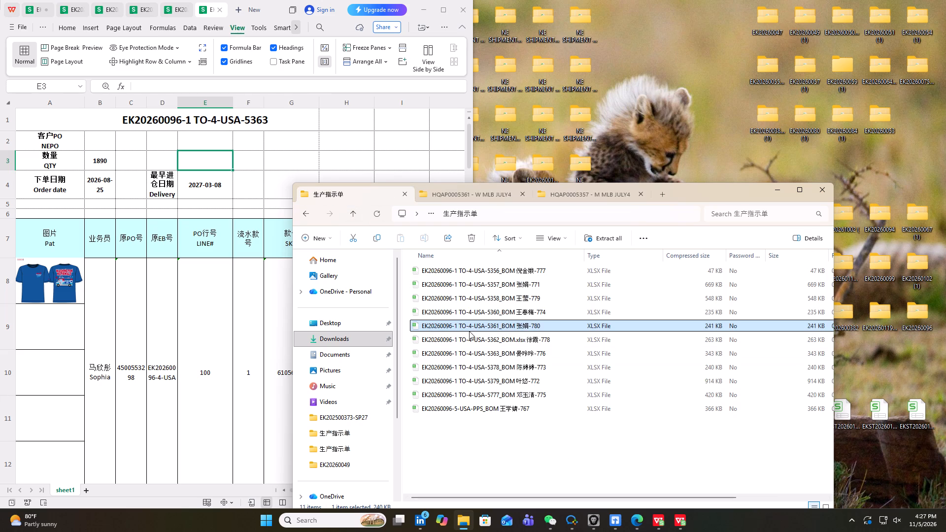
pyautogui.doubleClick(484, 340)
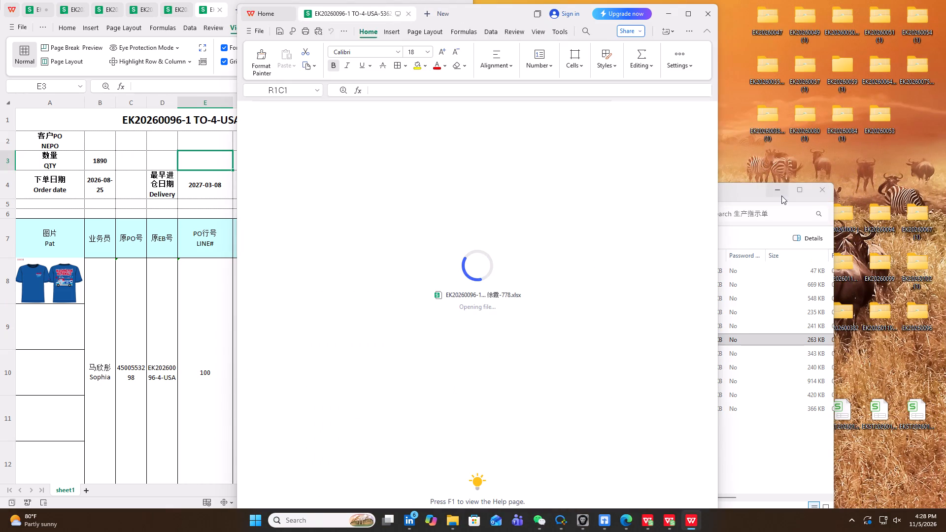
pyautogui.click(781, 193)
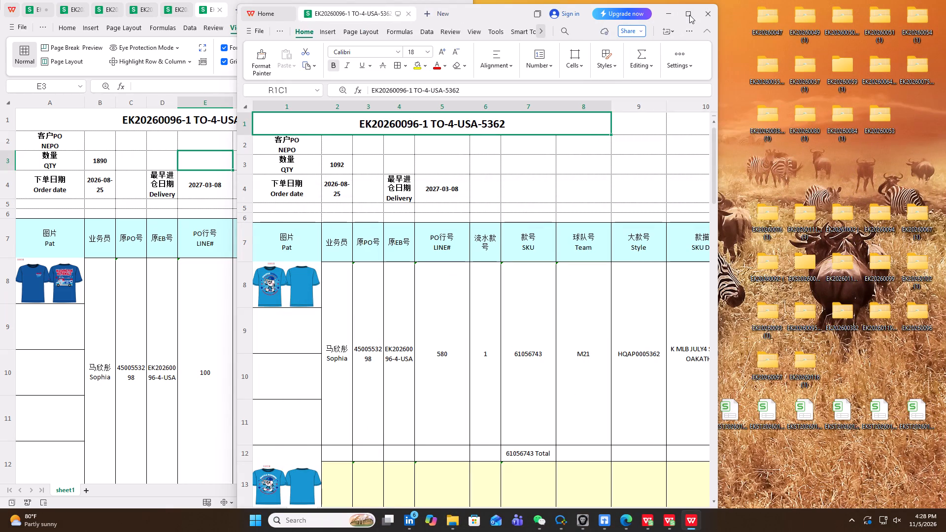
# Place the 5362 BOM sheet beside the production lists window and bring up the style 5362 production list for comparison.
pyautogui.click(621, 82)
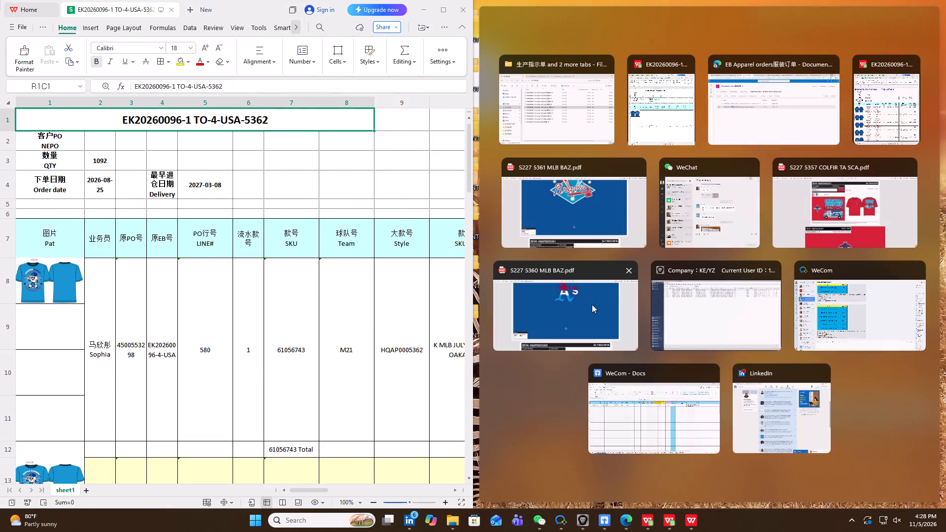
pyautogui.click(864, 122)
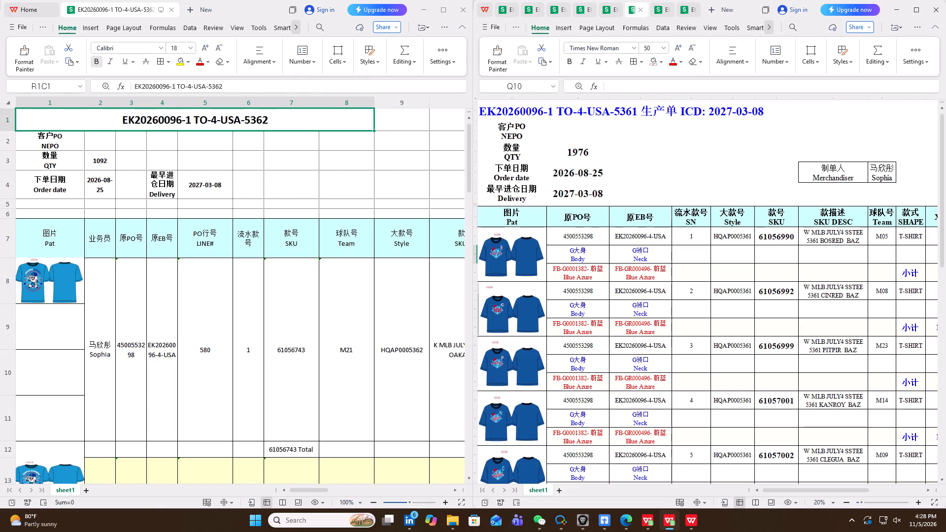
pyautogui.scroll(3, 169, 270)
pyautogui.click(659, 9)
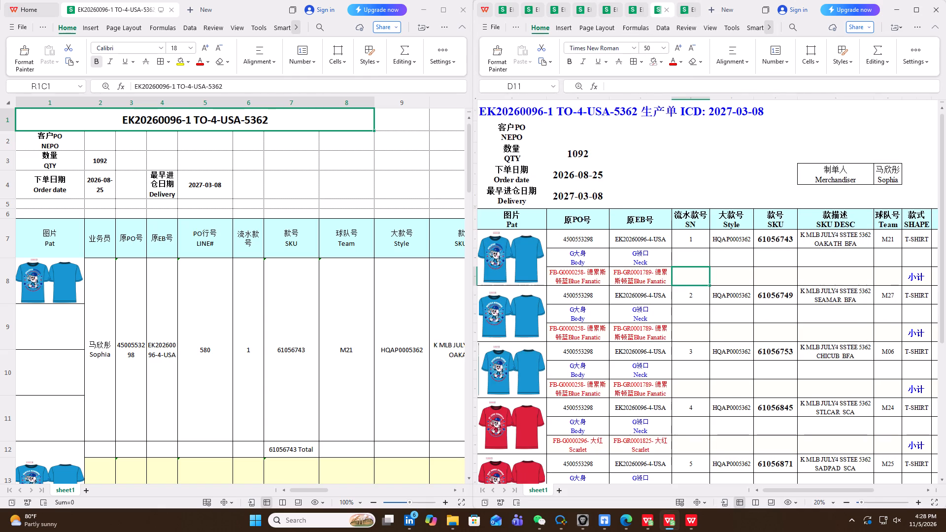
pyautogui.scroll(8, 160, 336)
pyautogui.scroll(-4, 703, 360)
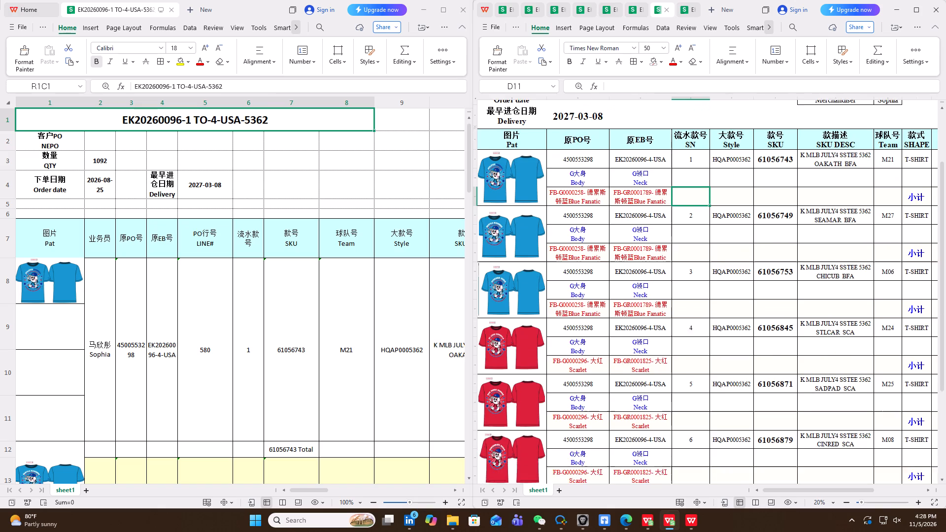
pyautogui.scroll(-4, 703, 360)
pyautogui.scroll(10, 693, 388)
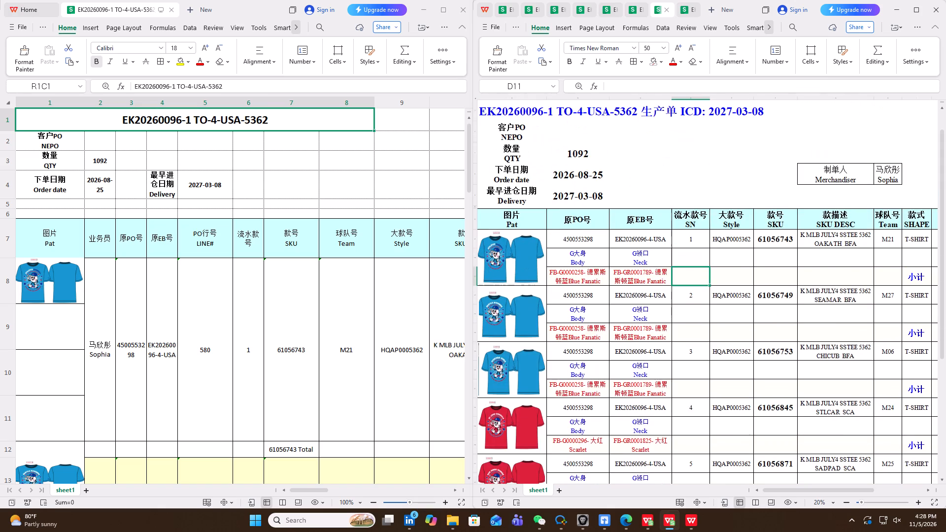
pyautogui.scroll(4, 693, 388)
pyautogui.scroll(4, 119, 381)
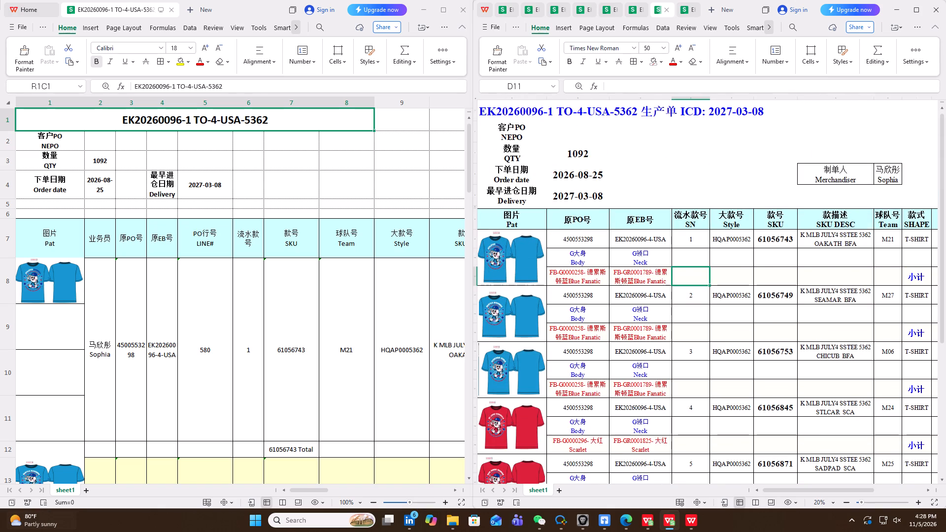
# Apply filters to header row 7 of the 5362 BOM sheet.
pyautogui.click(158, 238)
pyautogui.click(4, 244)
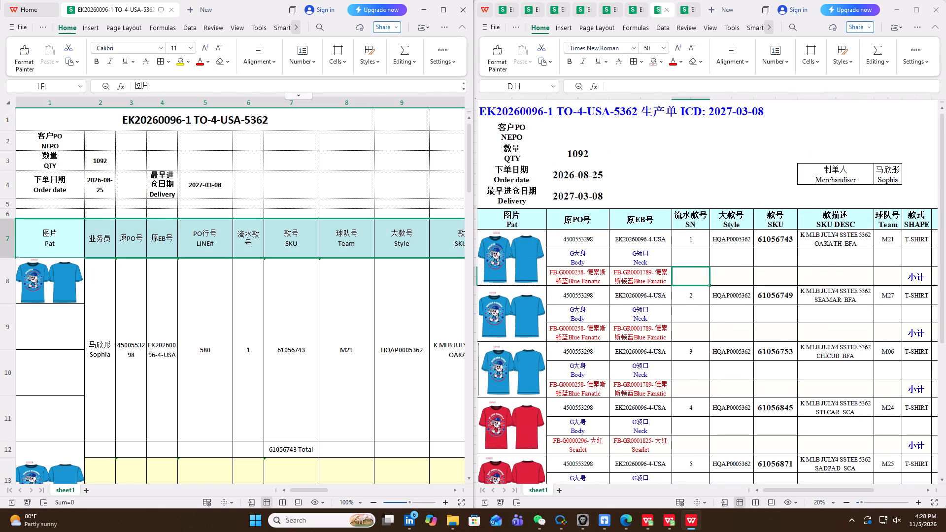
pyautogui.click(194, 27)
pyautogui.click(66, 45)
pyautogui.scroll(4, 96, 243)
# Check the filter values of the 原PO号 and 原EB号 columns in the BOM sheet against the production list.
pyautogui.click(144, 251)
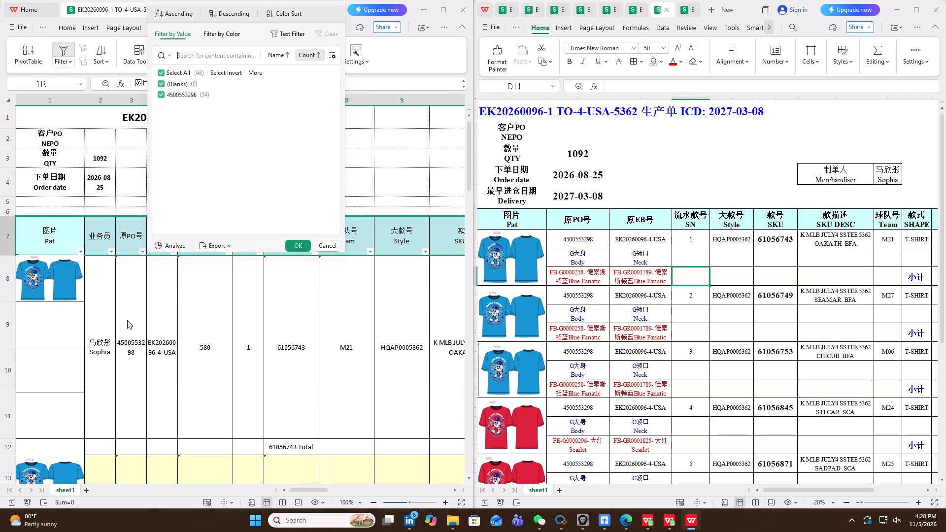
pyautogui.scroll(4, 127, 320)
pyautogui.click(173, 253)
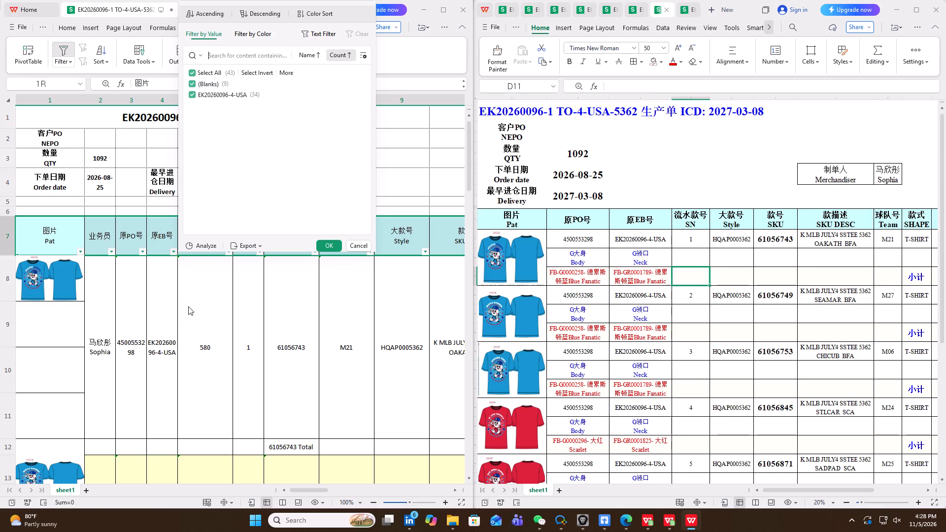
pyautogui.scroll(5, 188, 306)
pyautogui.click(143, 255)
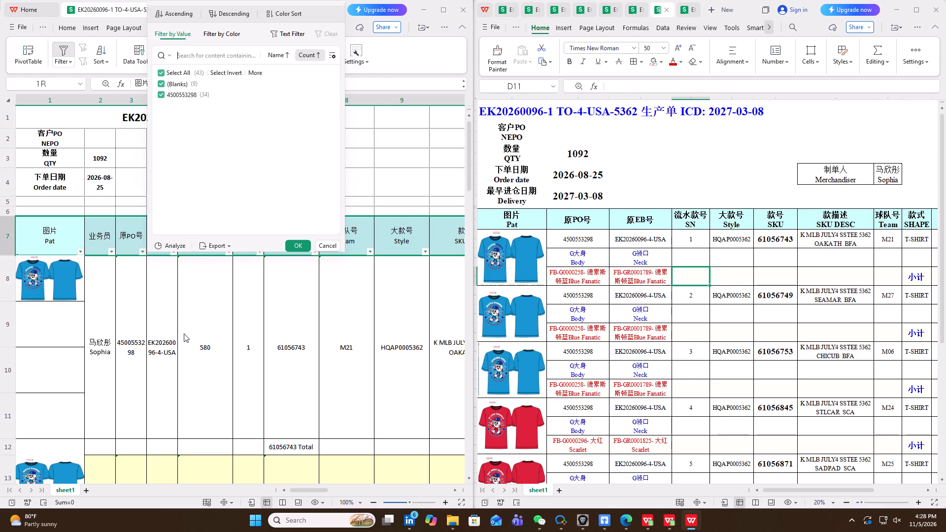
pyautogui.scroll(-5, 184, 333)
pyautogui.click(302, 196)
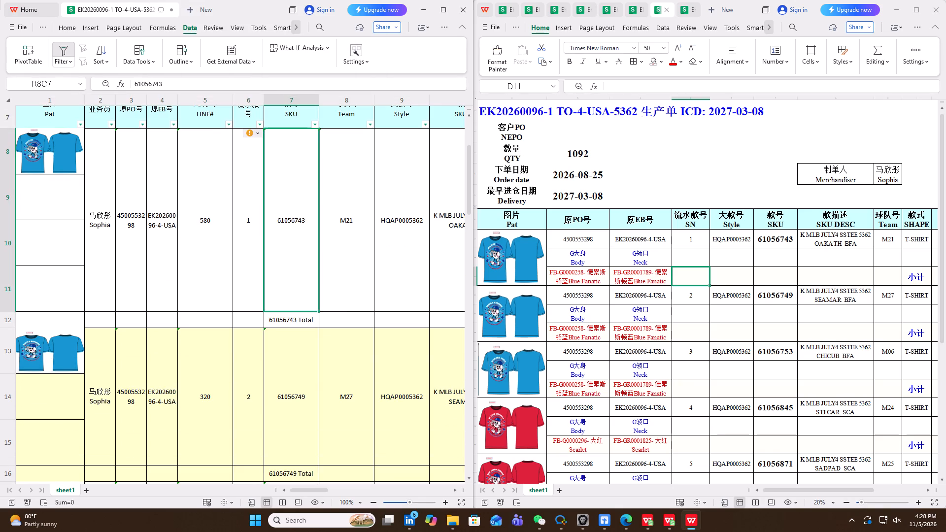
# Hide columns 2 to 6 of the BOM sheet, from 业务员 through 流水款号.
pyautogui.moveTo(245, 100); pyautogui.dragTo(114, 116)
pyautogui.rightClick(164, 199)
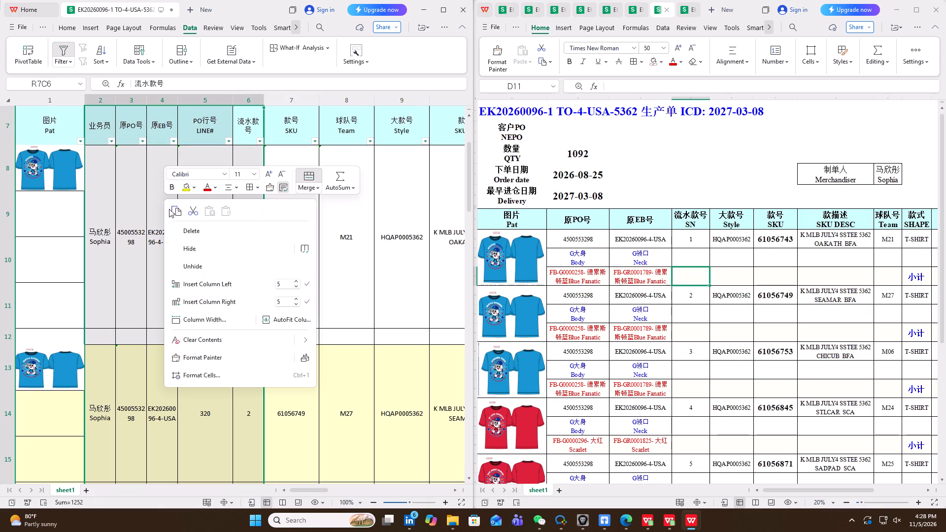
pyautogui.click(192, 247)
# Freeze the BOM sheet's panes up to row 7.
pyautogui.click(211, 162)
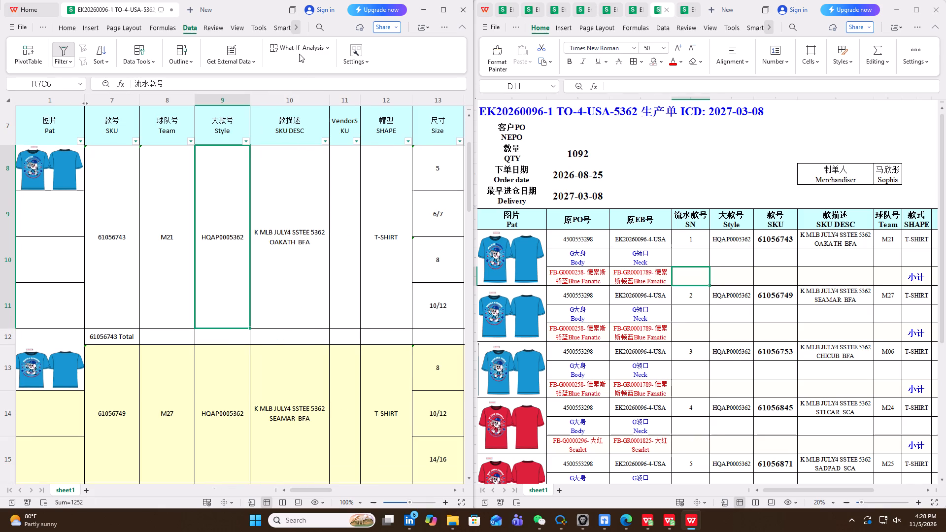
pyautogui.click(232, 26)
pyautogui.click(356, 44)
pyautogui.click(371, 87)
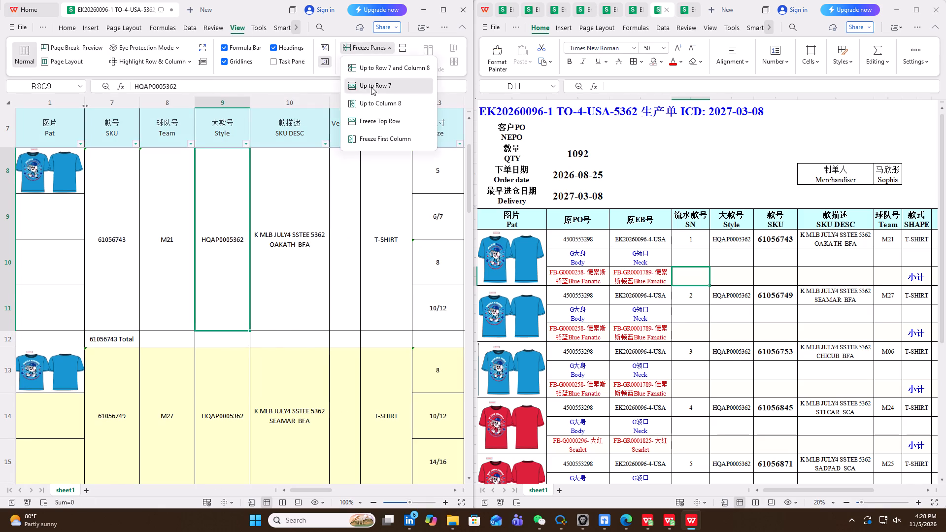
# Hide columns 8 to 12 of the BOM sheet, from Team through SHAPE.
pyautogui.scroll(2, 247, 199)
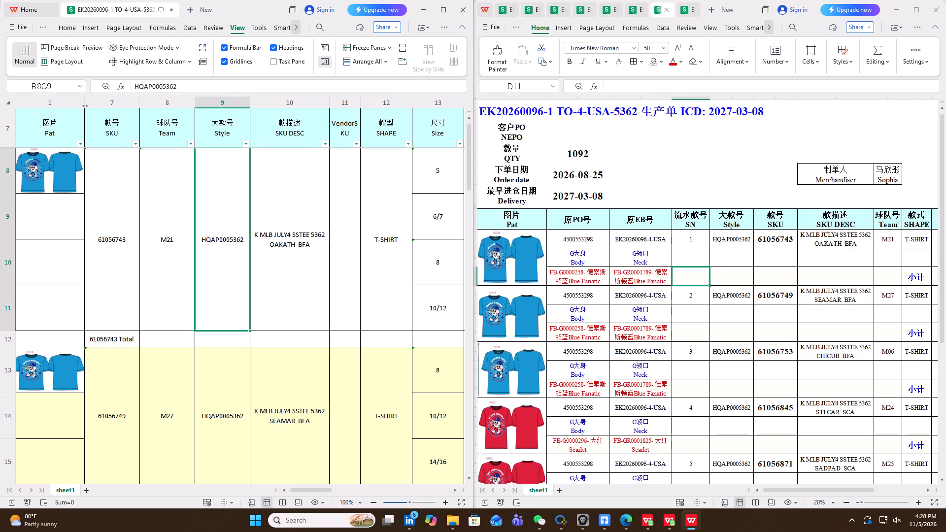
pyautogui.moveTo(164, 103); pyautogui.dragTo(387, 135)
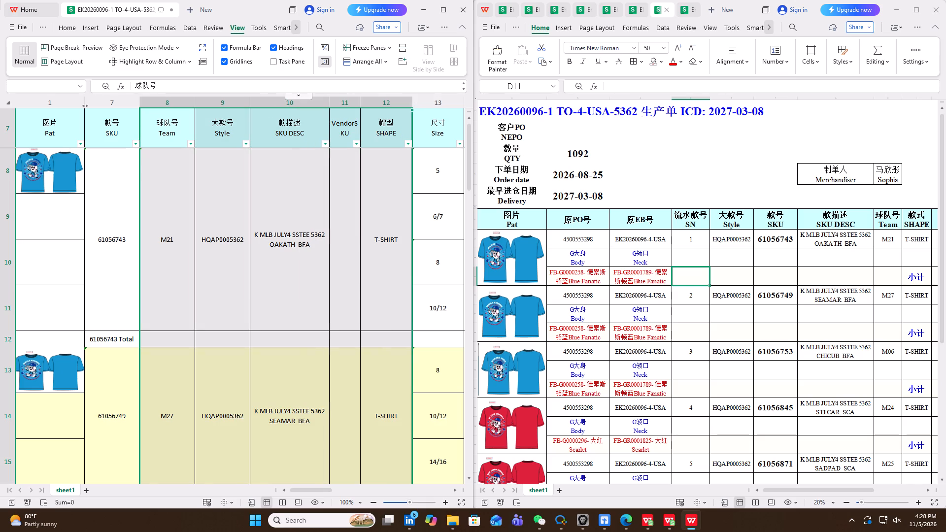
pyautogui.rightClick(250, 218)
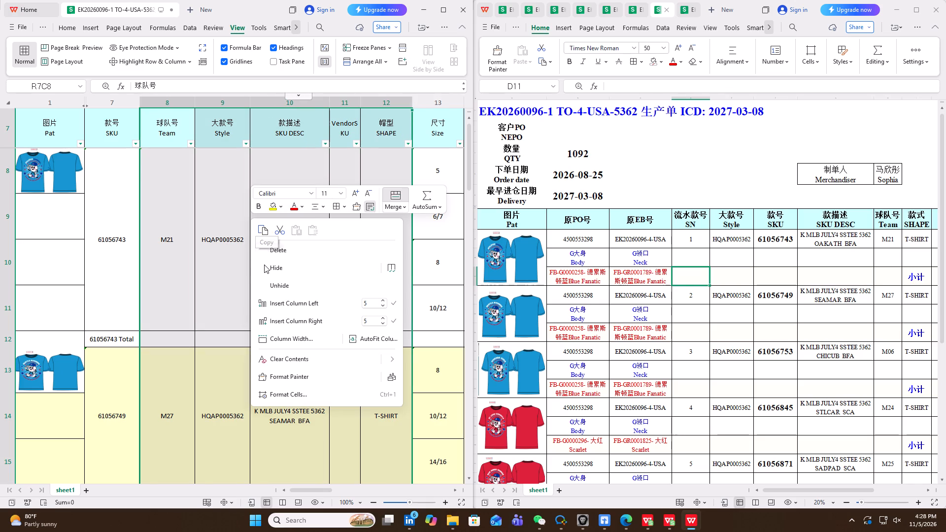
pyautogui.click(270, 268)
# Check the column sums of Sample QTY and Bulk QTY in the BOM sheet against the order quantity.
pyautogui.click(390, 108)
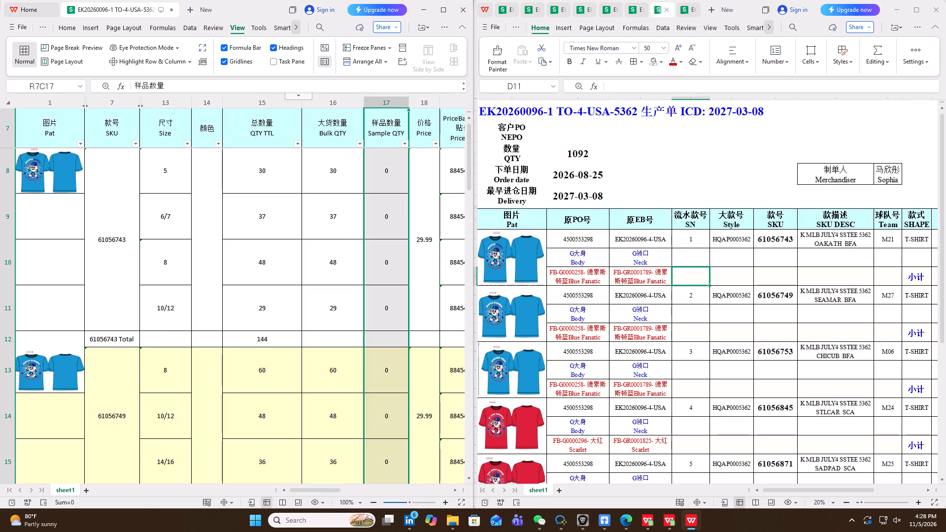
pyautogui.scroll(8, 377, 235)
pyautogui.click(387, 105)
pyautogui.scroll(4, 378, 225)
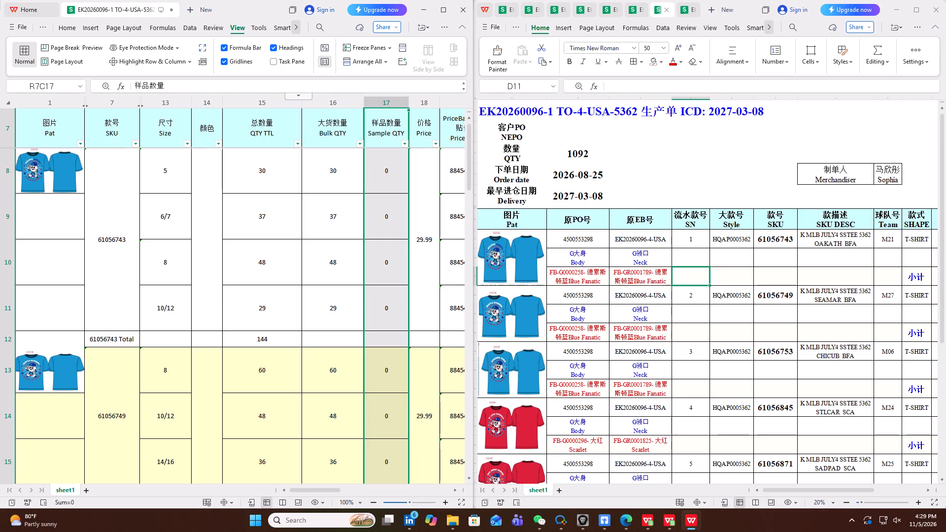
pyautogui.click(343, 101)
pyautogui.scroll(4, 318, 230)
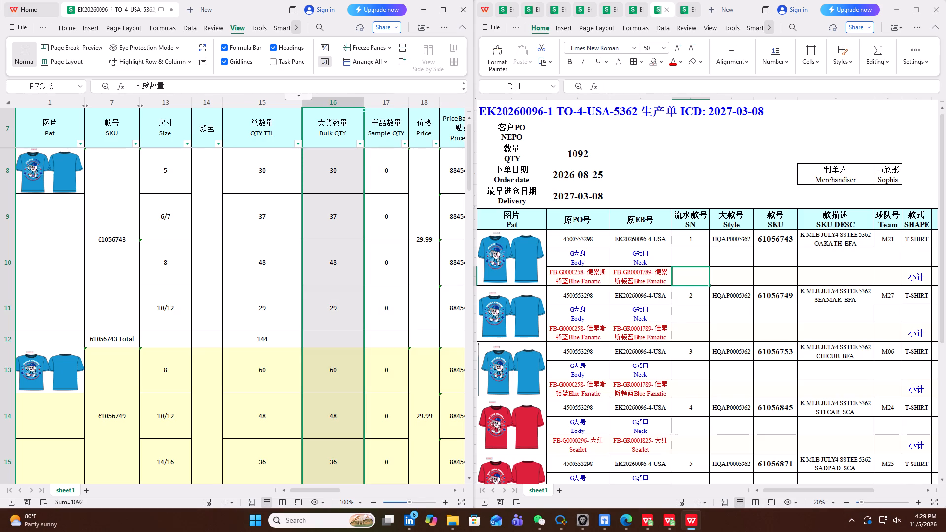
pyautogui.click(392, 102)
pyautogui.click(345, 103)
pyautogui.scroll(4, 301, 245)
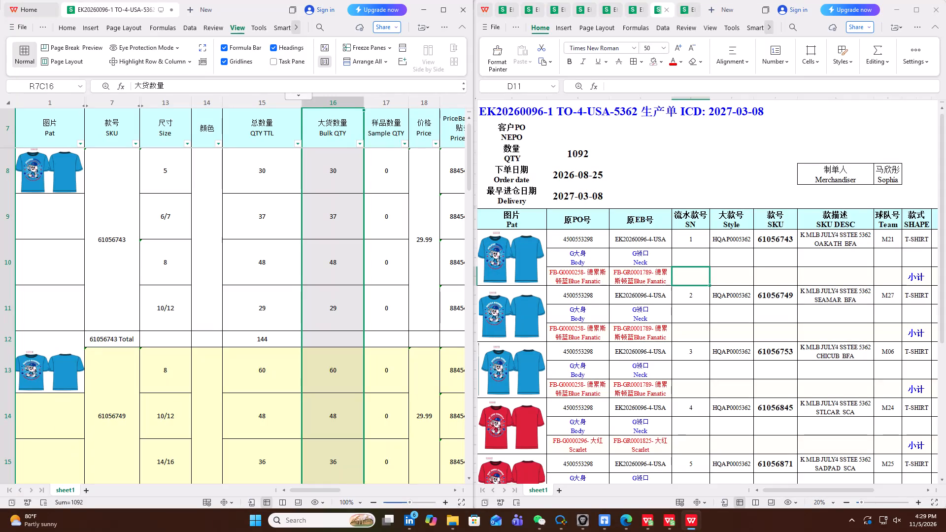
# Hide columns 13 to 31 of the BOM sheet, from Size through U_SortValue.
pyautogui.moveTo(169, 101); pyautogui.dragTo(367, 145)
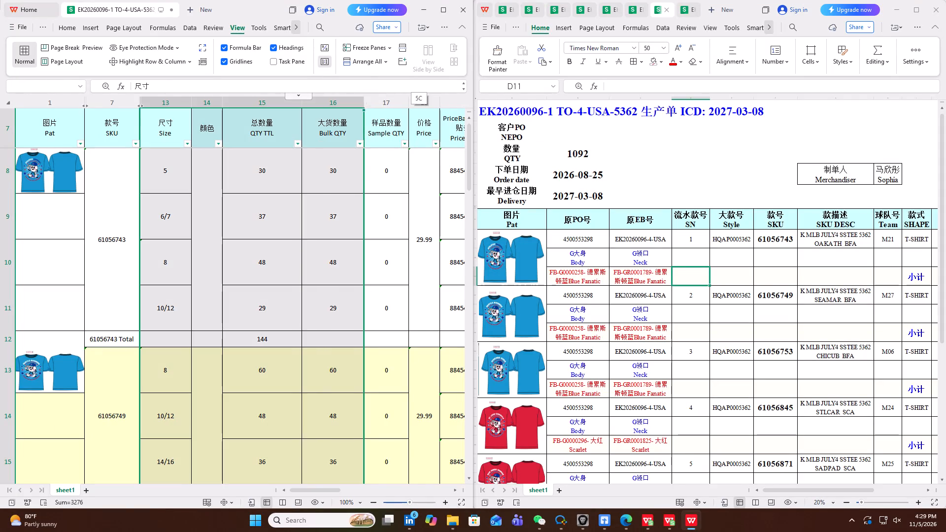
pyautogui.moveTo(367, 145); pyautogui.dragTo(445, 161)
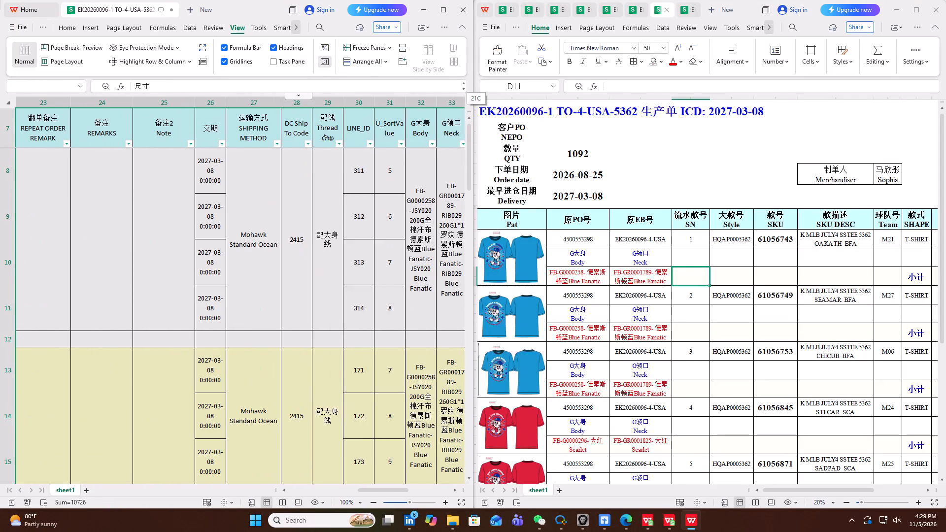
pyautogui.moveTo(445, 161); pyautogui.dragTo(394, 186)
pyautogui.rightClick(257, 242)
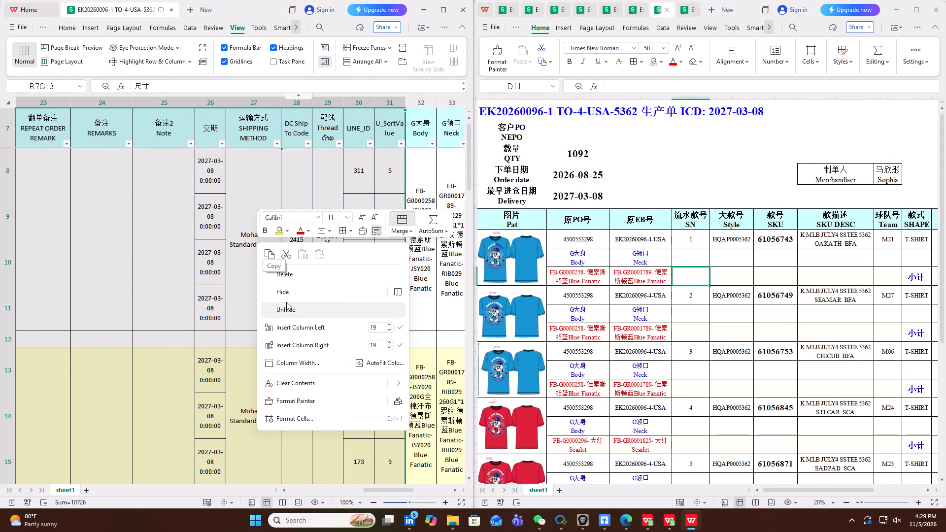
pyautogui.click(289, 297)
# Look through the BOM sheet's material columns and examine the filter values of the League-Label column.
pyautogui.scroll(3, 187, 356)
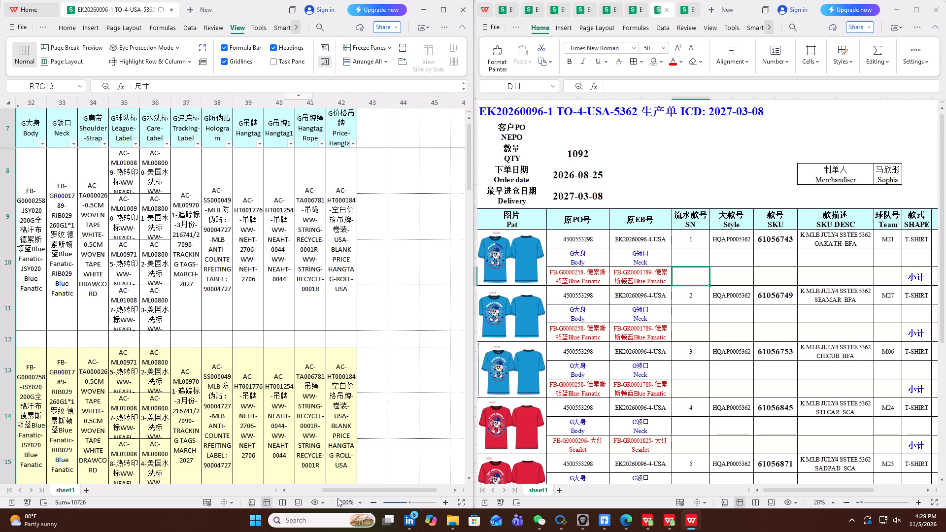
pyautogui.moveTo(343, 493); pyautogui.dragTo(270, 474)
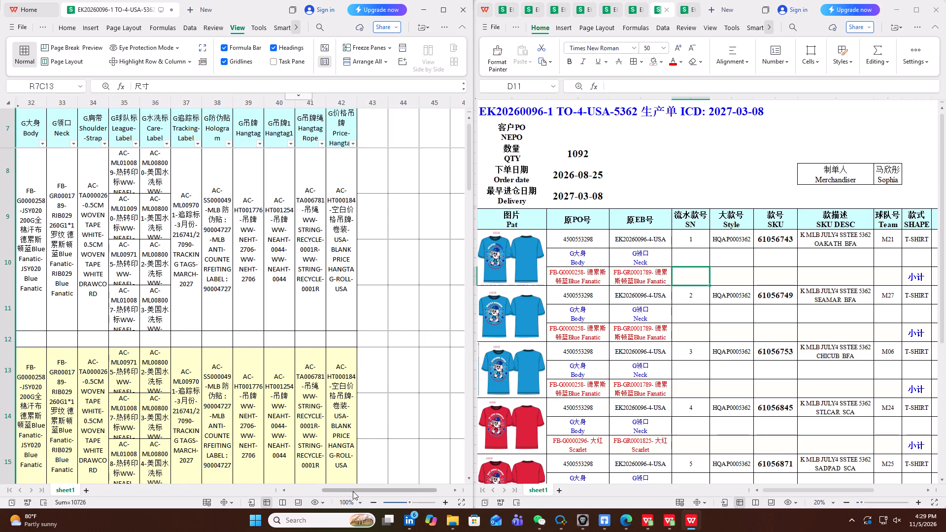
pyautogui.moveTo(353, 491); pyautogui.dragTo(265, 476)
pyautogui.scroll(4, 200, 349)
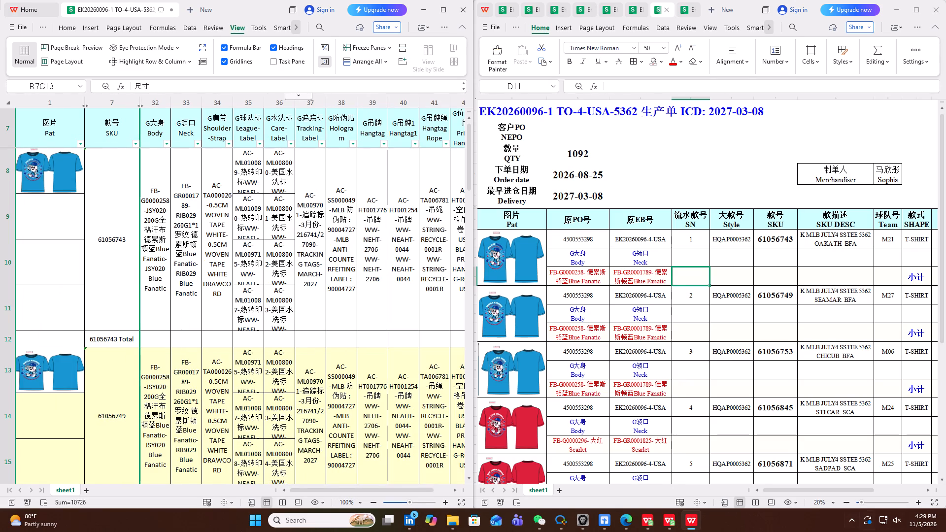
pyautogui.click(259, 144)
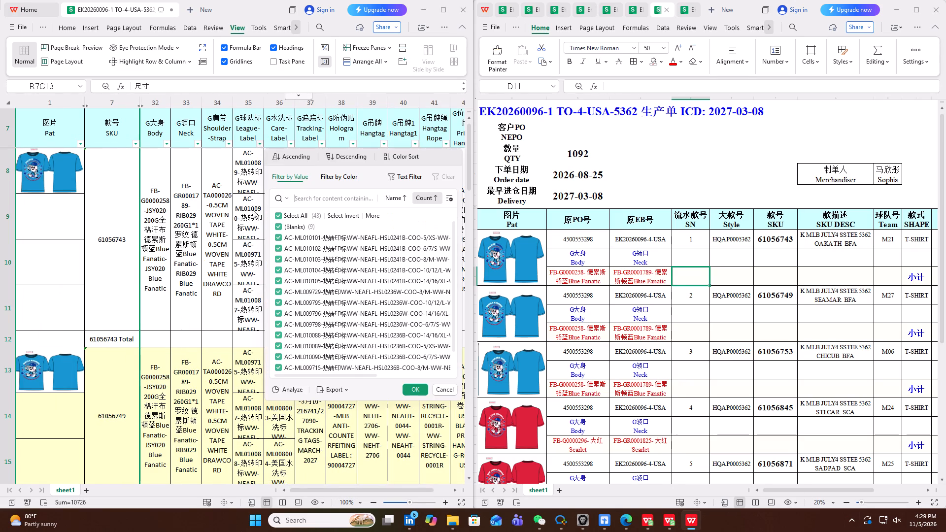
pyautogui.scroll(4, 240, 253)
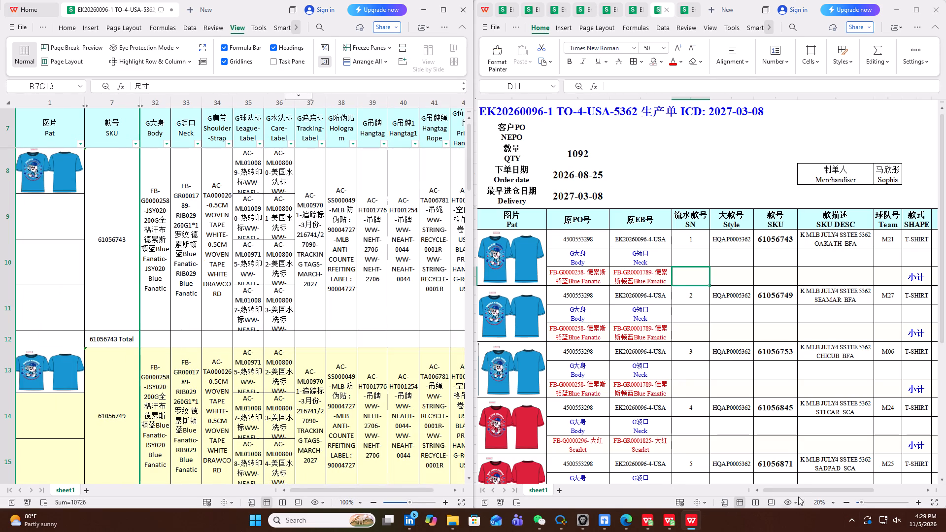
# Change the Artwork entry of SKU 61056743 in the production list to "F & B: Print SL: EMB".
pyautogui.moveTo(801, 490); pyautogui.dragTo(945, 454)
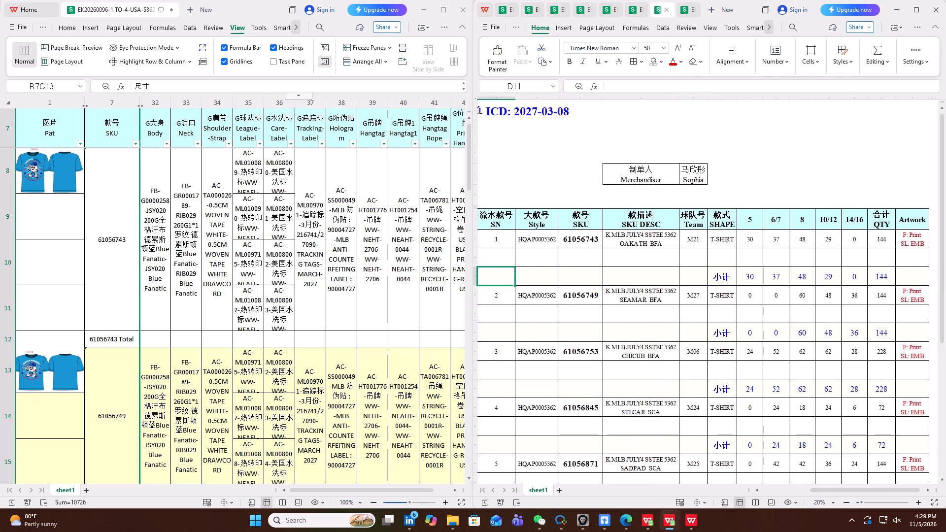
pyautogui.doubleClick(905, 233)
pyautogui.press('space')
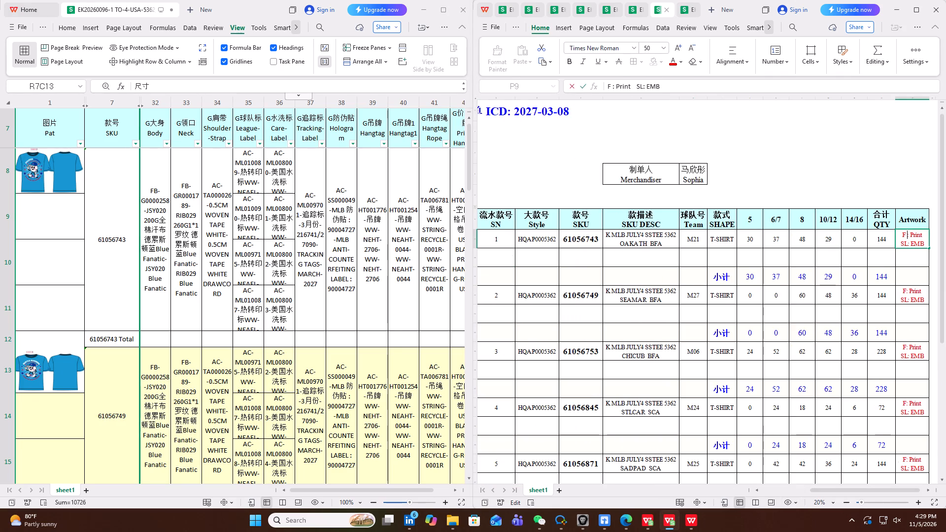
pyautogui.write('&')
pyautogui.press('space')
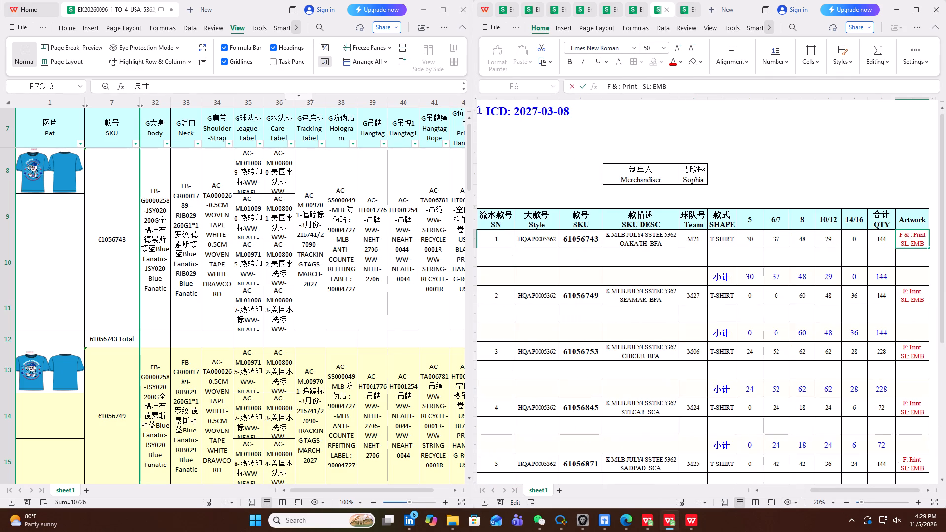
pyautogui.press('b')
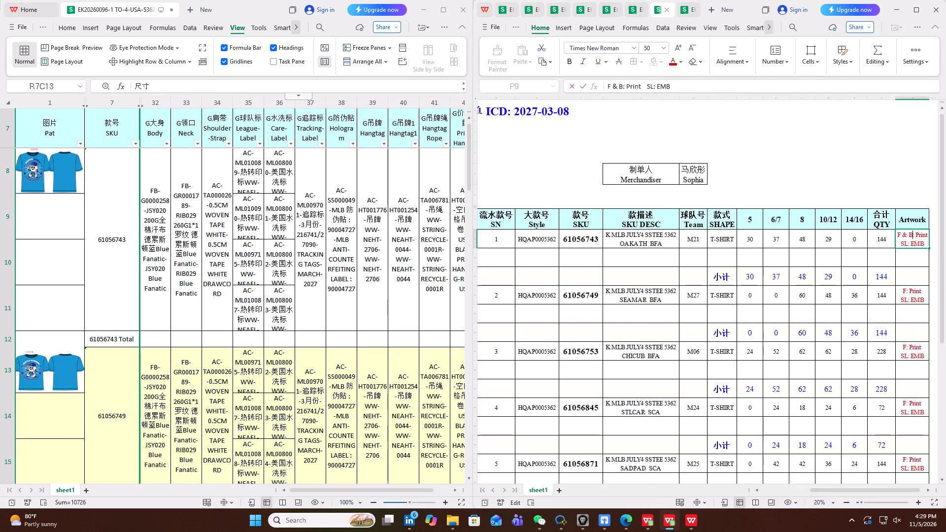
pyautogui.click(915, 255)
pyautogui.click(917, 245)
# Copy SKU 61056743's Artwork entry to the Artwork cells of the other seven SKUs, numbers 2 to 8.
pyautogui.hotkey('ctrl', 'c')
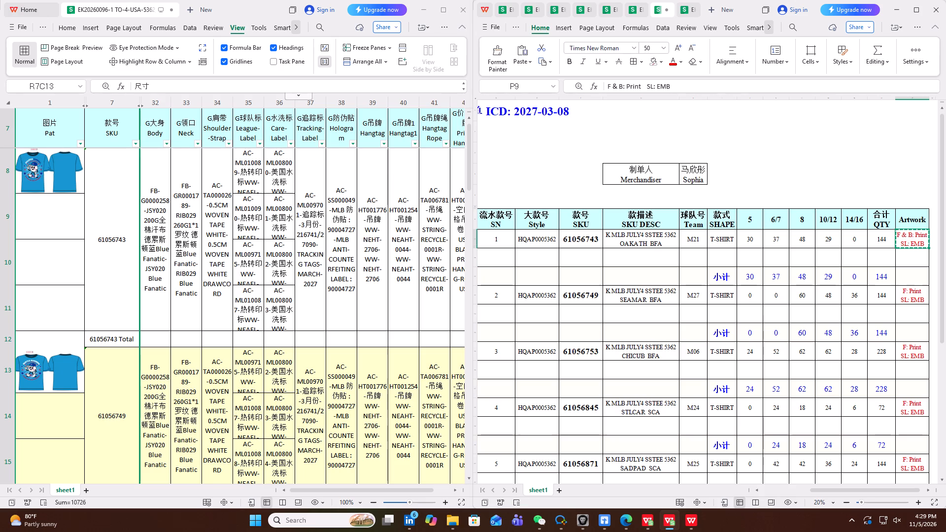
pyautogui.click(915, 289)
pyautogui.keyDown('ctrl'); pyautogui.click(907, 351); pyautogui.keyUp('ctrl')
pyautogui.keyDown('ctrl'); pyautogui.click(911, 410); pyautogui.keyUp('ctrl')
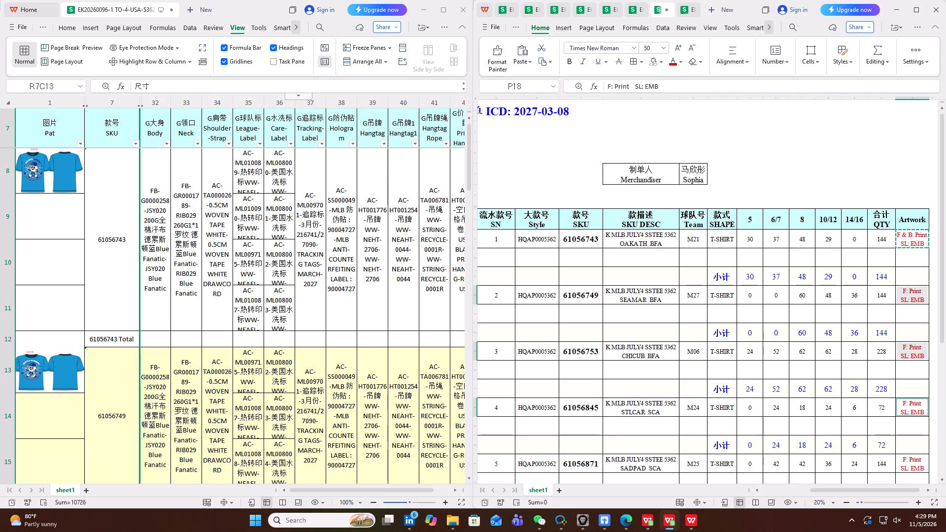
pyautogui.keyDown('ctrl'); pyautogui.click(911, 464); pyautogui.keyUp('ctrl')
pyautogui.scroll(-6, 903, 394)
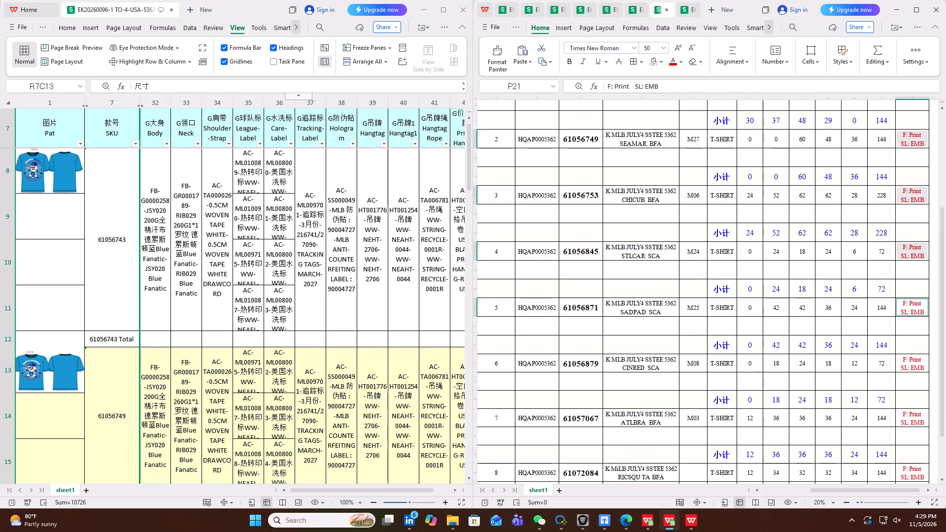
pyautogui.keyDown('ctrl'); pyautogui.click(907, 366); pyautogui.keyUp('ctrl')
pyautogui.keyDown('ctrl'); pyautogui.click(906, 421); pyautogui.keyUp('ctrl')
pyautogui.keyDown('ctrl'); pyautogui.click(912, 469); pyautogui.keyUp('ctrl')
pyautogui.scroll(-3, 881, 347)
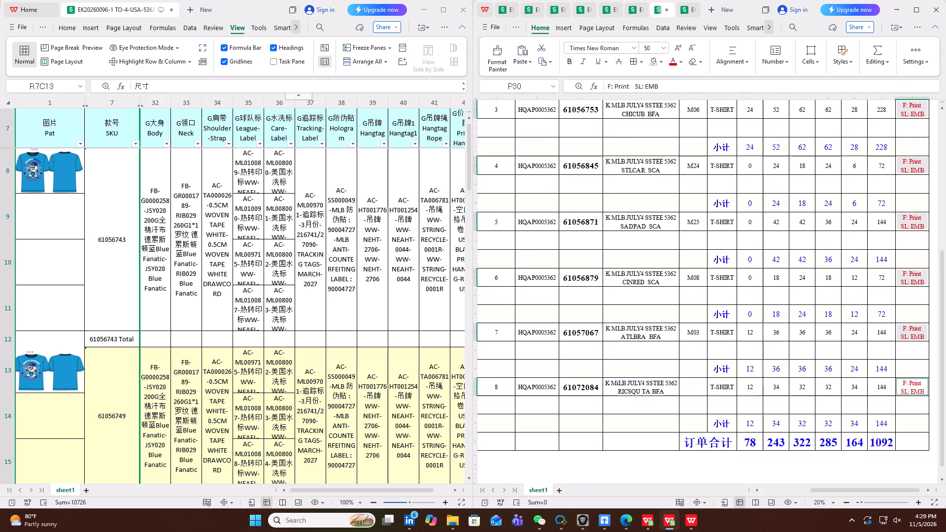
pyautogui.scroll(-1, 881, 347)
pyautogui.hotkey('ctrl', 'v')
pyautogui.click(915, 379)
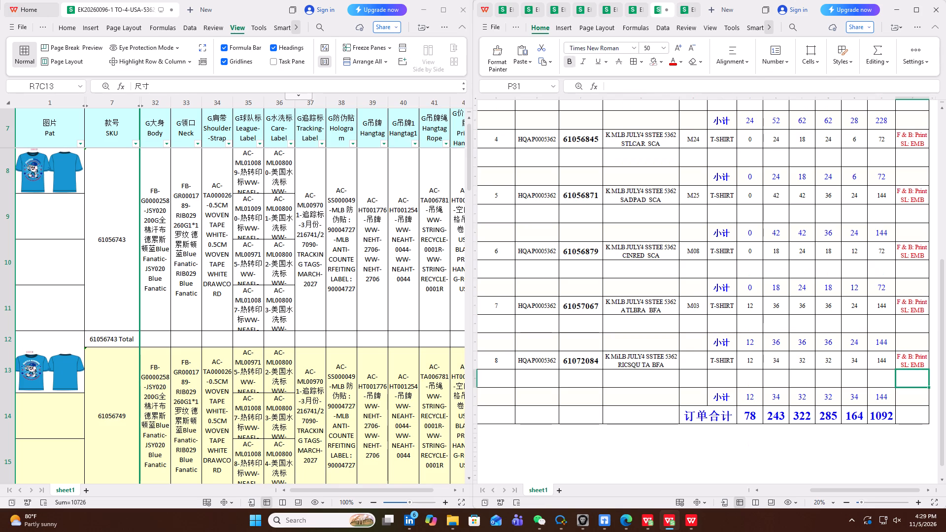
# Set the width of the production list's Artwork column to 52.
pyautogui.click(916, 99)
pyautogui.rightClick(908, 147)
pyautogui.click(819, 268)
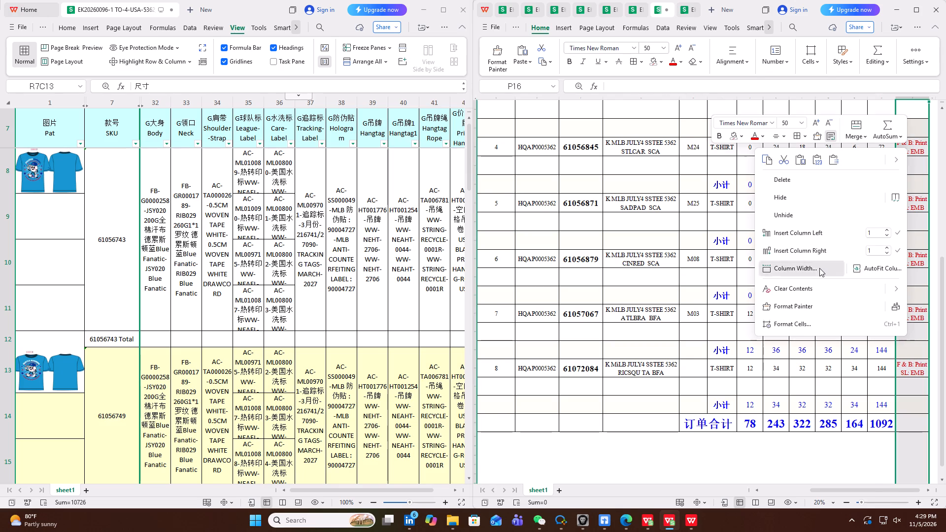
pyautogui.write('52')
pyautogui.press('Return')
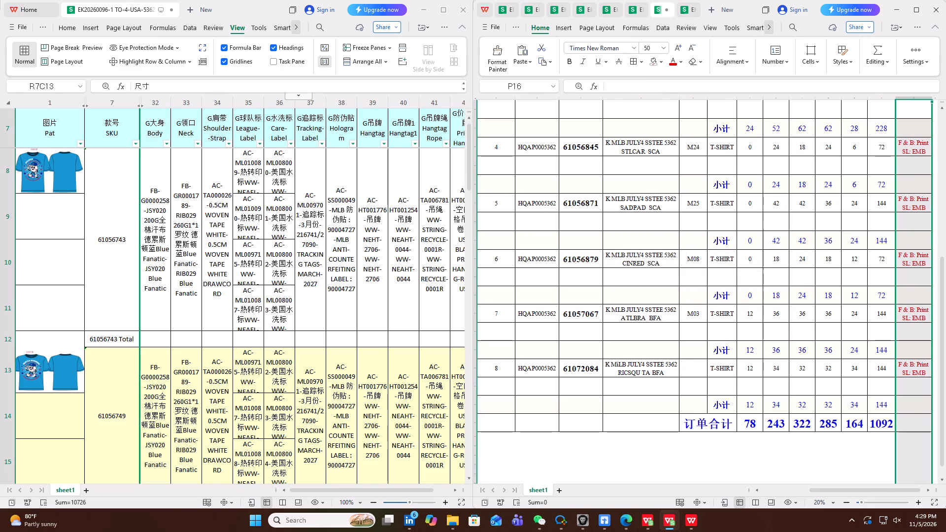
pyautogui.click(915, 272)
pyautogui.scroll(11, 586, 305)
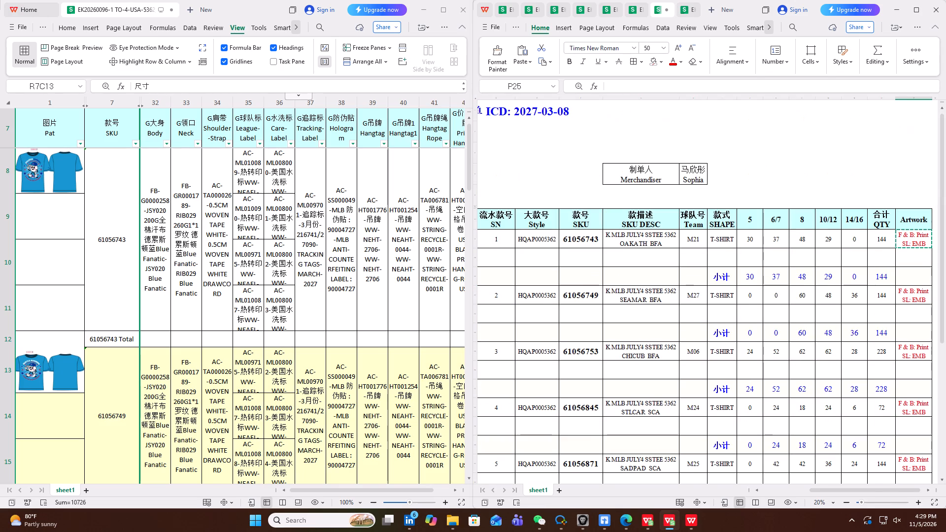
pyautogui.scroll(4, 586, 305)
pyautogui.press('Escape')
pyautogui.click(908, 259)
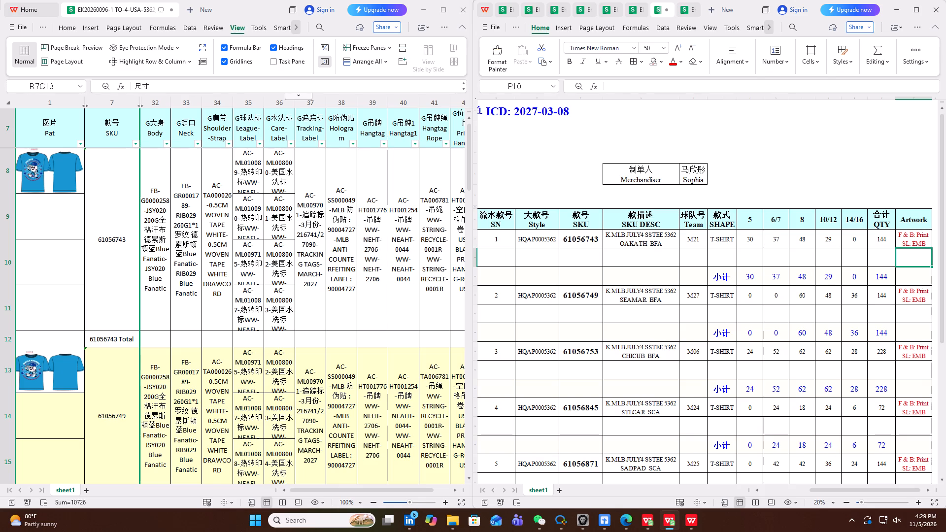
# Freeze the production list's panes up to row 8.
pyautogui.scroll(-5, 583, 377)
pyautogui.scroll(1, 608, 323)
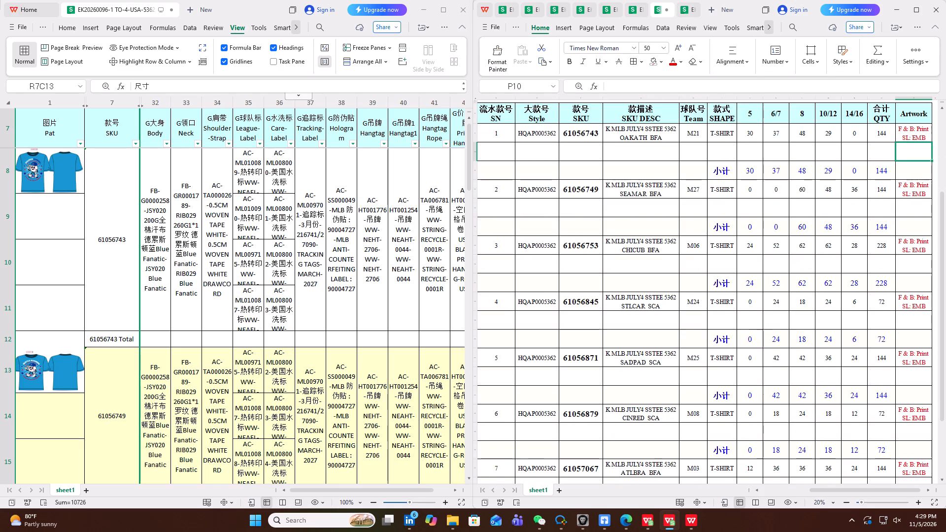
pyautogui.keyDown('ctrl'); pyautogui.scroll(1, 637, 287); pyautogui.keyUp('ctrl')
pyautogui.scroll(-1, 654, 251)
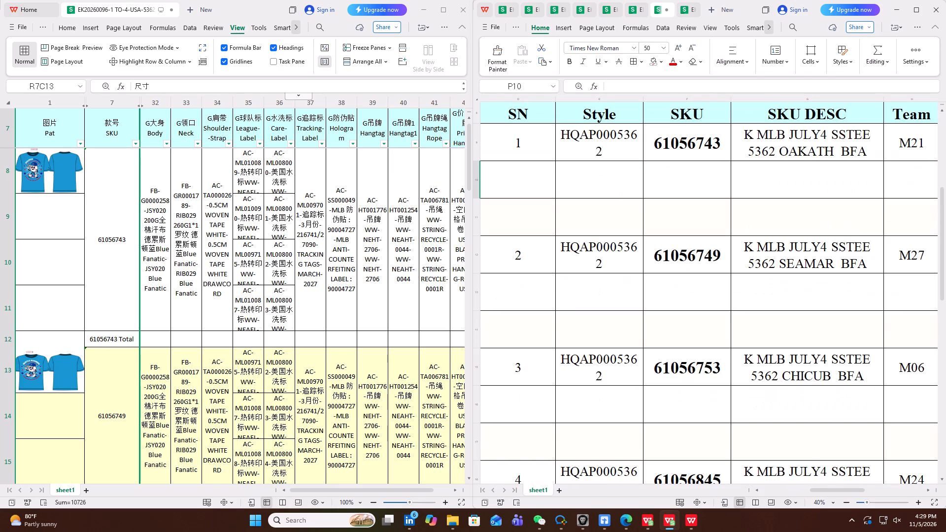
pyautogui.click(702, 144)
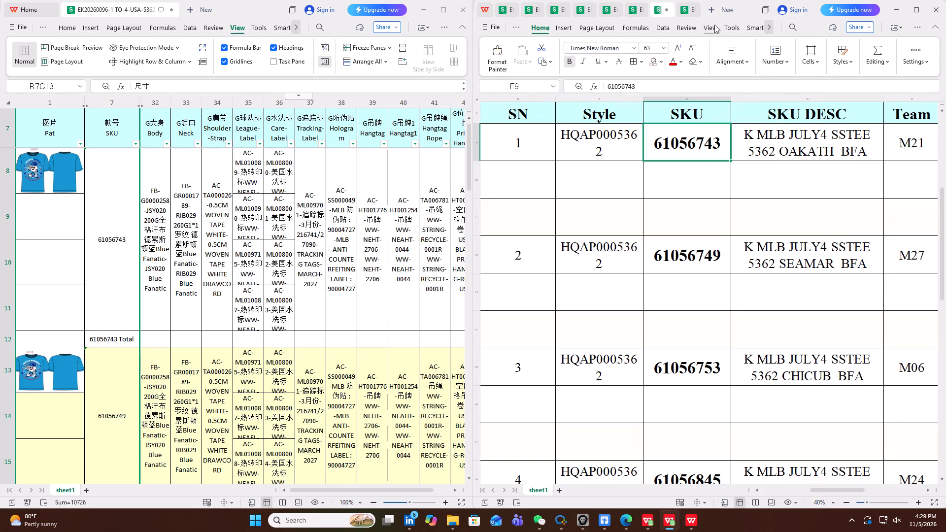
pyautogui.click(713, 25)
pyautogui.click(830, 44)
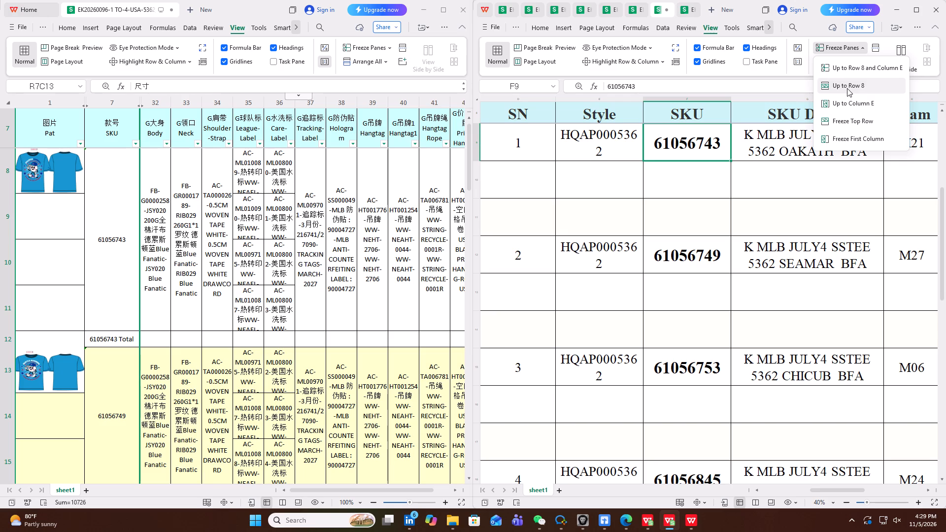
pyautogui.click(847, 88)
# Widen the Body and Neck columns, 32 and 33, of the BOM sheet.
pyautogui.doubleClick(847, 503)
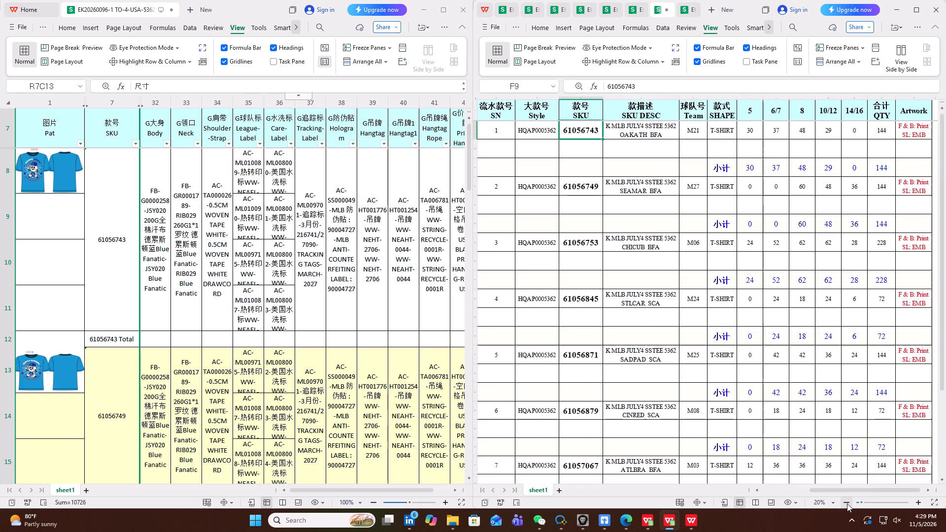
pyautogui.moveTo(852, 490); pyautogui.dragTo(739, 478)
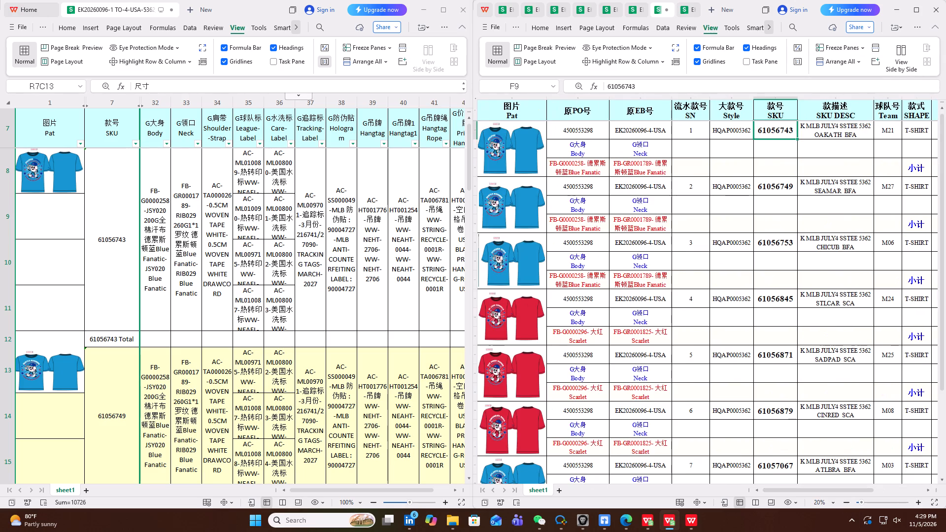
pyautogui.scroll(4, 690, 340)
pyautogui.scroll(8, 135, 260)
pyautogui.scroll(4, 125, 214)
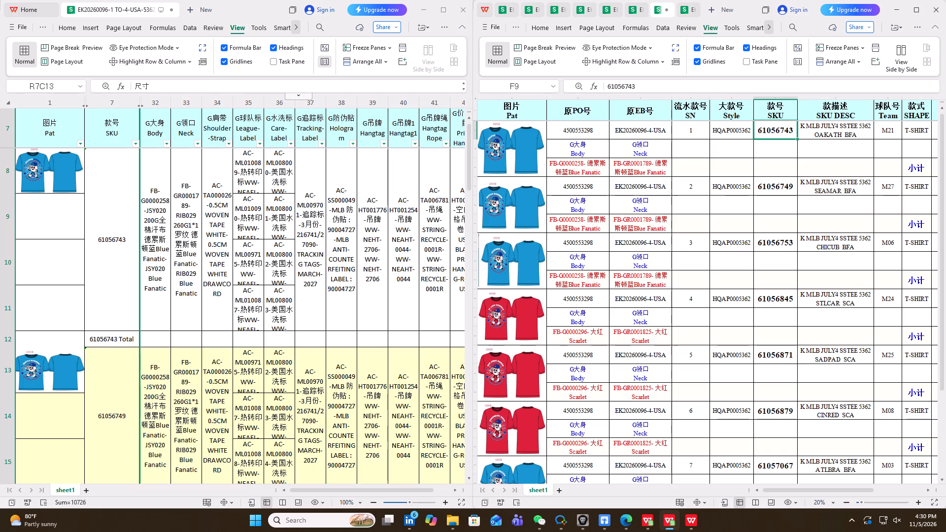
pyautogui.scroll(3, 125, 214)
pyautogui.moveTo(160, 102); pyautogui.dragTo(187, 106)
pyautogui.moveTo(170, 105); pyautogui.dragTo(179, 107)
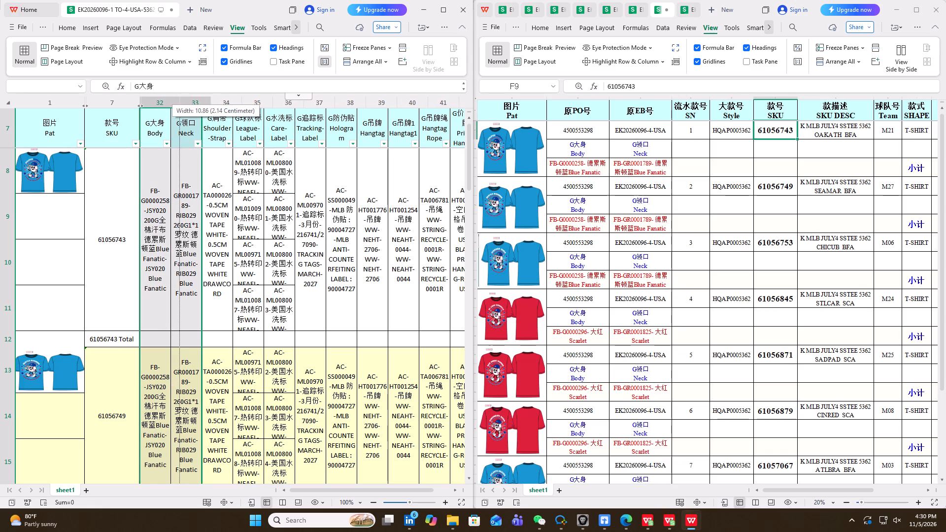
pyautogui.moveTo(179, 107); pyautogui.dragTo(188, 110)
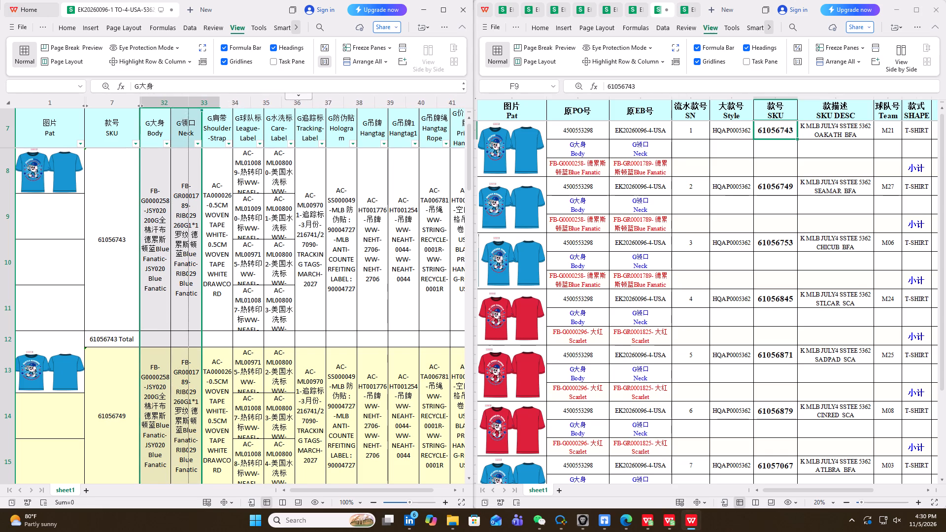
pyautogui.click(212, 205)
# Filter the BOM sheet's Body column to only the FB-G0000296 Scarlet fabric.
pyautogui.scroll(5, 219, 242)
pyautogui.scroll(4, 173, 248)
pyautogui.click(186, 144)
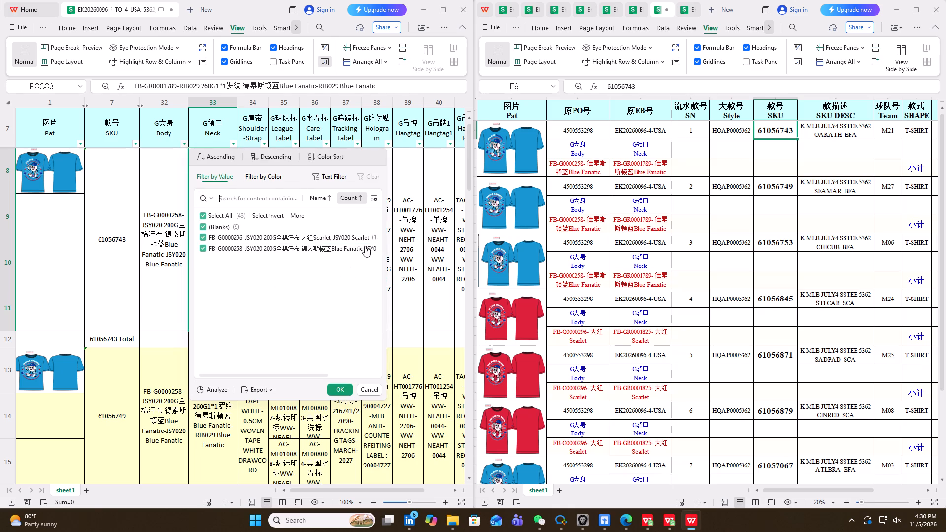
pyautogui.click(365, 240)
# Compare the filtered Scarlet rows with the production list, selecting SKUs 61056845, 61056871 and 61056879 there as they are checked.
pyautogui.scroll(4, 187, 263)
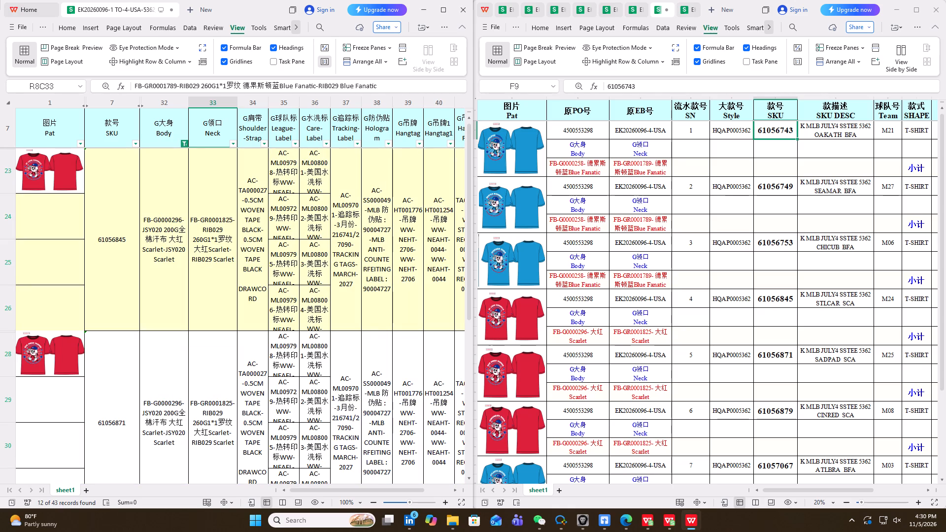
pyautogui.click(784, 299)
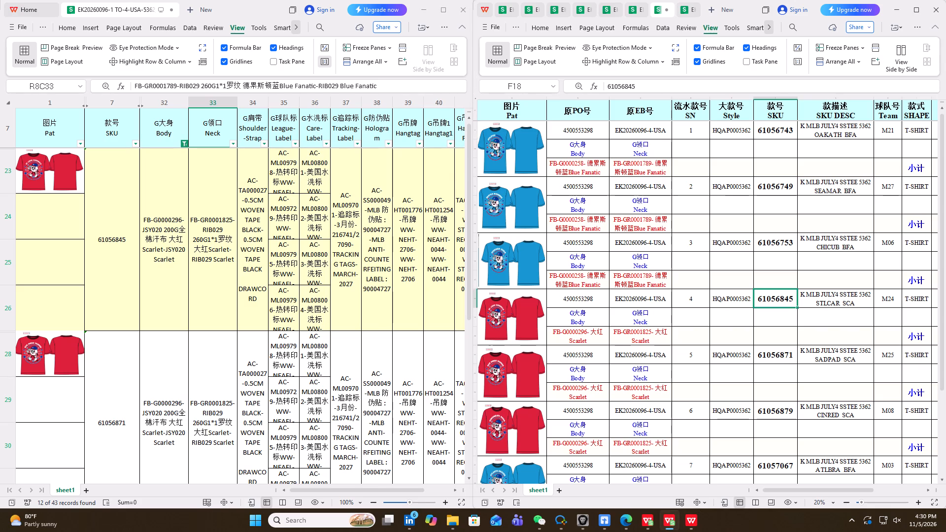
pyautogui.keyDown('ctrl'); pyautogui.click(788, 347); pyautogui.keyUp('ctrl')
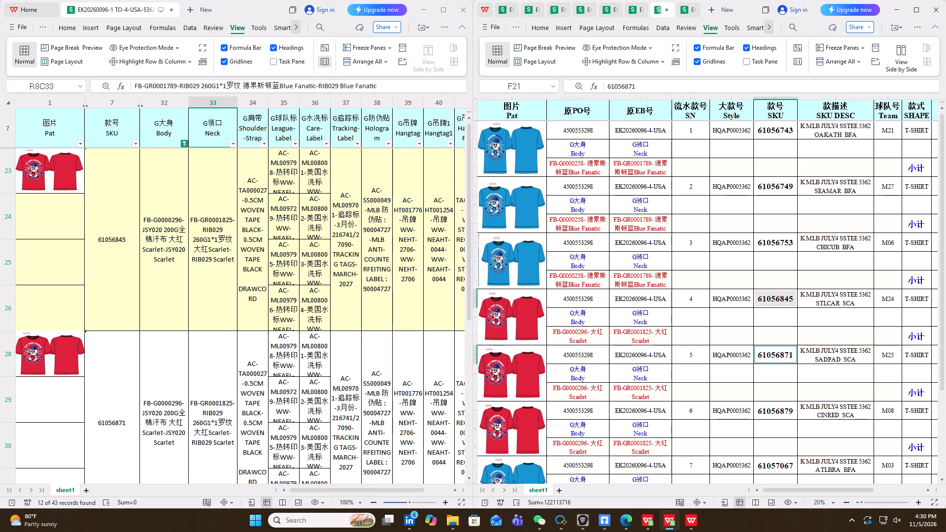
pyautogui.scroll(-2, 729, 409)
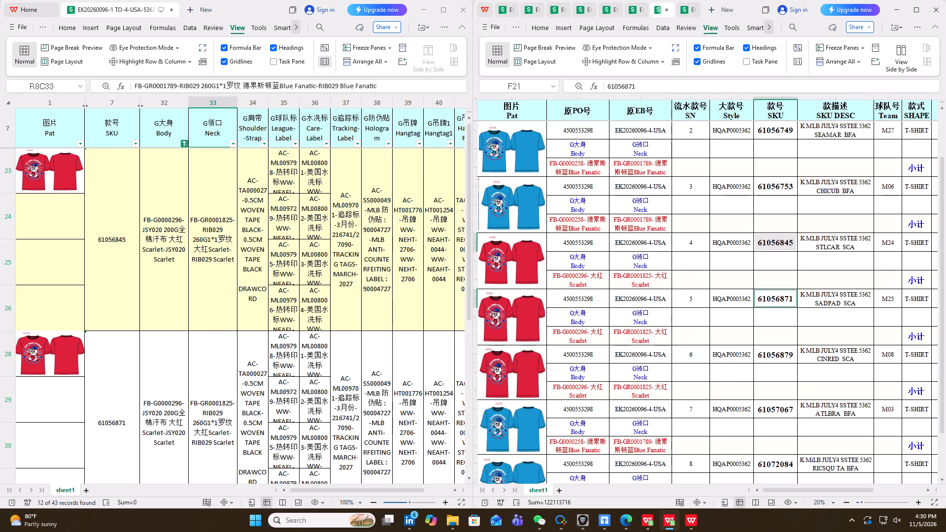
pyautogui.scroll(-11, 237, 381)
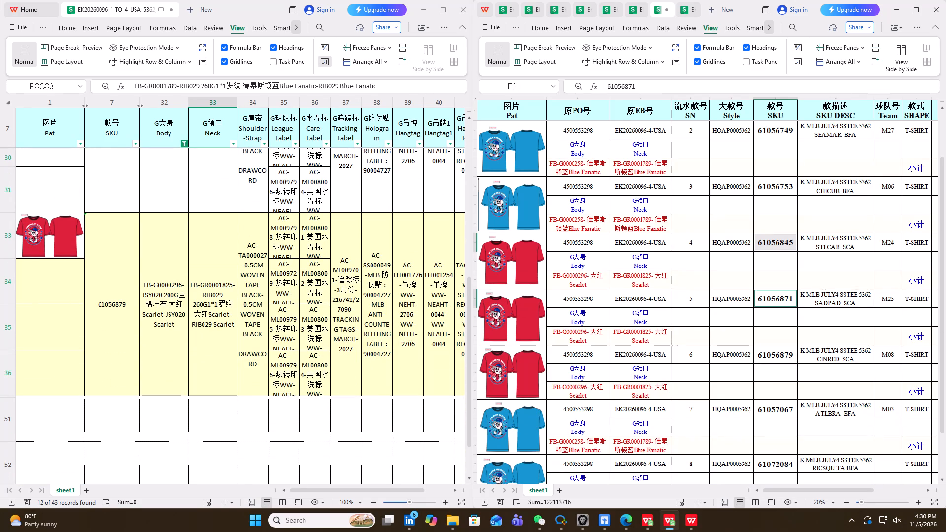
pyautogui.keyDown('ctrl'); pyautogui.click(780, 357); pyautogui.keyUp('ctrl')
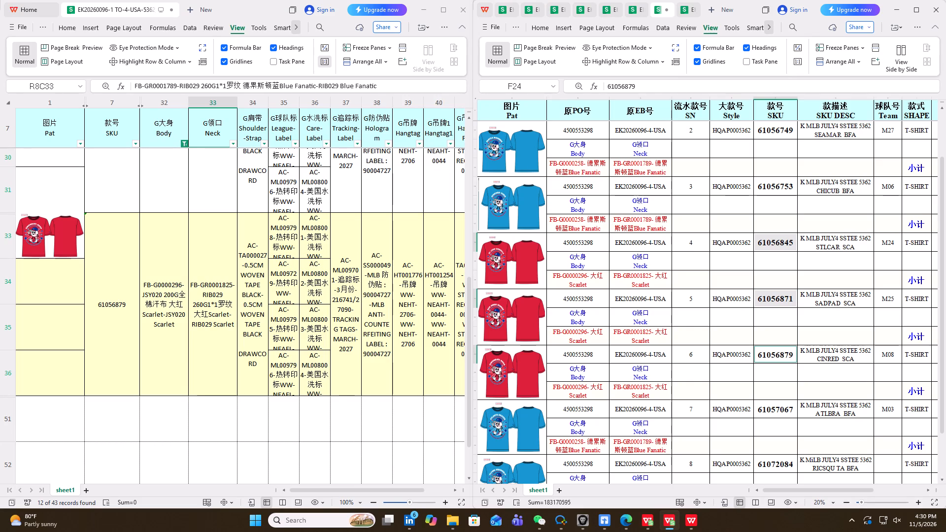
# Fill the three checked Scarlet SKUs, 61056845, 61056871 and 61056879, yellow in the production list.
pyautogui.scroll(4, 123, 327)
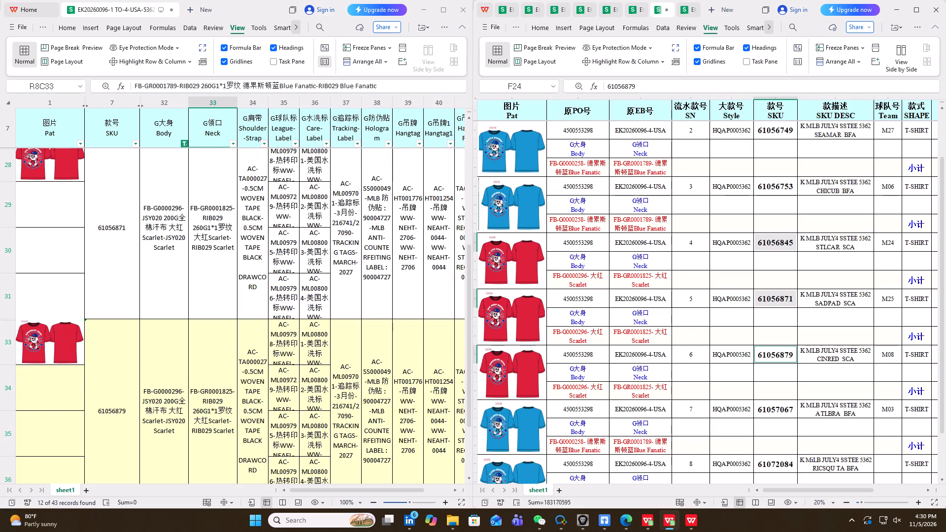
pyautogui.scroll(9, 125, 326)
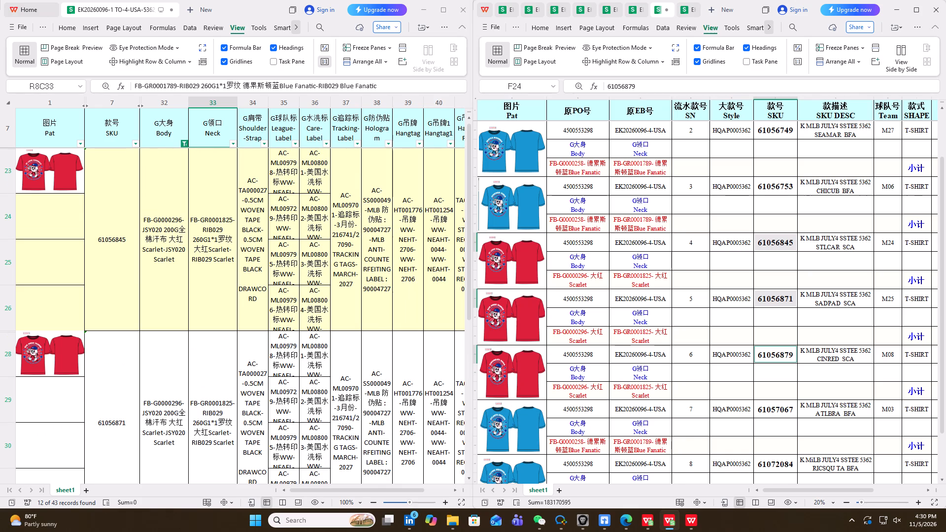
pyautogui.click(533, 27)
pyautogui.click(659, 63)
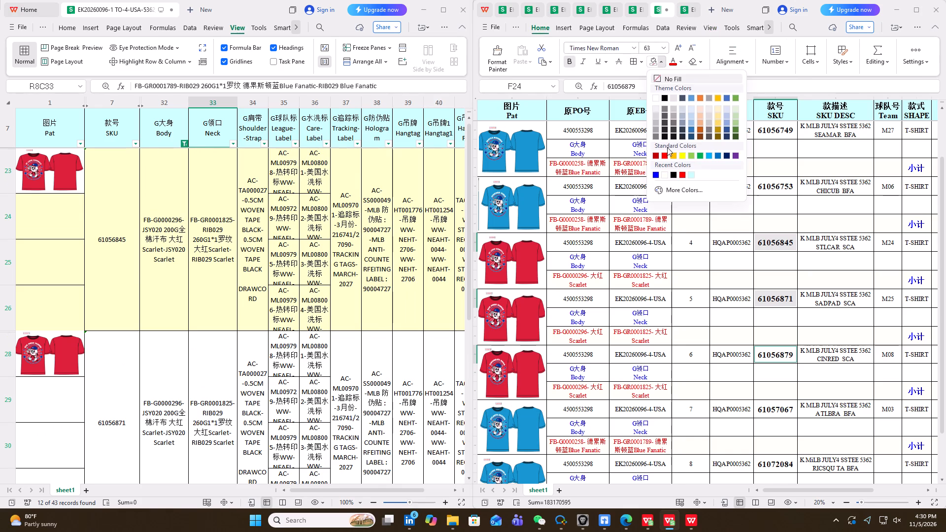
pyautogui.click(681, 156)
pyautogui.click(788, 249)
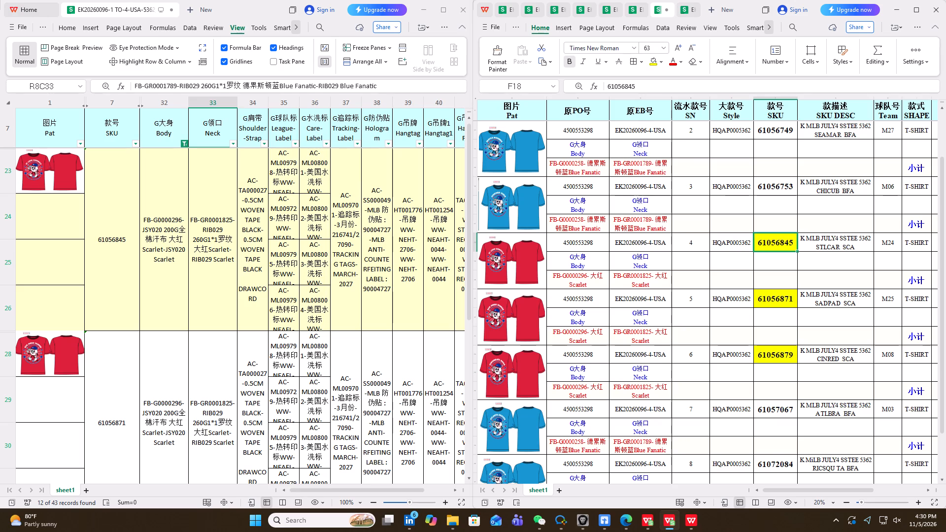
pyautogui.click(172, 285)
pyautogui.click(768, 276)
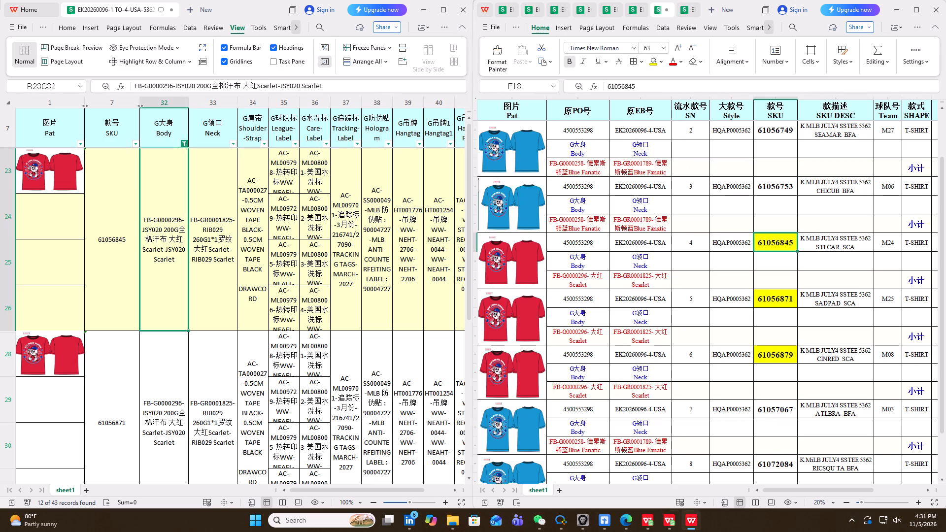
# Filter the BOM sheet's Body column to only the FB-G0000258 Blue Fanatic fabric.
pyautogui.scroll(5, 174, 303)
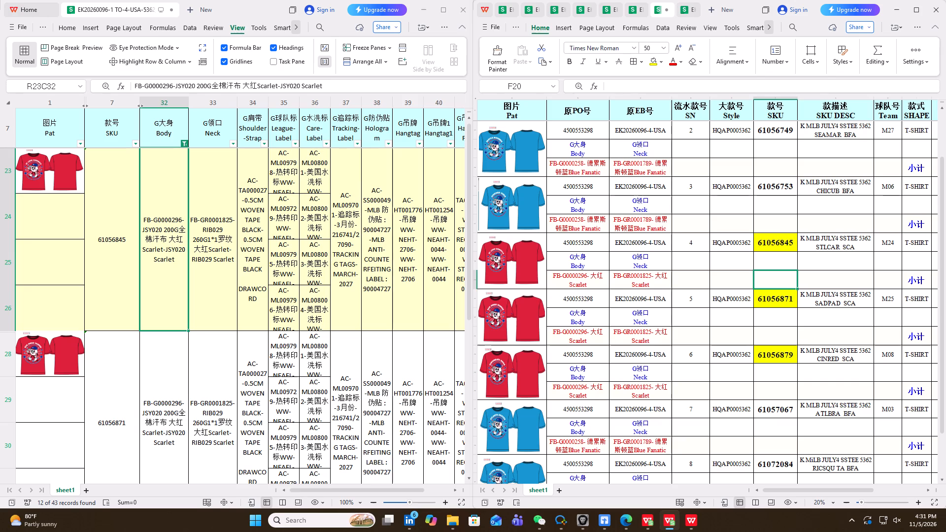
pyautogui.scroll(4, 225, 321)
pyautogui.click(184, 142)
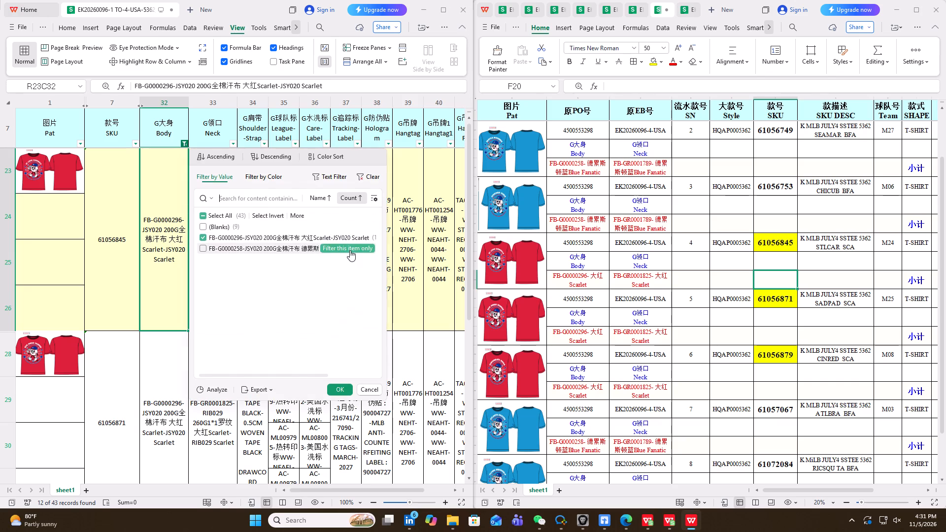
pyautogui.click(350, 250)
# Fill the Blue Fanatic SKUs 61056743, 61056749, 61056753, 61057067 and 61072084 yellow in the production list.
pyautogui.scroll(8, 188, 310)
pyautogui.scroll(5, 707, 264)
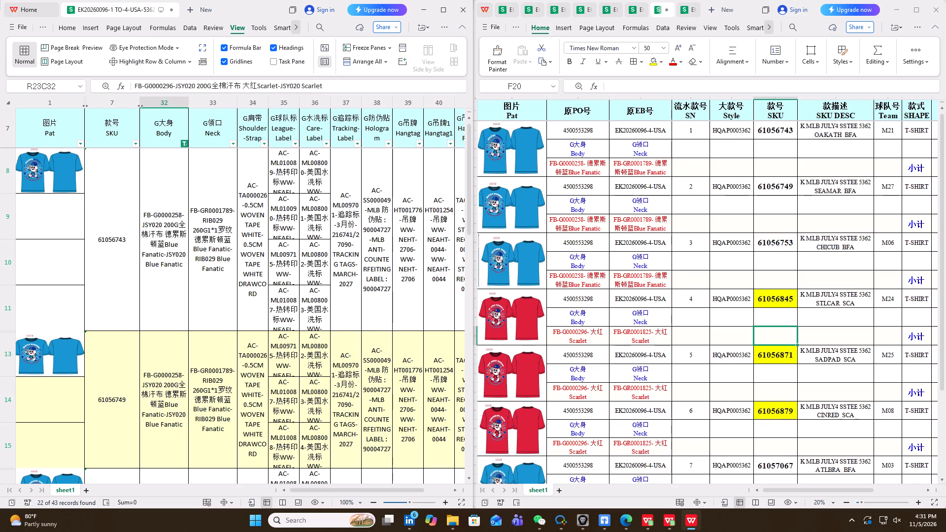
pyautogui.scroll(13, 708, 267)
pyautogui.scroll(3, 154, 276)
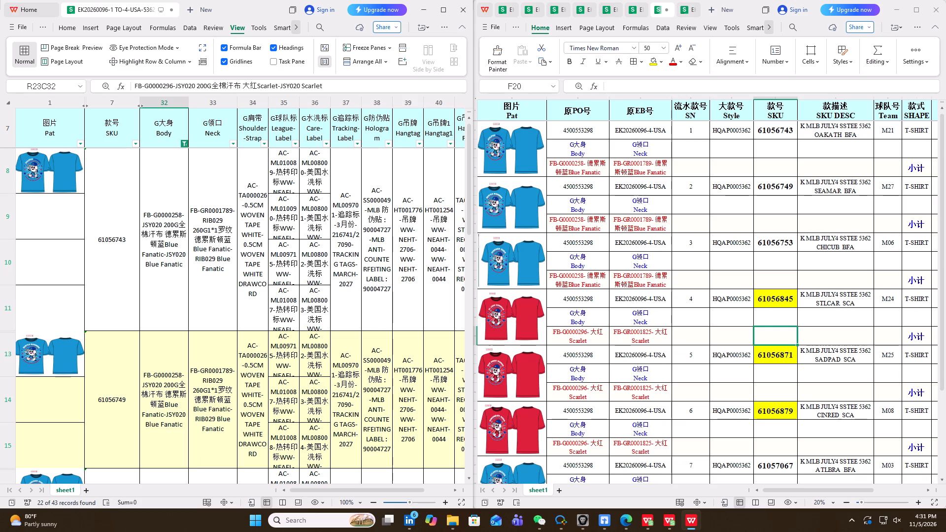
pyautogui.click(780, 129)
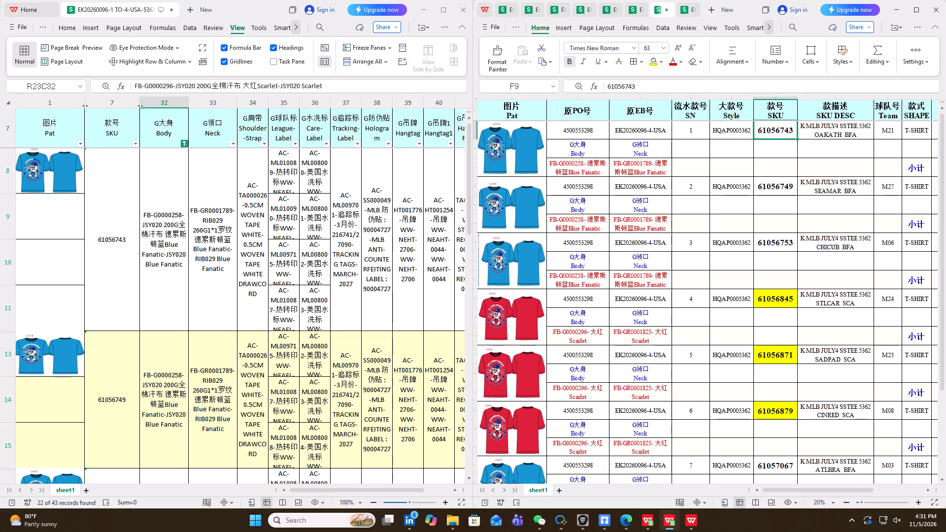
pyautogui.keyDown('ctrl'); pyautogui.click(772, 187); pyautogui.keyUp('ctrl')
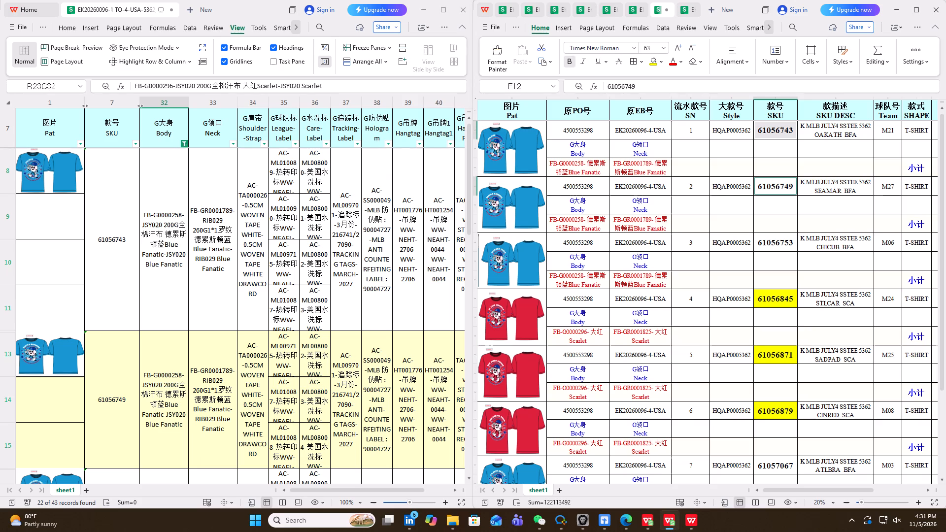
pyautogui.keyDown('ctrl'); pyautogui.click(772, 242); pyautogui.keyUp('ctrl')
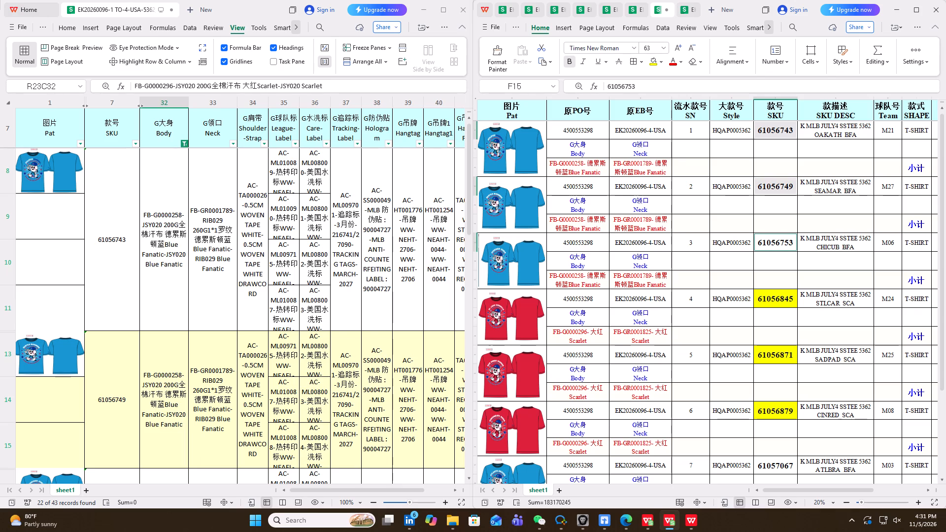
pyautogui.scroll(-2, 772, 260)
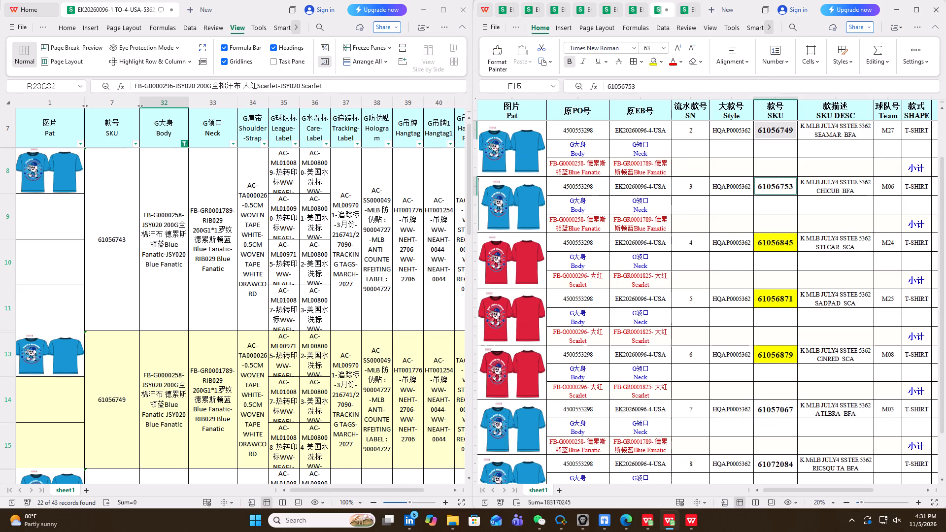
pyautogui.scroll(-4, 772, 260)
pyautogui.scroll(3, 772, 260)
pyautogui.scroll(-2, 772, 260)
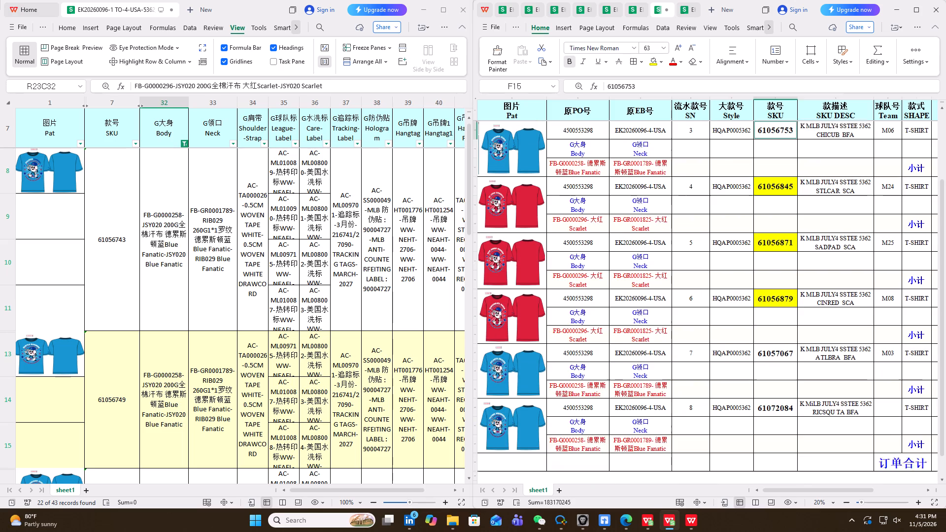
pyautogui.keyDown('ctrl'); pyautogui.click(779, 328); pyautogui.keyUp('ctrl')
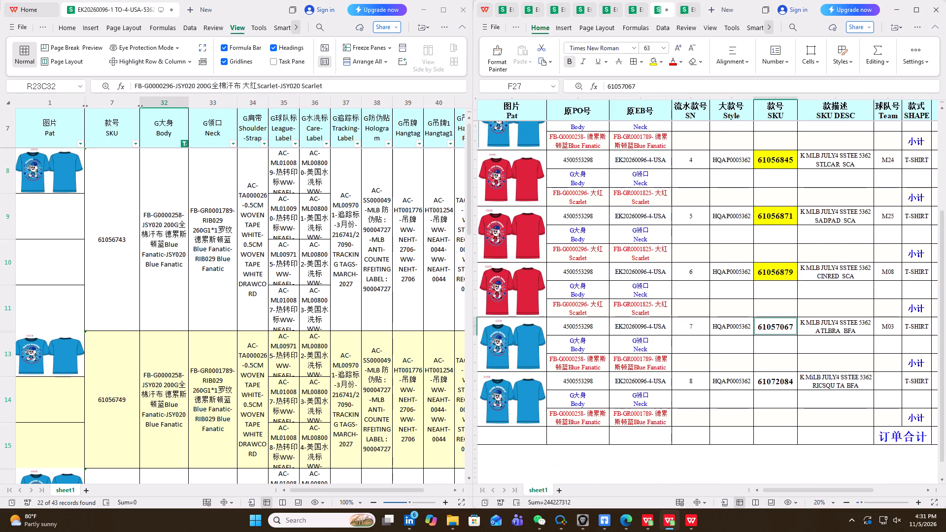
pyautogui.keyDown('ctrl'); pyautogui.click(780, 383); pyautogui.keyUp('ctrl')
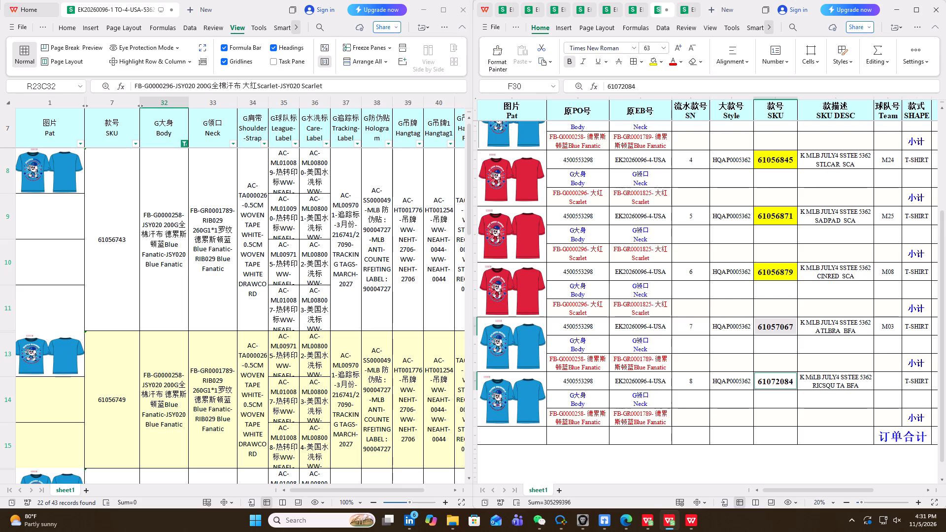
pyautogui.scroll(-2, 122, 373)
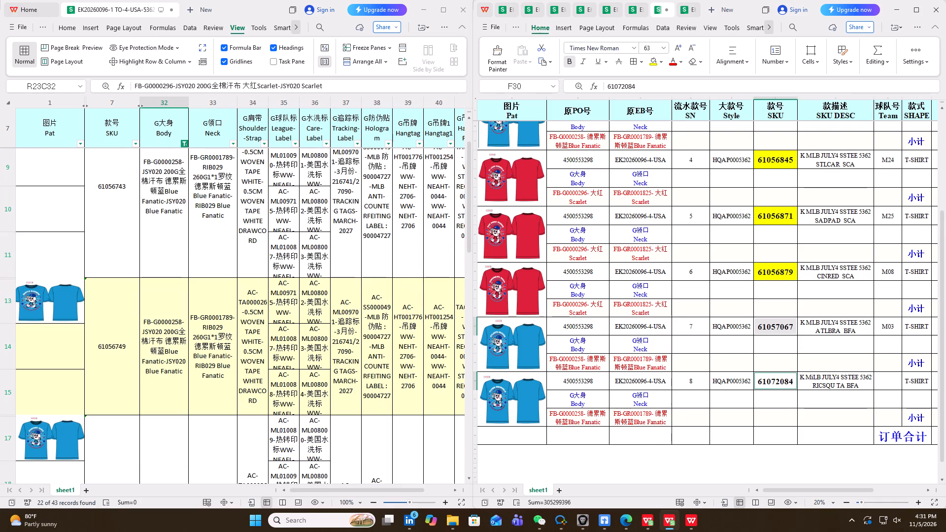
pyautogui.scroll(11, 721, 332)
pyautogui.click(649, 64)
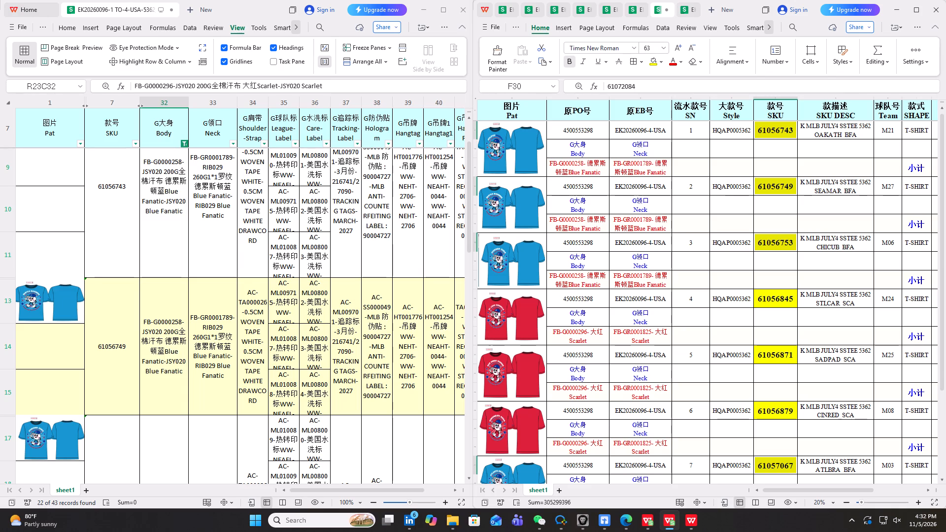
# Compare the BOM's filtered Blue Fanatic rows with the production list's SKUs and their body and neck fabrics, down to SKU 61072084.
pyautogui.scroll(-6, 186, 404)
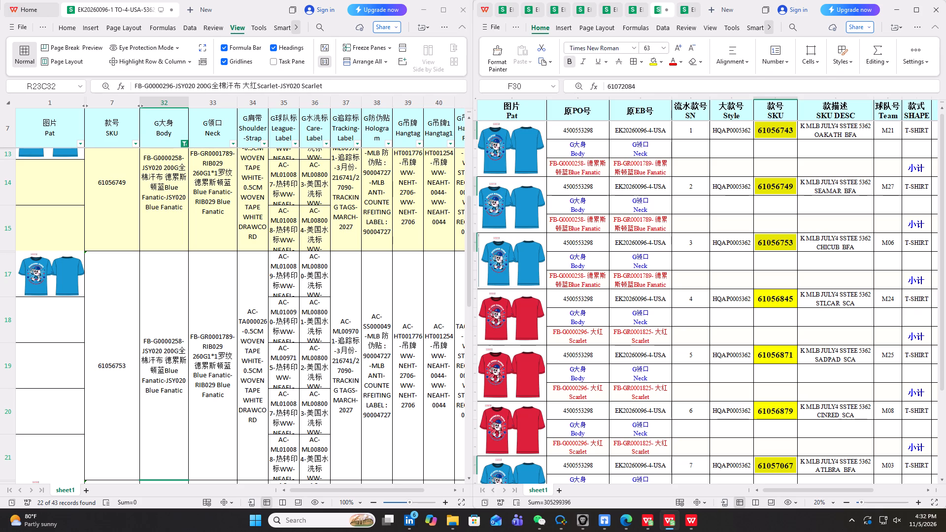
pyautogui.scroll(-4, 193, 399)
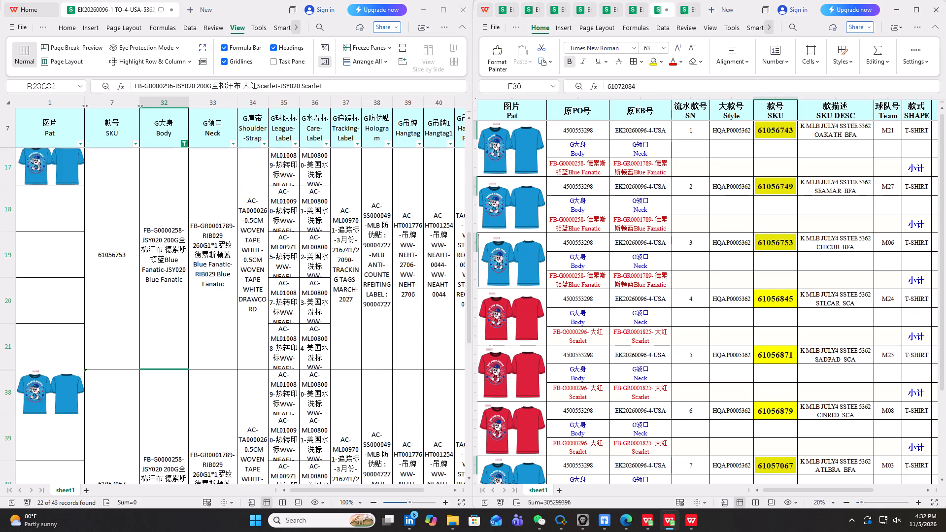
pyautogui.scroll(-3, 195, 398)
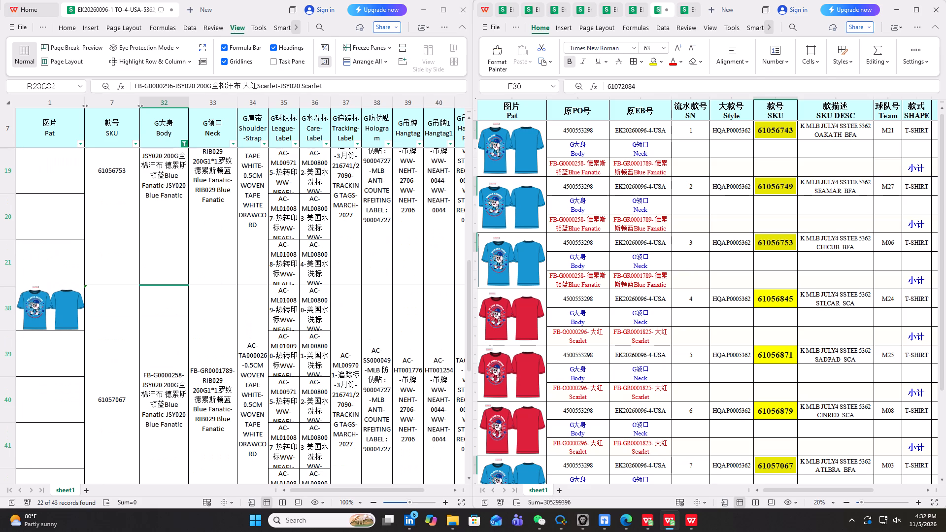
pyautogui.scroll(-3, 779, 369)
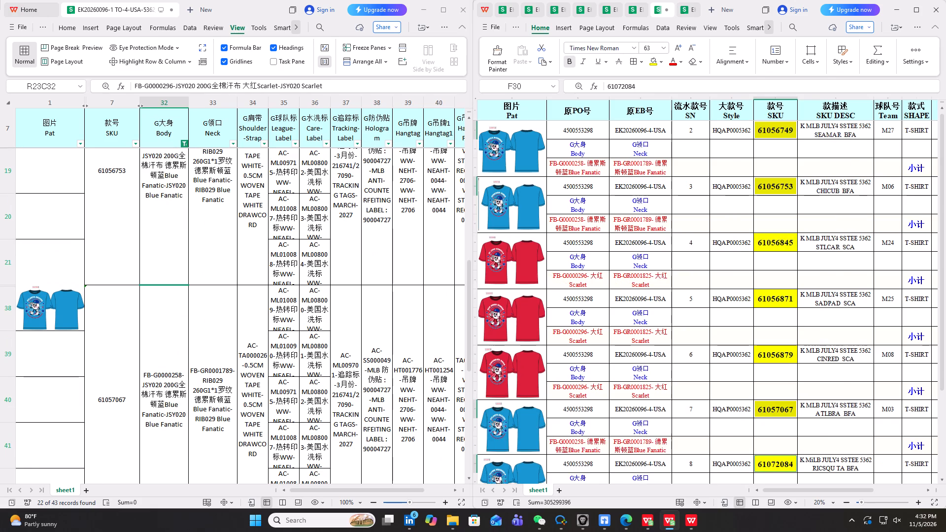
pyautogui.scroll(-1, 779, 369)
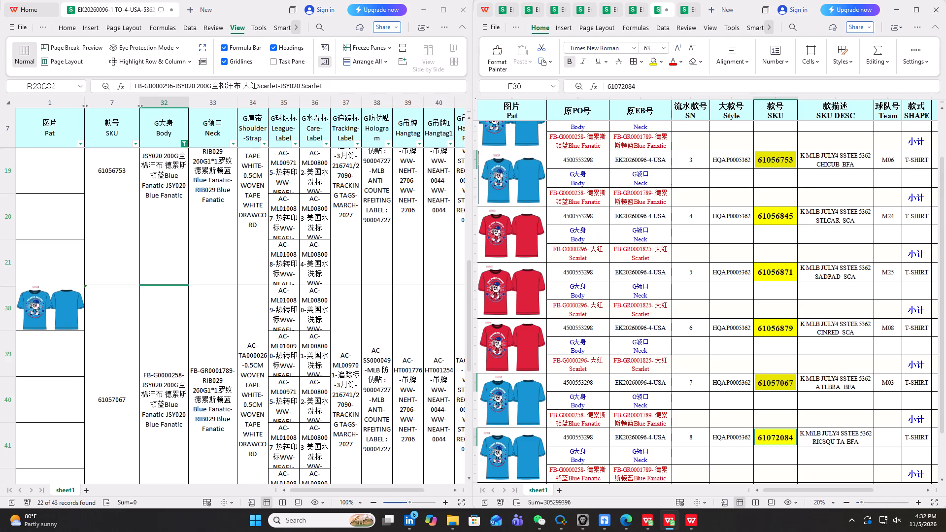
pyautogui.scroll(-8, 209, 412)
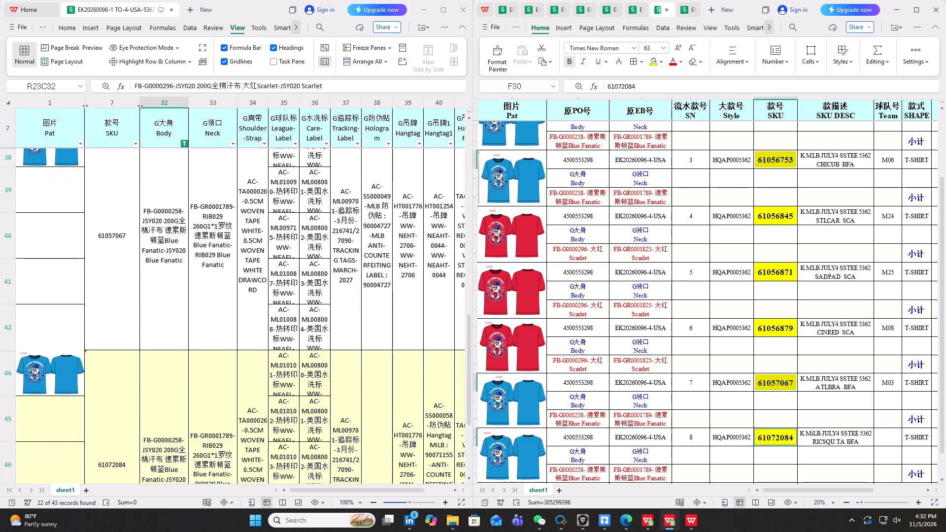
pyautogui.scroll(-6, 211, 411)
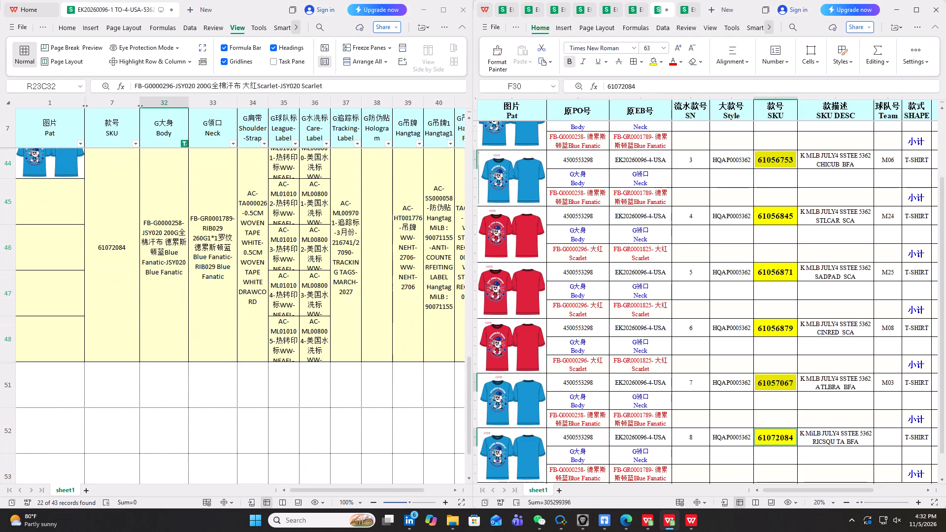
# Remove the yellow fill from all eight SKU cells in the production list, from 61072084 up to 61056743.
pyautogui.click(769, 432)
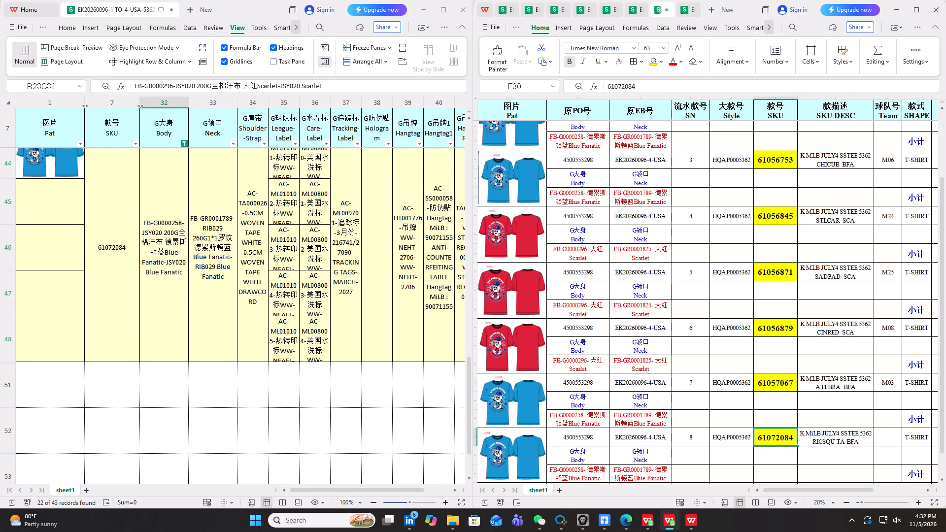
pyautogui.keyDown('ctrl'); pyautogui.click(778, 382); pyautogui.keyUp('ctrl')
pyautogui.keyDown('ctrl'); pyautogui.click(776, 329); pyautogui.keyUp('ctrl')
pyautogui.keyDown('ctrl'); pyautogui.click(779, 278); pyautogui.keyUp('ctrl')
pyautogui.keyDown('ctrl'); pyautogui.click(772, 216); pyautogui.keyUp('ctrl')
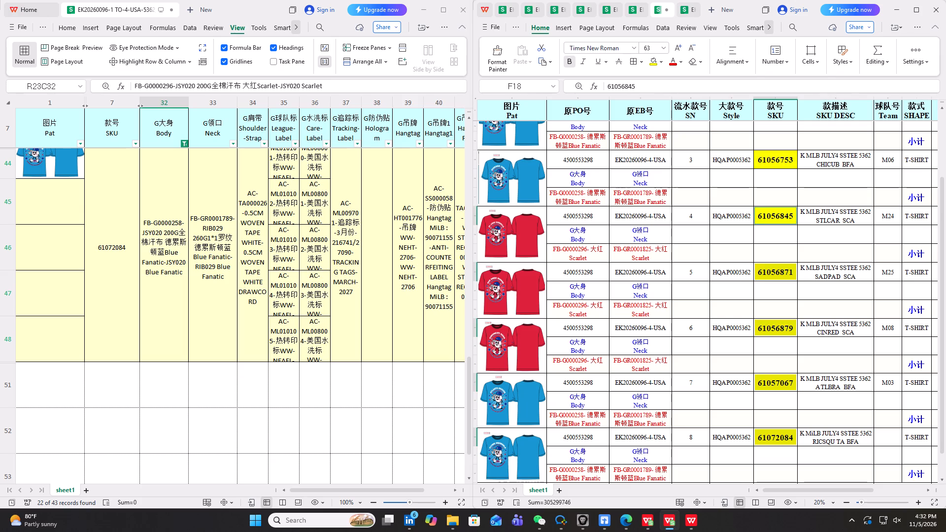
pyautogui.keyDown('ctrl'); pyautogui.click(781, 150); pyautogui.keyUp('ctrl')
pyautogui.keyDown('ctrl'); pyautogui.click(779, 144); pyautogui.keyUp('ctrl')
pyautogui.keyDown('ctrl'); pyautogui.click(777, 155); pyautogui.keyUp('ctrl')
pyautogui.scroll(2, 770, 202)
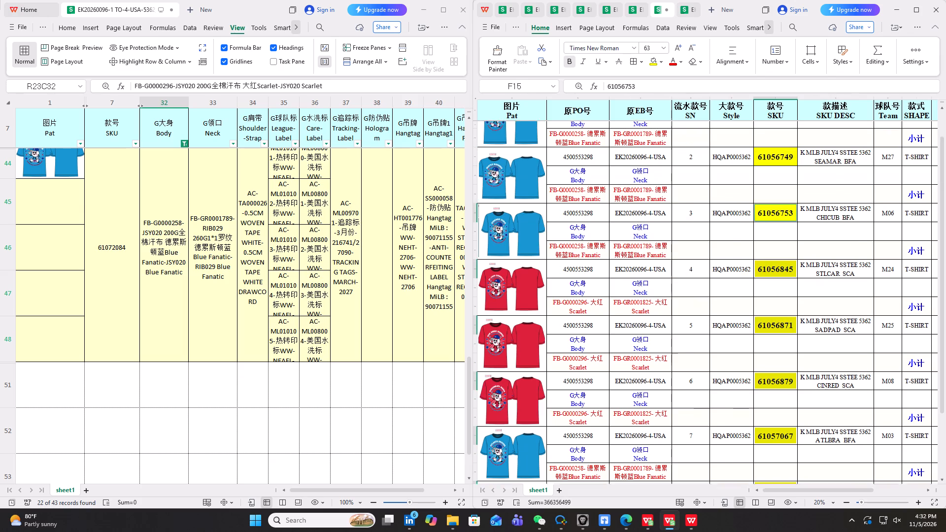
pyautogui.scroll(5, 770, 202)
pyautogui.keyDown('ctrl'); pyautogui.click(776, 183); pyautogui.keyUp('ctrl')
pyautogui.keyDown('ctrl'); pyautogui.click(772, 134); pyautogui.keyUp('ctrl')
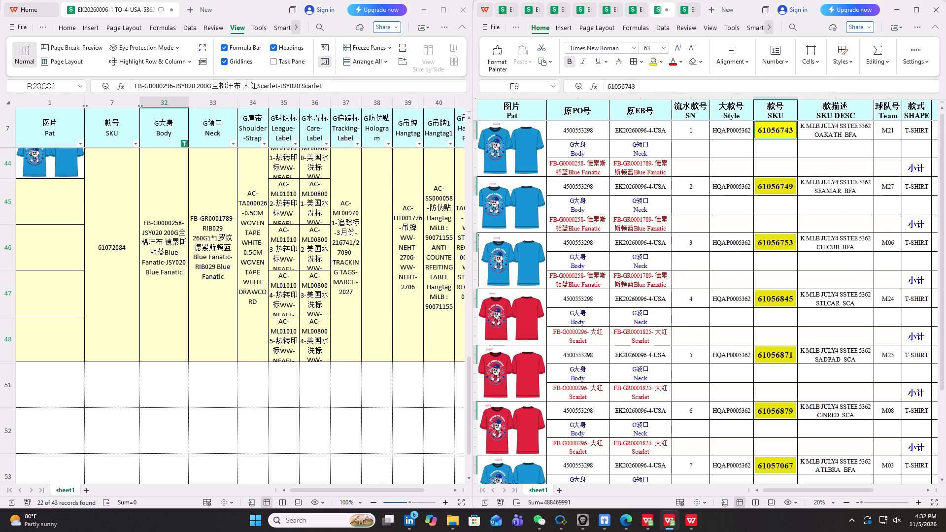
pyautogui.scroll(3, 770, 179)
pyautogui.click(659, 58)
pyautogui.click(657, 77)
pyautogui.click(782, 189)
# Examine the production list's size quantity and Artwork columns alongside the first filtered rows of the BOM.
pyautogui.moveTo(827, 493); pyautogui.dragTo(923, 473)
pyautogui.moveTo(854, 490); pyautogui.dragTo(945, 473)
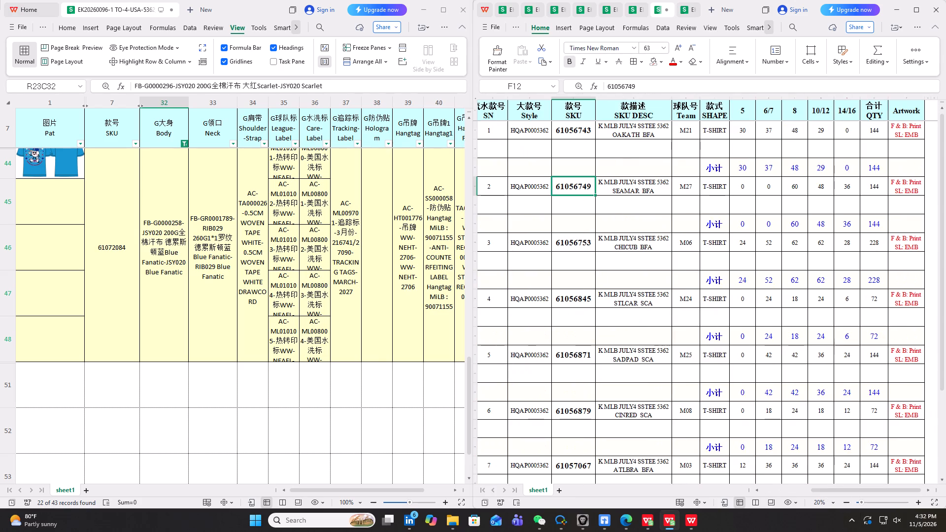
pyautogui.scroll(3, 864, 386)
pyautogui.scroll(10, 275, 317)
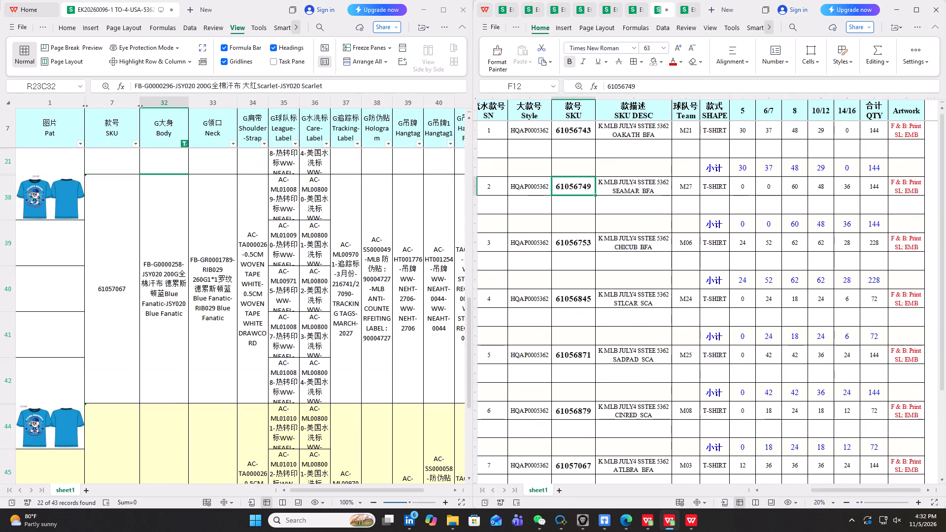
pyautogui.scroll(20, 277, 316)
pyautogui.scroll(4, 277, 316)
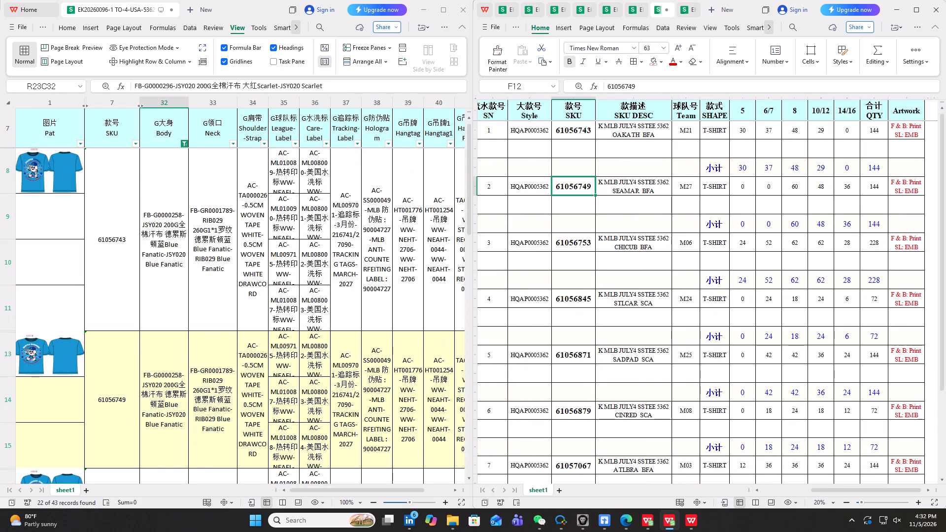
pyautogui.scroll(6, 285, 260)
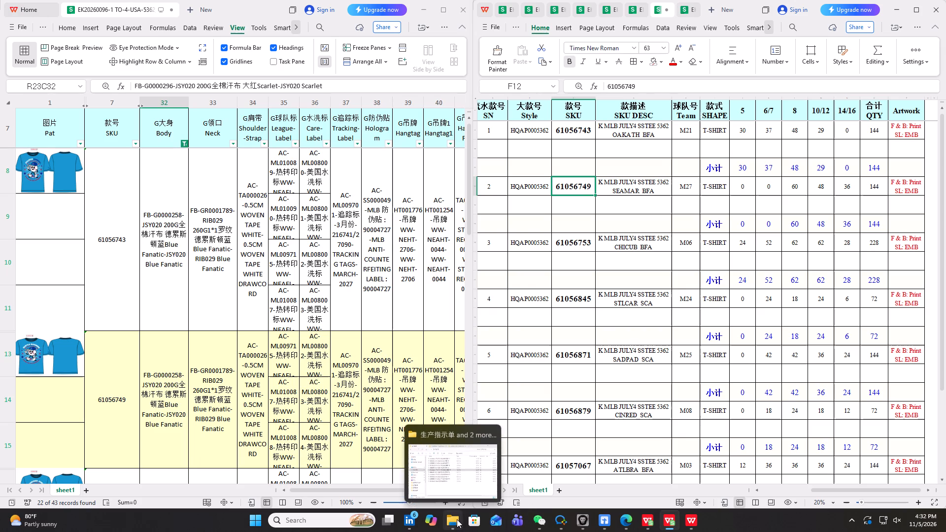
# Open the S227 5362 MLB SCA artwork PDF from the HQAP0005362 - K MLB JULY4 SSTEE 5362 artwork folder.
pyautogui.click(457, 519)
pyautogui.click(456, 193)
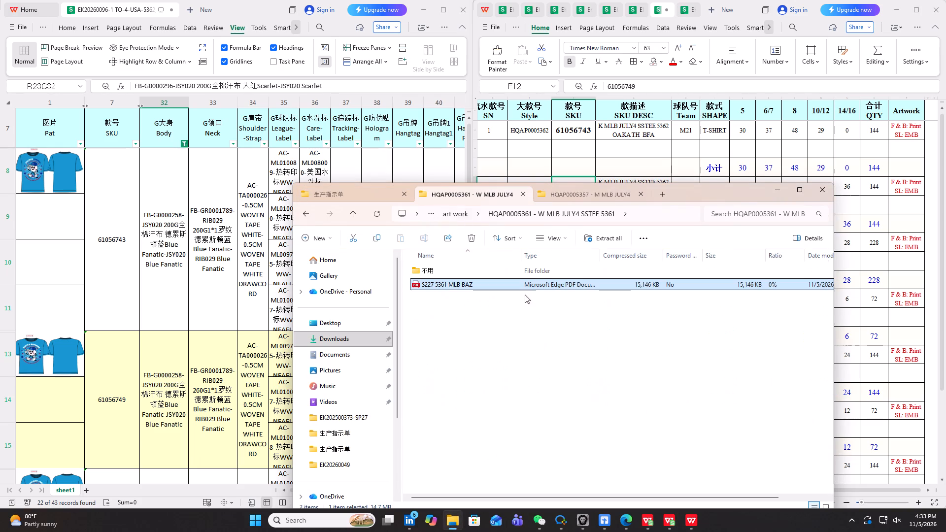
pyautogui.click(356, 216)
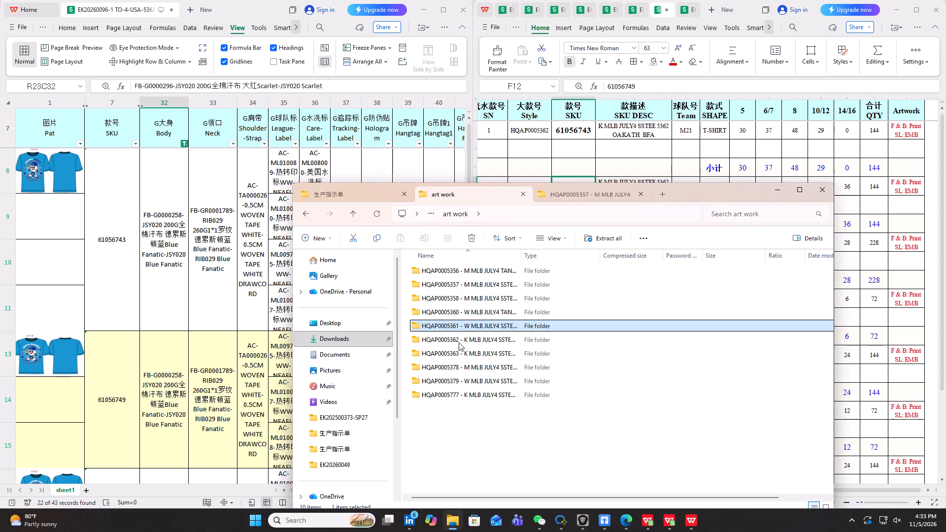
pyautogui.doubleClick(459, 338)
pyautogui.doubleClick(470, 285)
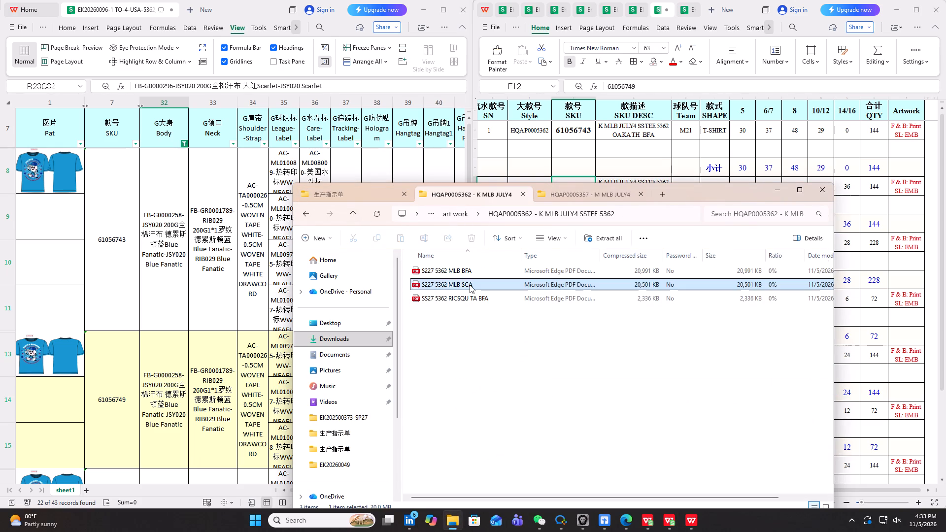
# Examine the Arizona Diamondbacks Scarlet artwork pages, including the flag embroidery, color key, and center front print size and placement.
pyautogui.scroll(7, 440, 364)
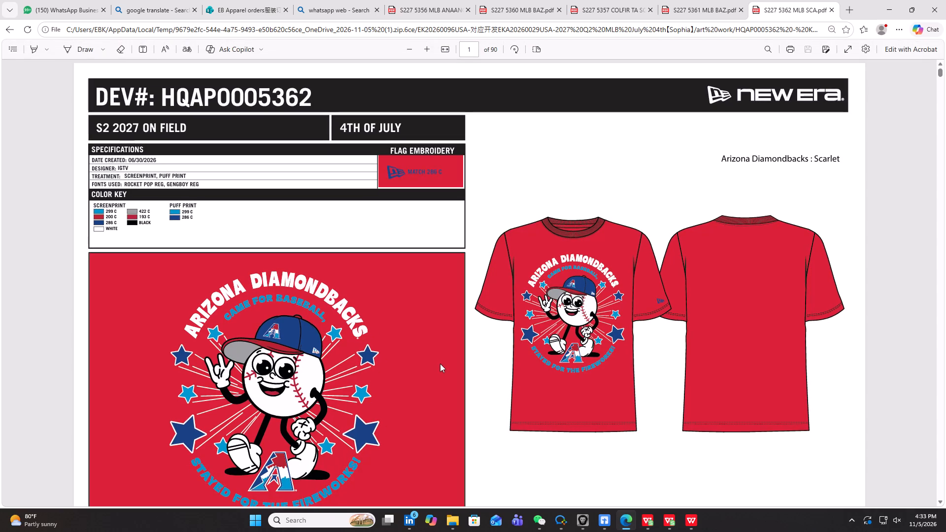
pyautogui.scroll(-5, 528, 352)
pyautogui.scroll(9, 528, 352)
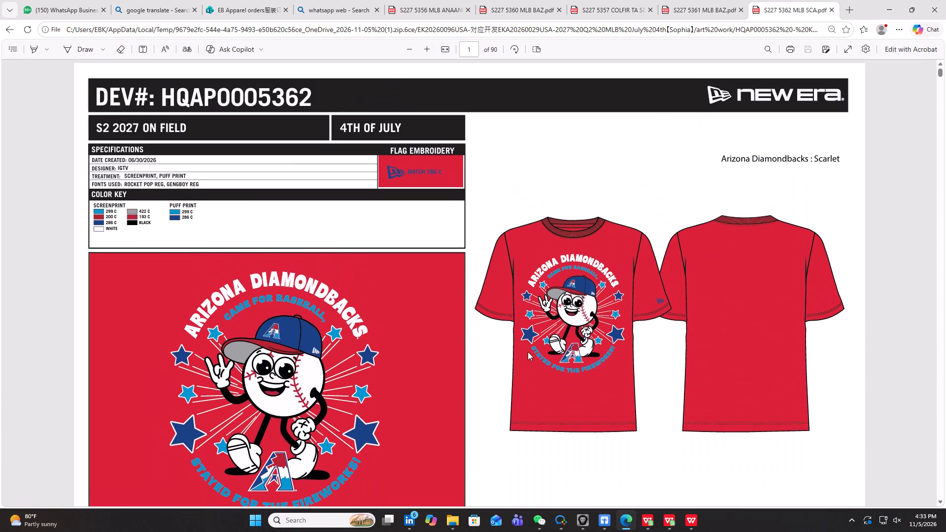
pyautogui.scroll(3, 528, 352)
pyautogui.scroll(-8, 528, 352)
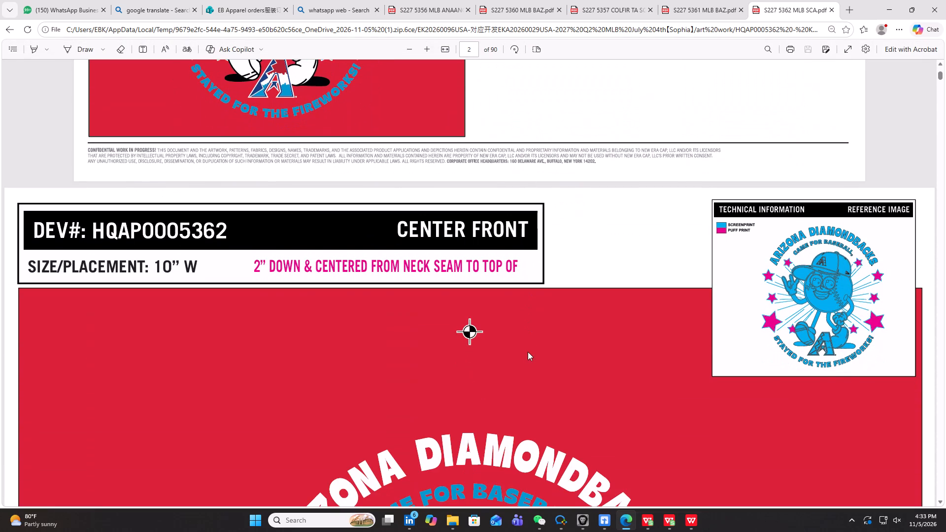
pyautogui.keyDown('ctrl'); pyautogui.scroll(-1, 528, 352); pyautogui.keyUp('ctrl')
pyautogui.scroll(-9, 528, 352)
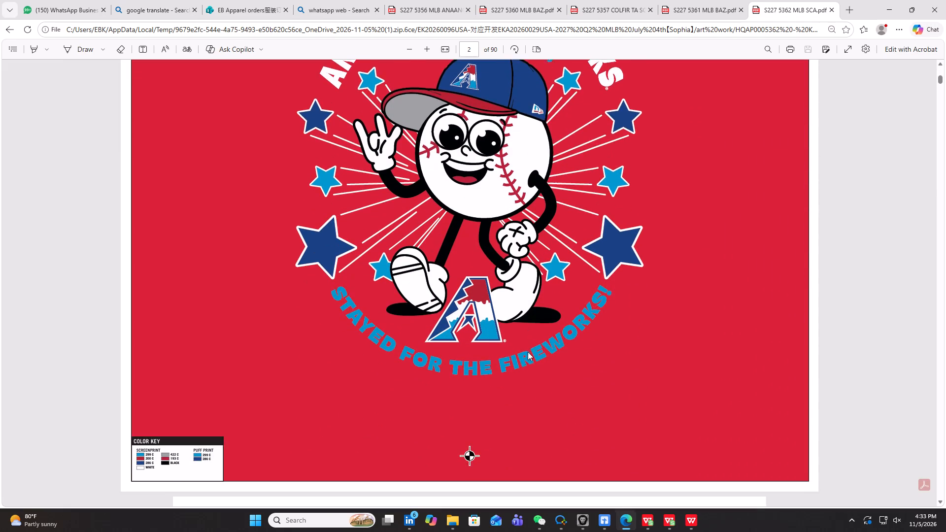
pyautogui.scroll(-2, 528, 352)
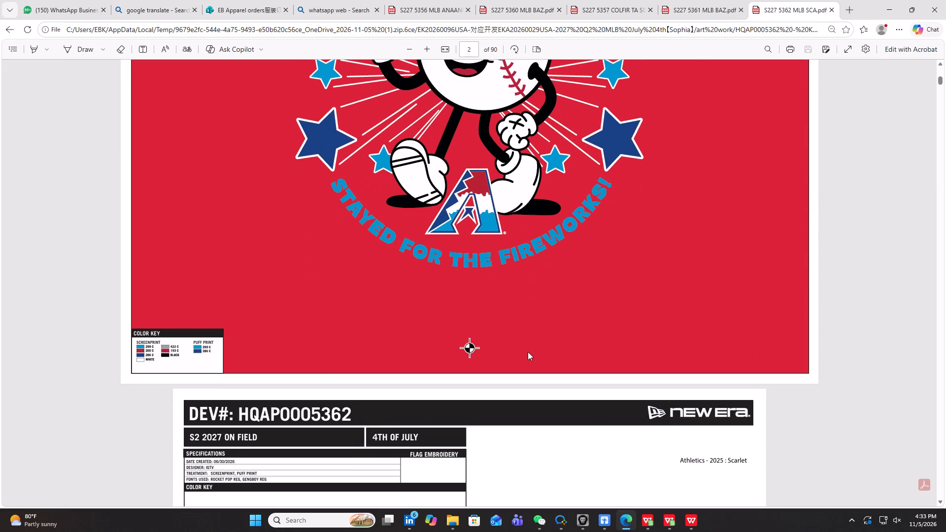
pyautogui.scroll(14, 528, 352)
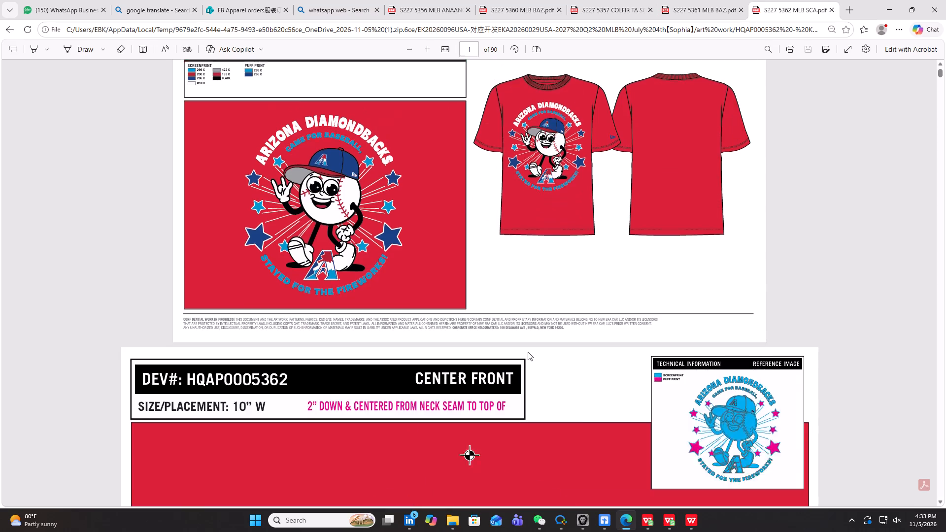
pyautogui.scroll(4, 528, 352)
pyautogui.scroll(-3, 528, 352)
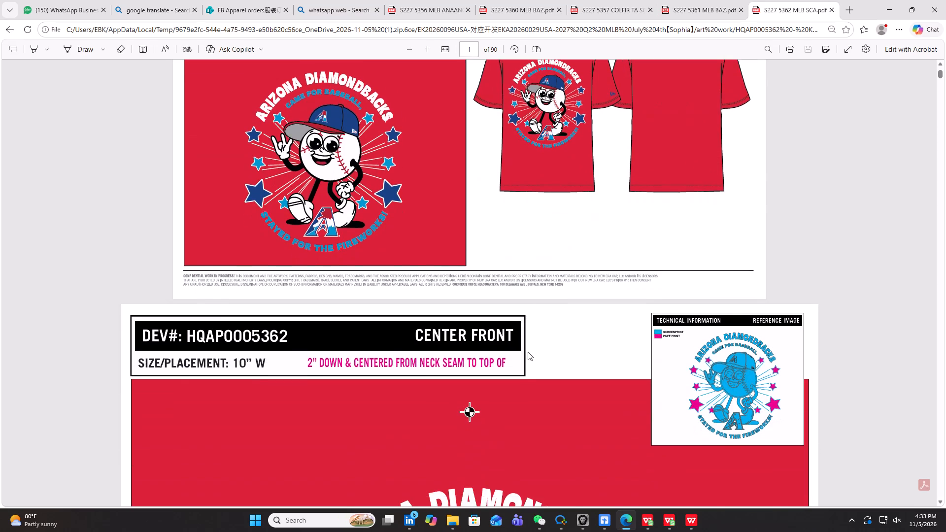
pyautogui.scroll(-10, 528, 352)
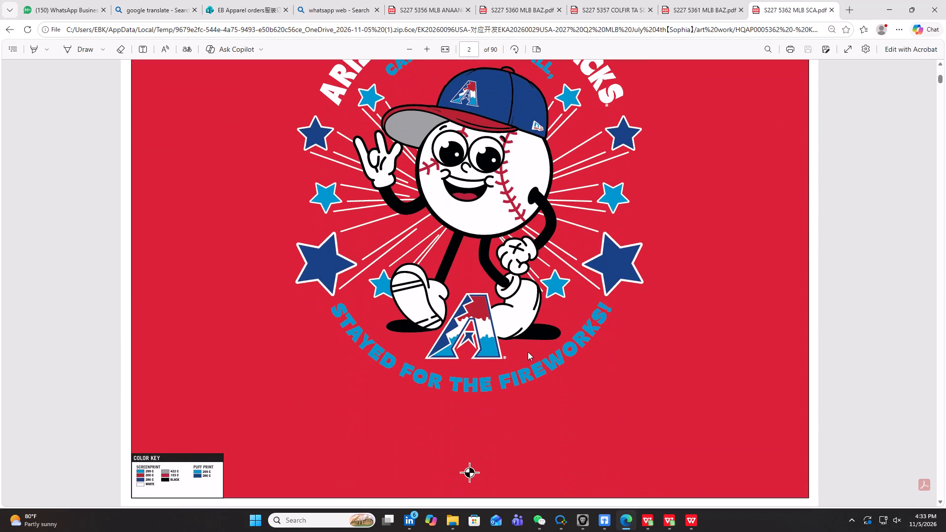
pyautogui.scroll(-10, 528, 352)
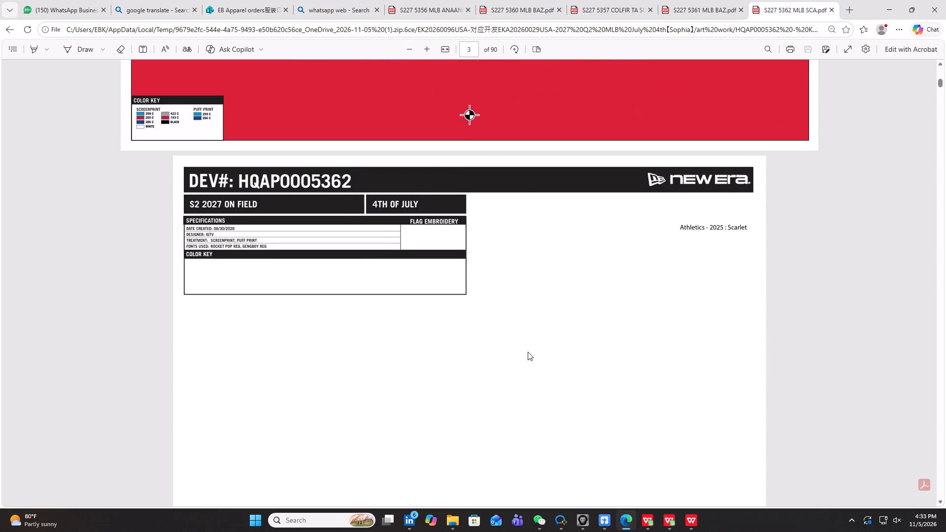
# Examine the Boston Red Sox Scarlet artwork pages, covering the garment views, color key and center front print placement.
pyautogui.scroll(-20, 528, 352)
pyautogui.scroll(-17, 528, 352)
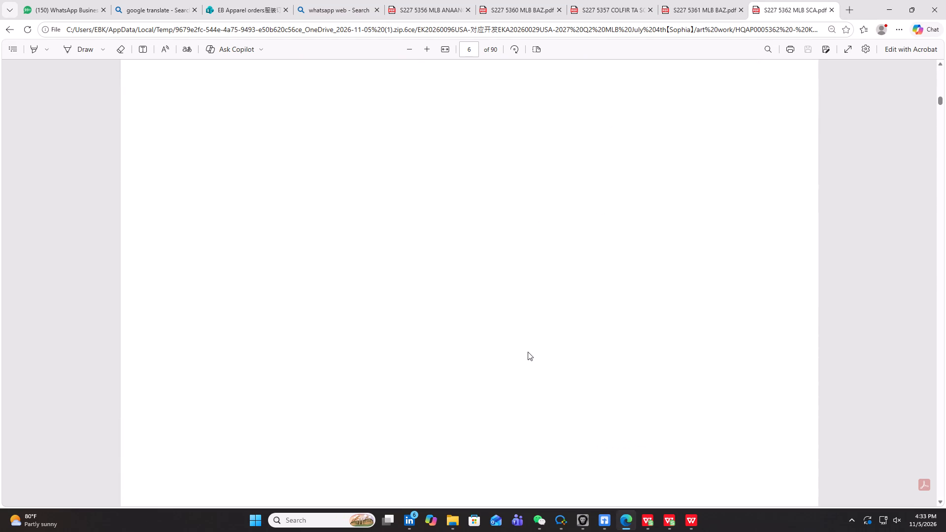
pyautogui.scroll(-20, 528, 352)
pyautogui.scroll(-12, 528, 352)
pyautogui.scroll(3, 528, 352)
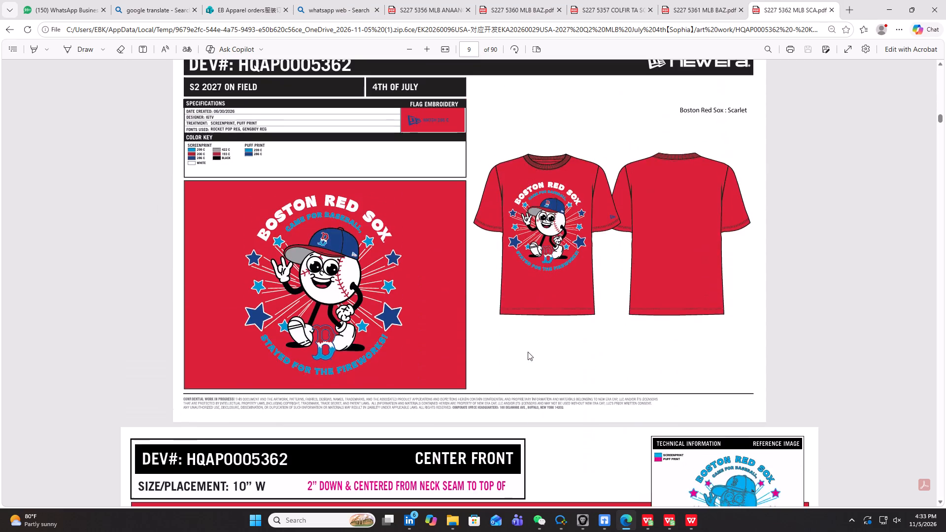
pyautogui.scroll(2, 528, 352)
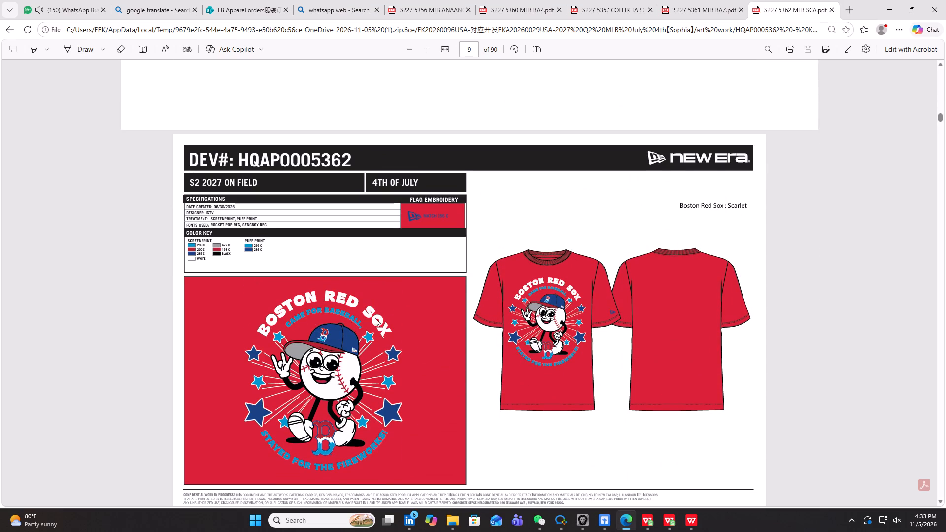
pyautogui.scroll(-10, 454, 331)
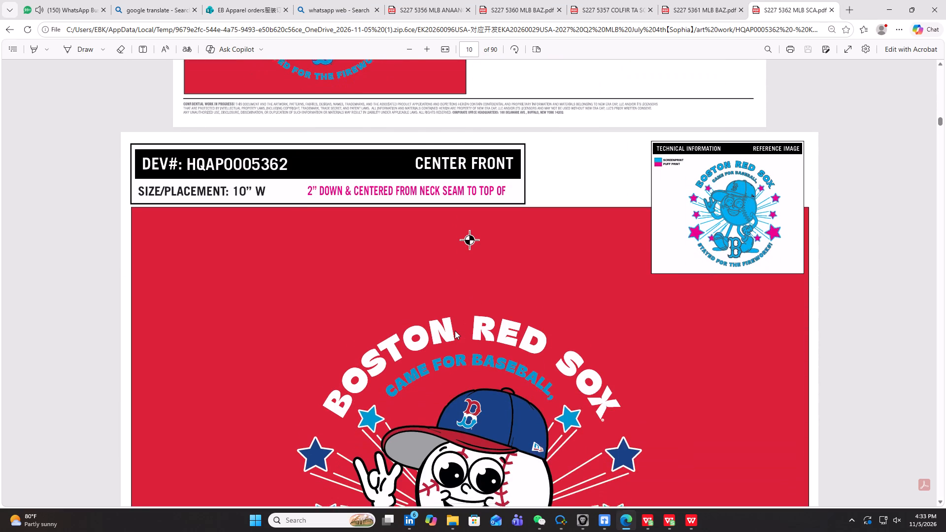
pyautogui.scroll(-6, 455, 331)
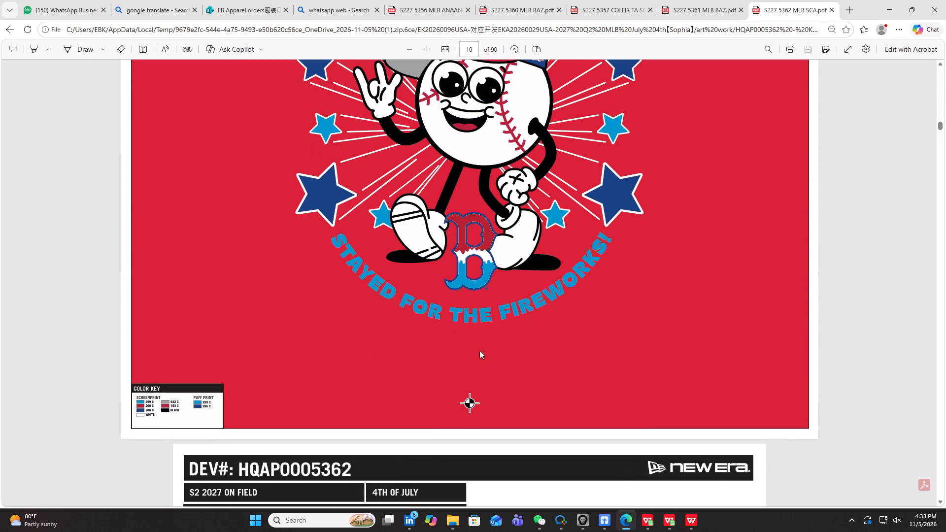
pyautogui.scroll(7, 479, 350)
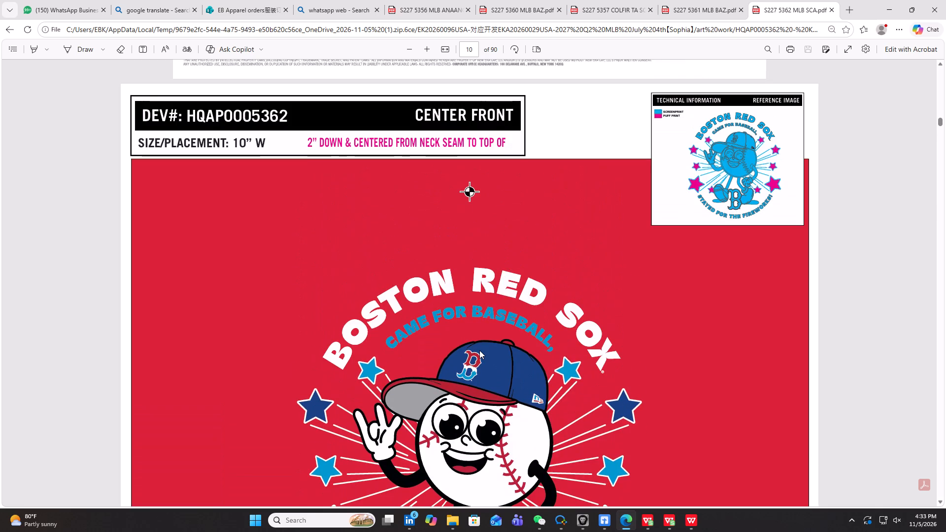
pyautogui.scroll(-10, 479, 350)
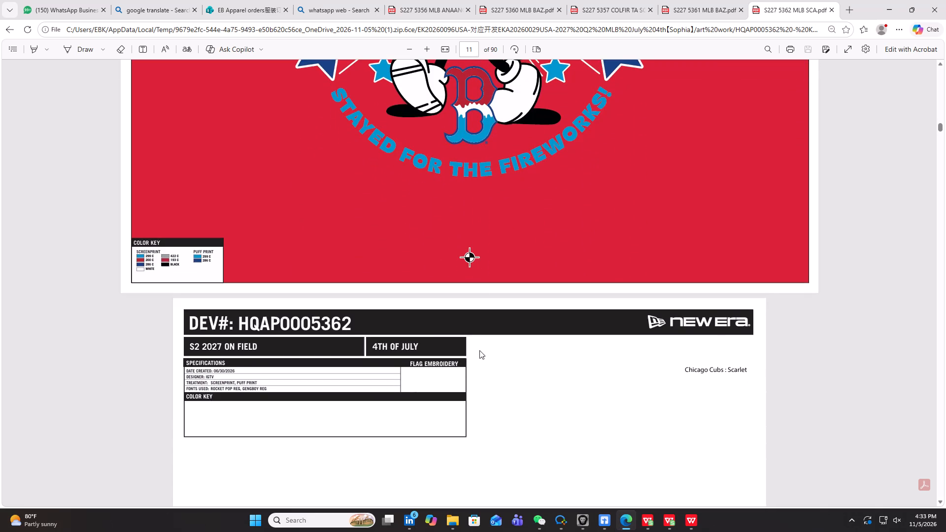
pyautogui.scroll(7, 479, 350)
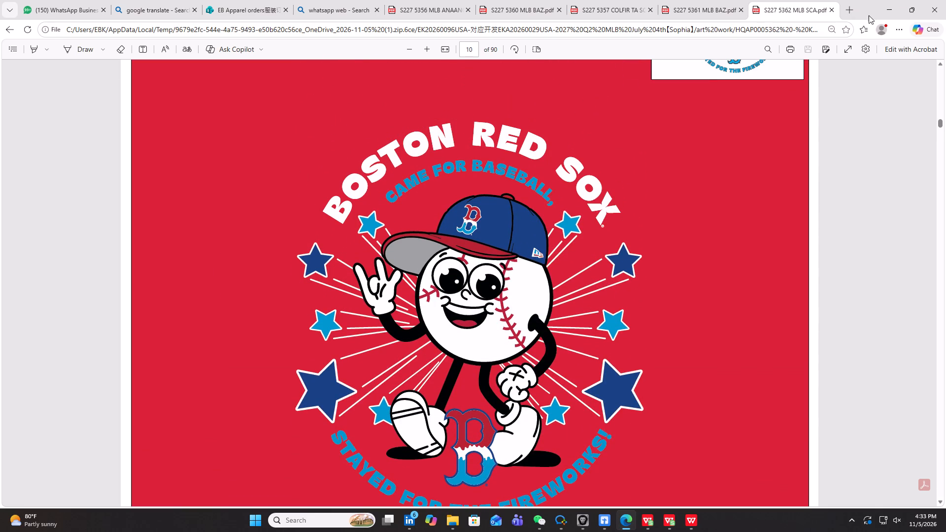
# Open style 5362's NE Flag Branding Placement document in the SharePoint Size chart&constructions folder and check the sleeve flag placement.
pyautogui.click(229, 12)
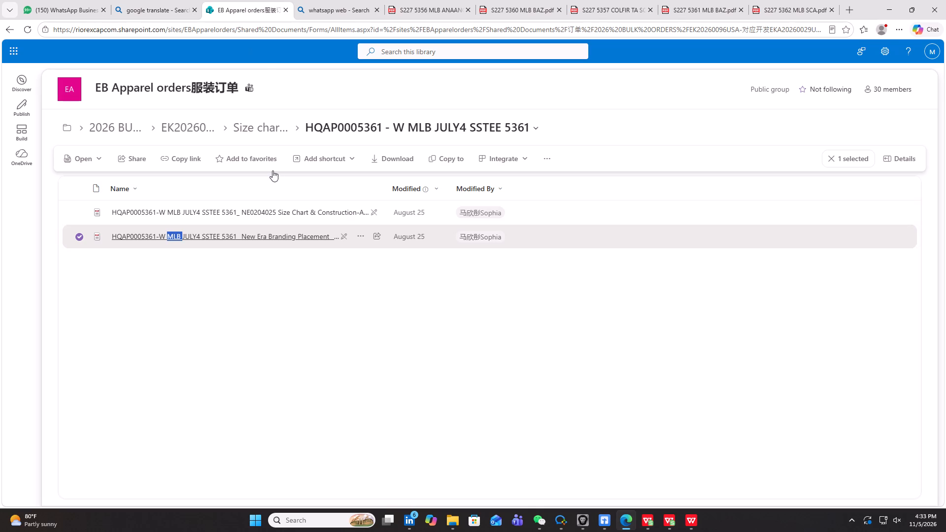
pyautogui.click(274, 124)
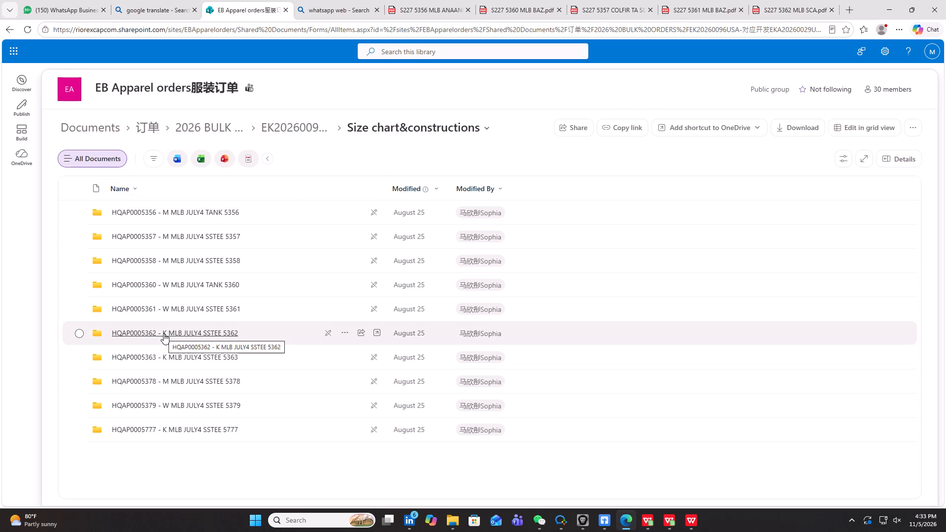
pyautogui.doubleClick(164, 333)
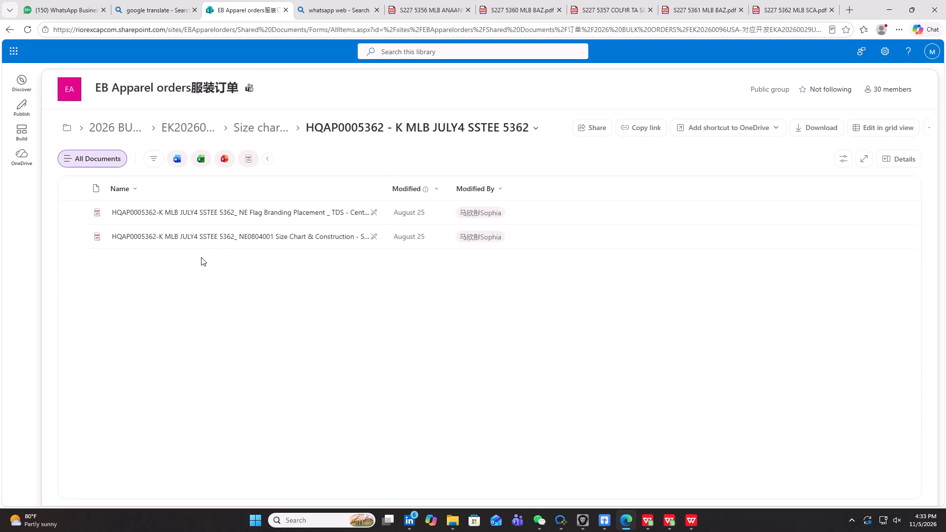
pyautogui.doubleClick(231, 220)
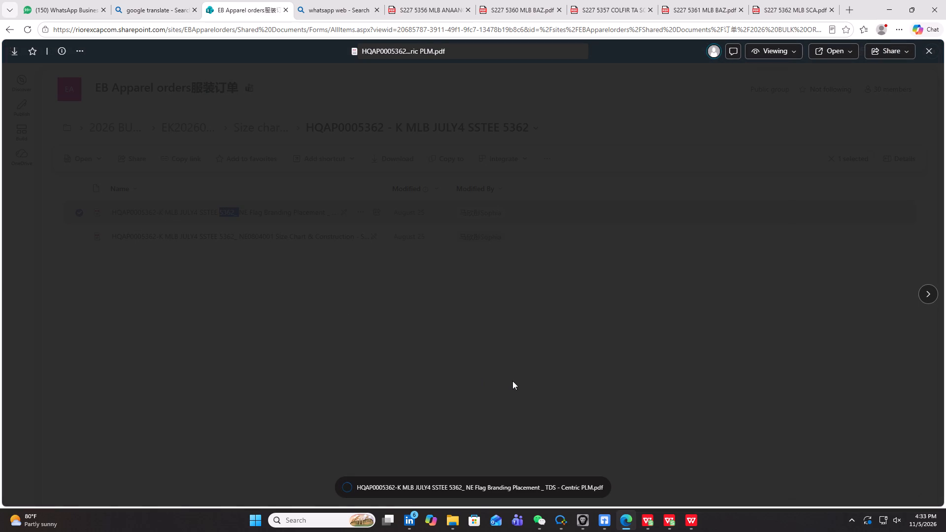
pyautogui.scroll(-17, 513, 380)
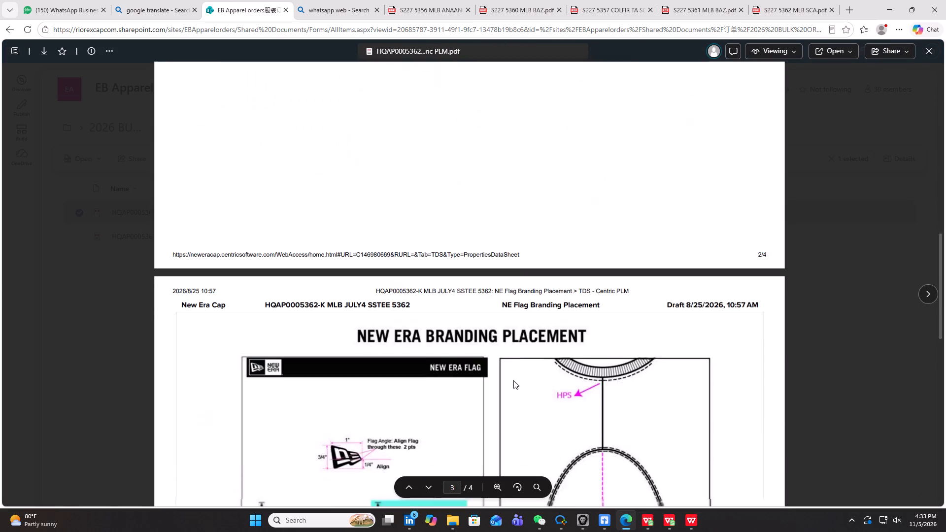
pyautogui.scroll(-20, 513, 380)
pyautogui.scroll(-3, 513, 380)
pyautogui.scroll(3, 513, 380)
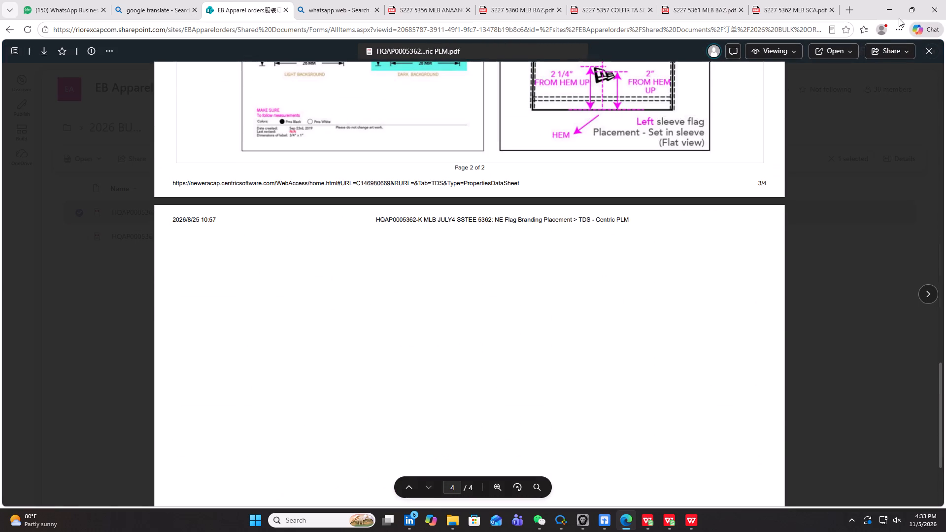
# Return to the 5362 production list, maximize its window, and unfreeze the panes to show the full sheet header.
pyautogui.click(884, 4)
pyautogui.click(779, 190)
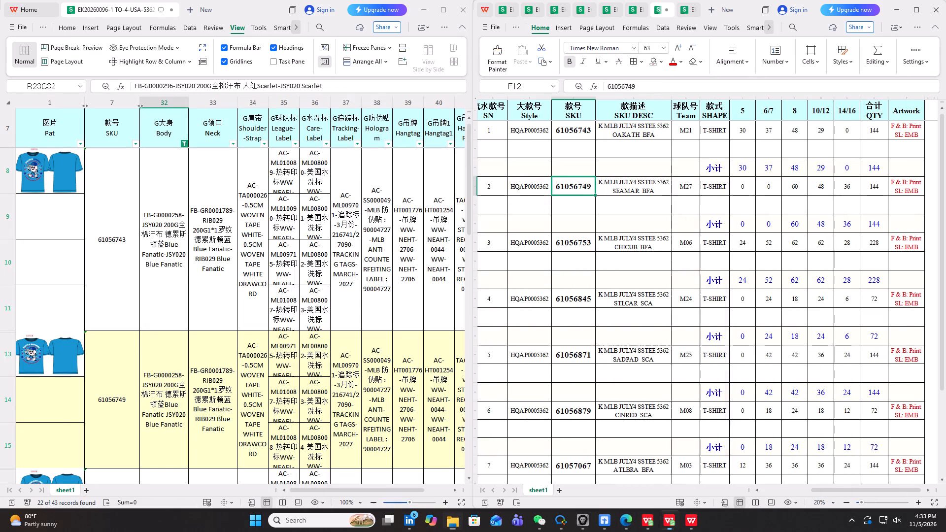
pyautogui.scroll(8, 680, 232)
pyautogui.click(913, 3)
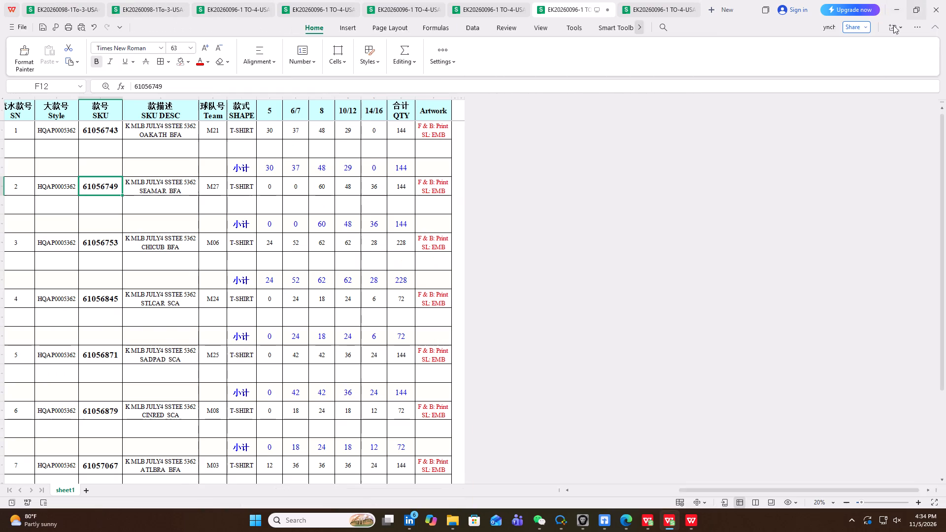
pyautogui.scroll(10, 581, 221)
pyautogui.click(816, 46)
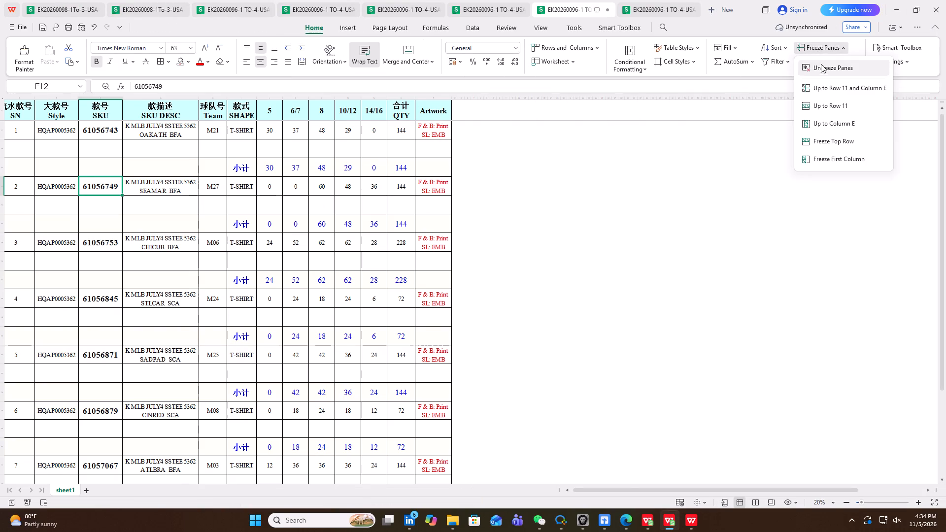
pyautogui.click(821, 66)
pyautogui.scroll(9, 430, 320)
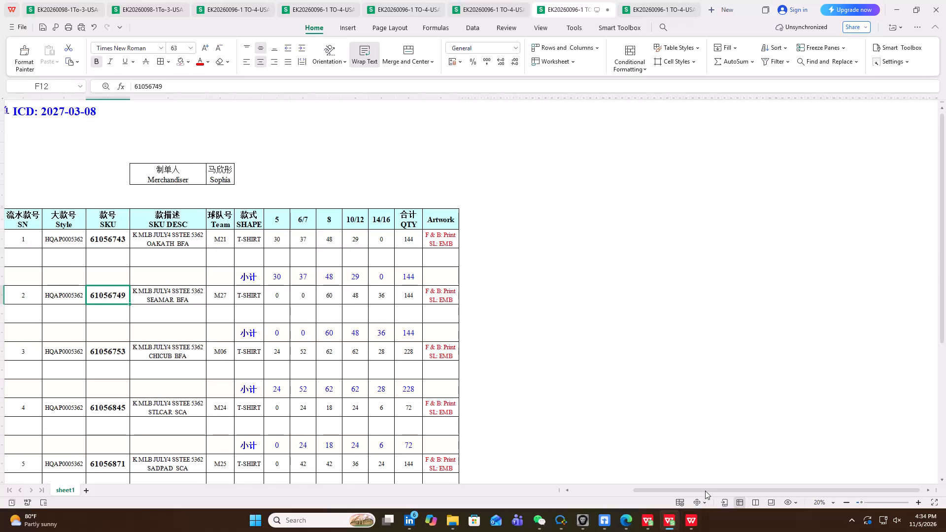
pyautogui.moveTo(705, 491); pyautogui.dragTo(471, 445)
pyautogui.scroll(7, 326, 389)
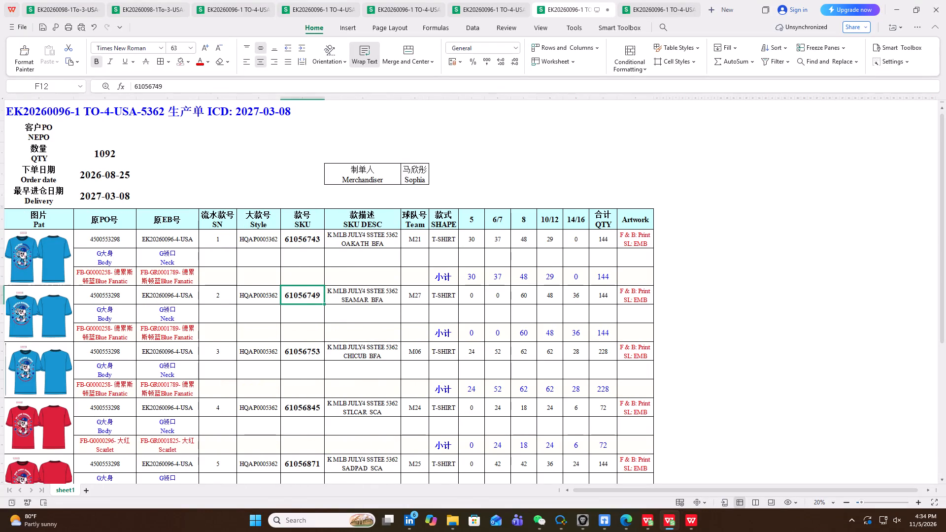
# Enter the note "Production List Send On: 2026-11-05" in cell L2 of the sheet header.
pyautogui.click(523, 133)
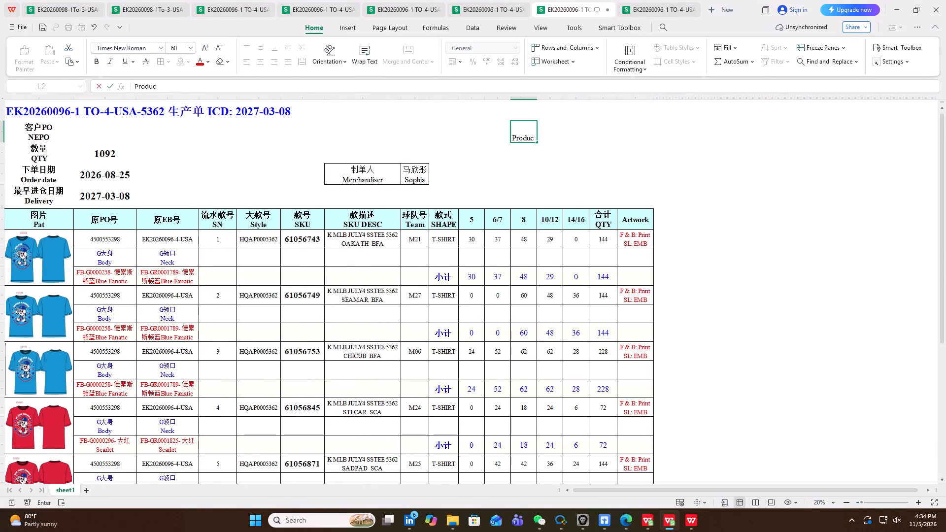
pyautogui.press('BackSpace')
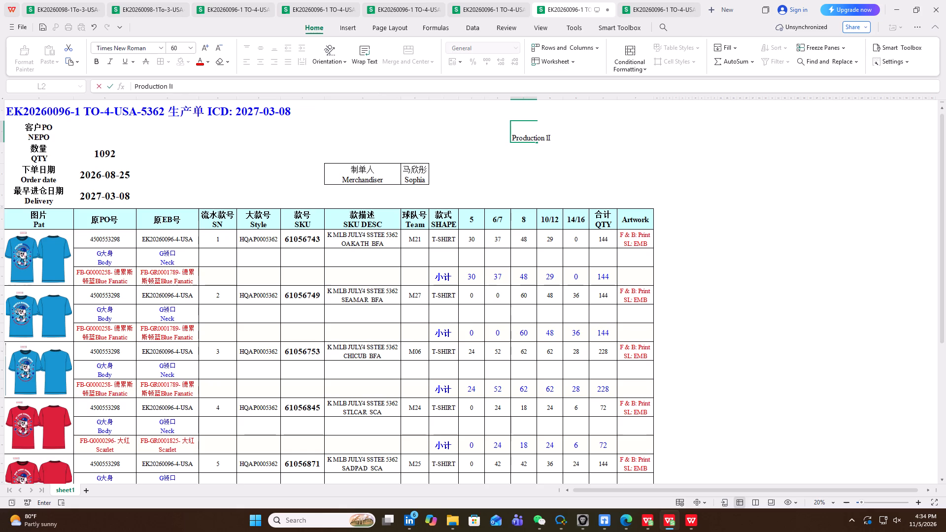
pyautogui.press('BackSpace')
pyautogui.press('BackSpace')
pyautogui.press('BackSpace')
pyautogui.press('BackSpace')
pyautogui.press('BackSpace')
pyautogui.press('BackSpace')
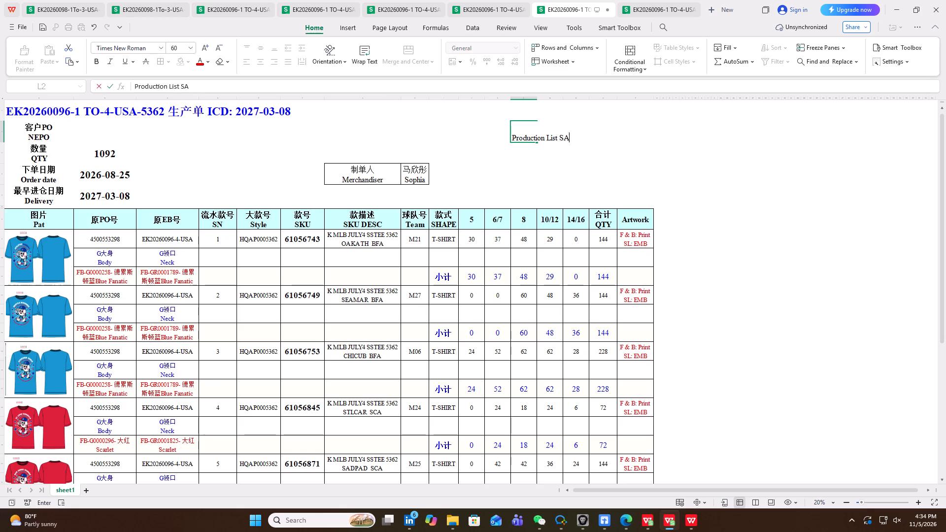
pyautogui.press('BackSpace')
pyautogui.press('BackSpace')
pyautogui.press('BackSpace')
pyautogui.press('BackSpace')
pyautogui.press('BackSpace')
pyautogui.write('in')
pyautogui.press('BackSpace')
pyautogui.press('BackSpace')
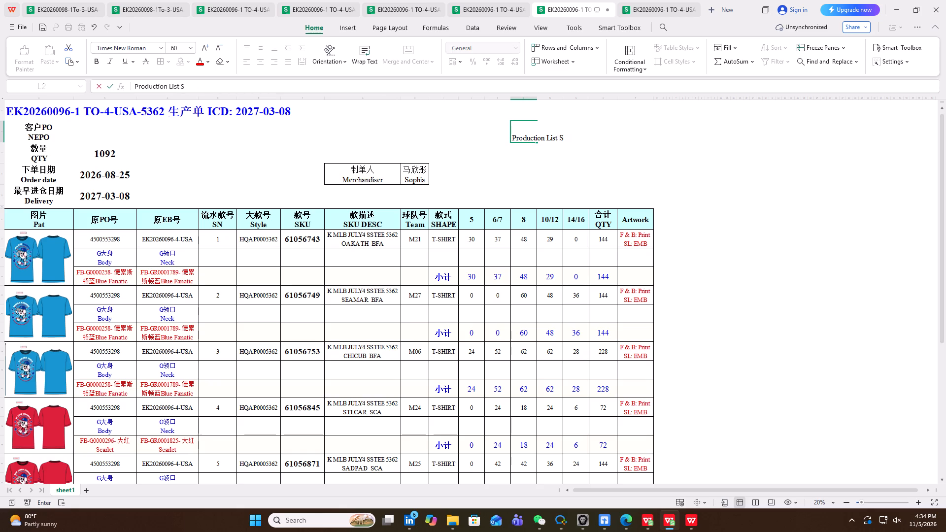
pyautogui.press('p')
pyautogui.press('BackSpace')
pyautogui.write('n:')
pyautogui.press('space')
pyautogui.write('2026-')
pyautogui.write('11-')
pyautogui.write('05')
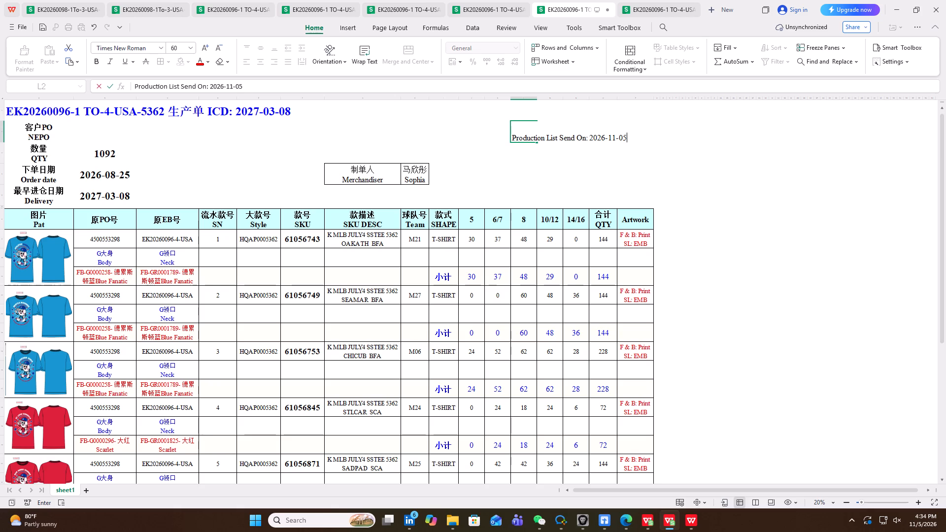
pyautogui.press('Return')
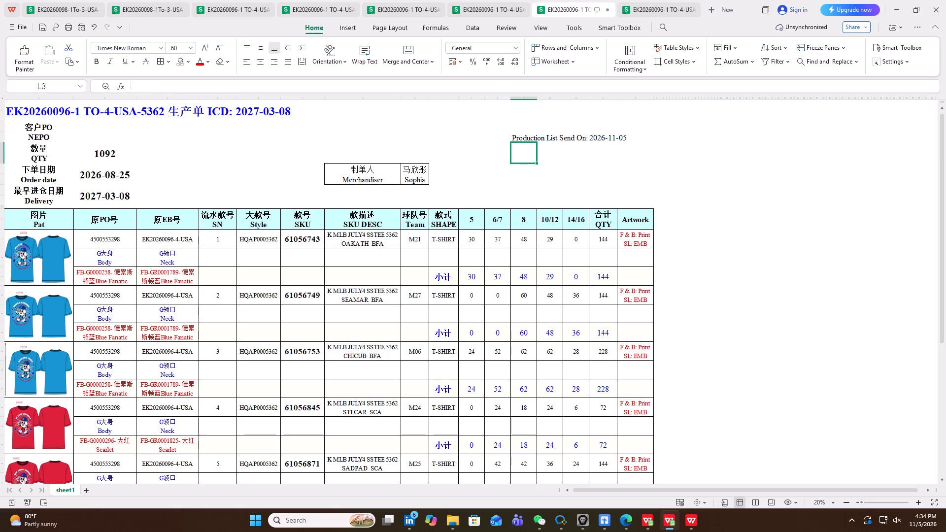
# Middle-align the send-date note across L2 to P2 vertically and set its font size to 70.
pyautogui.moveTo(518, 136); pyautogui.dragTo(612, 131)
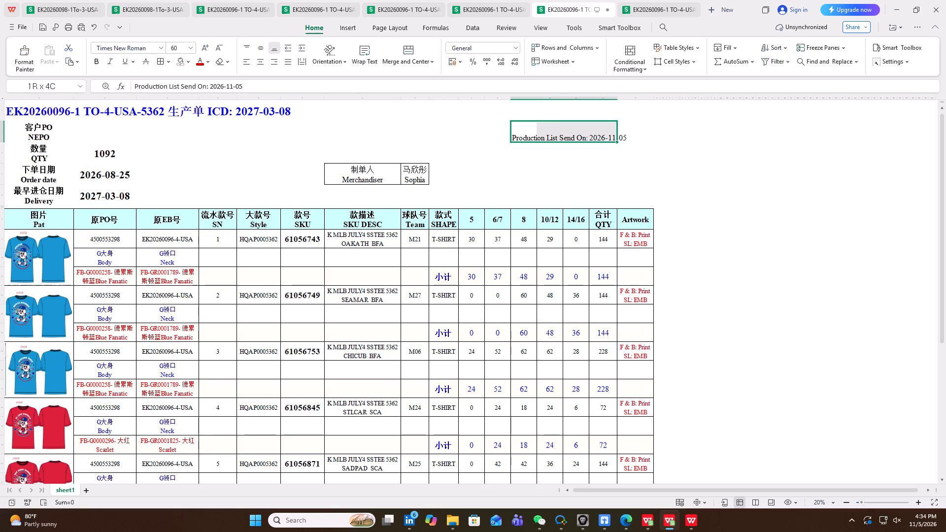
pyautogui.moveTo(612, 131); pyautogui.dragTo(631, 131)
pyautogui.click(263, 47)
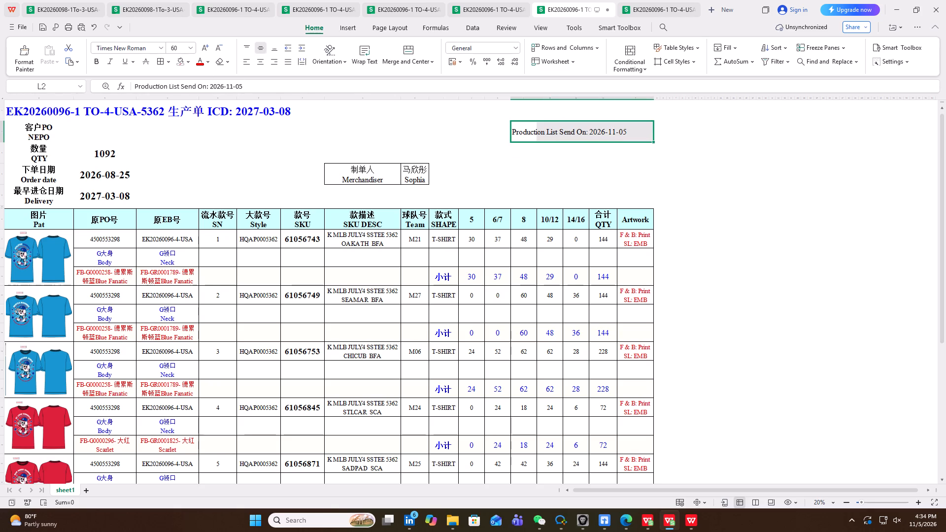
pyautogui.click(180, 47)
pyautogui.write('70')
pyautogui.press('Return')
pyautogui.click(647, 256)
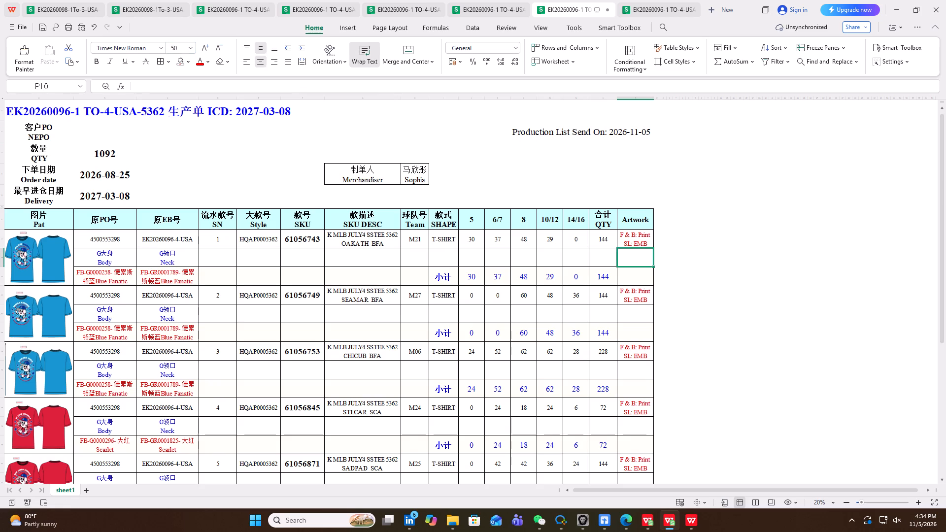
# Check both pages of the production list in print preview and return to the sheet.
pyautogui.click(79, 27)
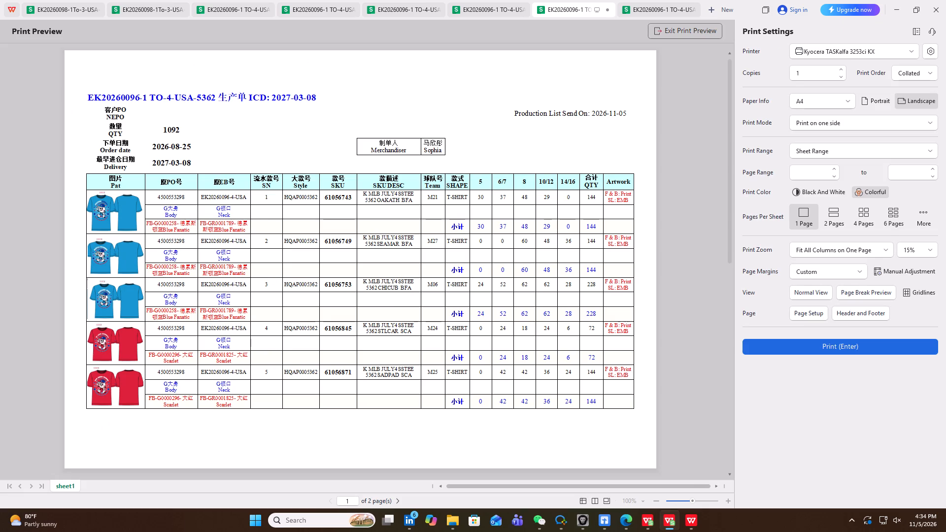
pyautogui.scroll(-1, 326, 354)
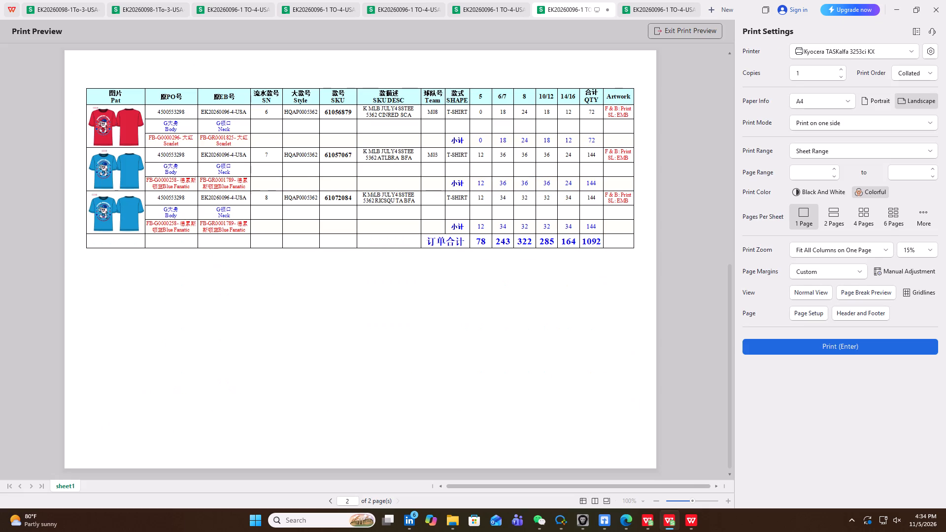
pyautogui.scroll(1, 326, 354)
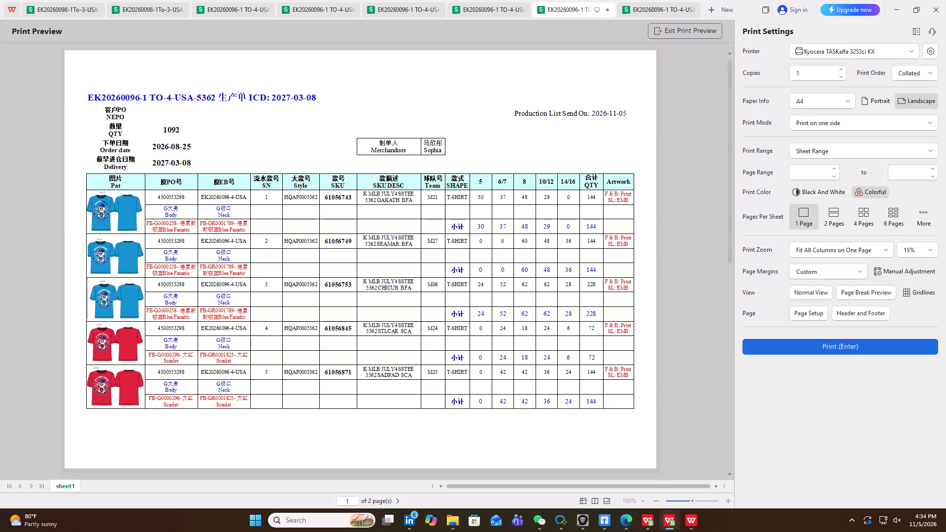
pyautogui.click(703, 32)
pyautogui.scroll(3, 367, 277)
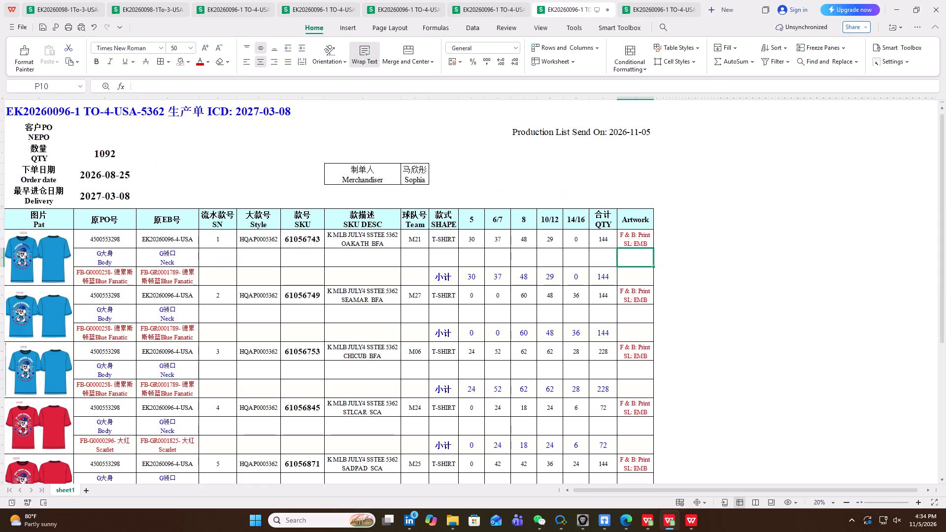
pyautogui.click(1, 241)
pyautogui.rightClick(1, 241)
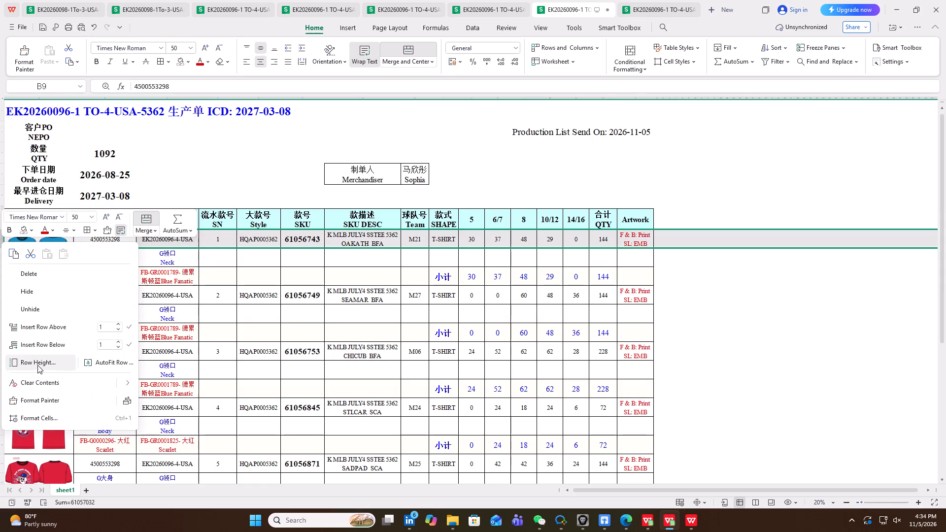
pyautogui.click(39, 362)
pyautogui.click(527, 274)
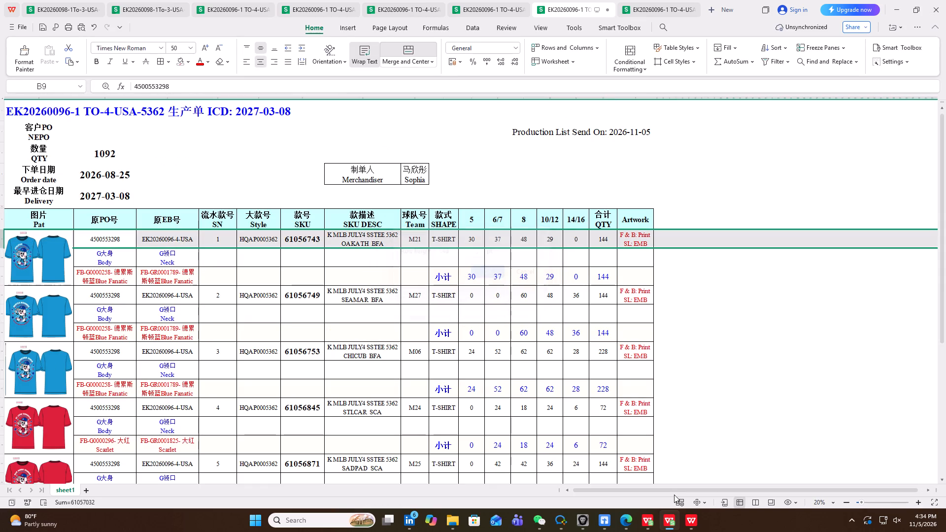
# In page break preview, set the row height of the first five SKU blocks, rows 9 to 23, to 145 pt.
pyautogui.click(774, 502)
pyautogui.scroll(-2, 399, 333)
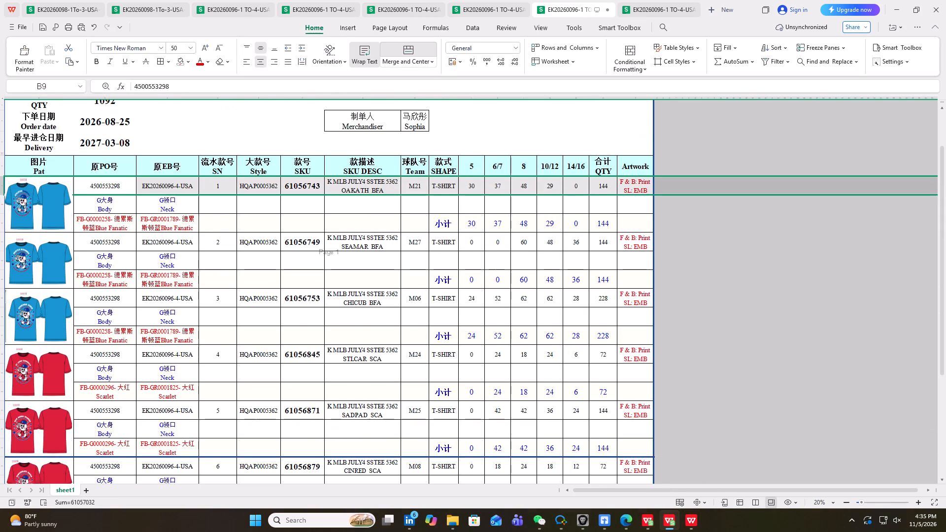
pyautogui.scroll(-2, 399, 333)
pyautogui.moveTo(1, 134); pyautogui.dragTo(0, 262)
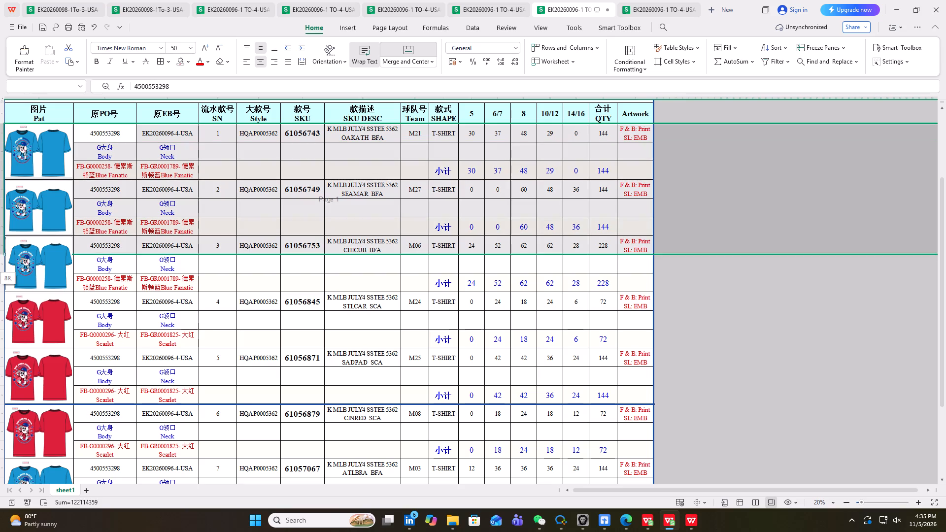
pyautogui.moveTo(0, 262); pyautogui.dragTo(3, 385)
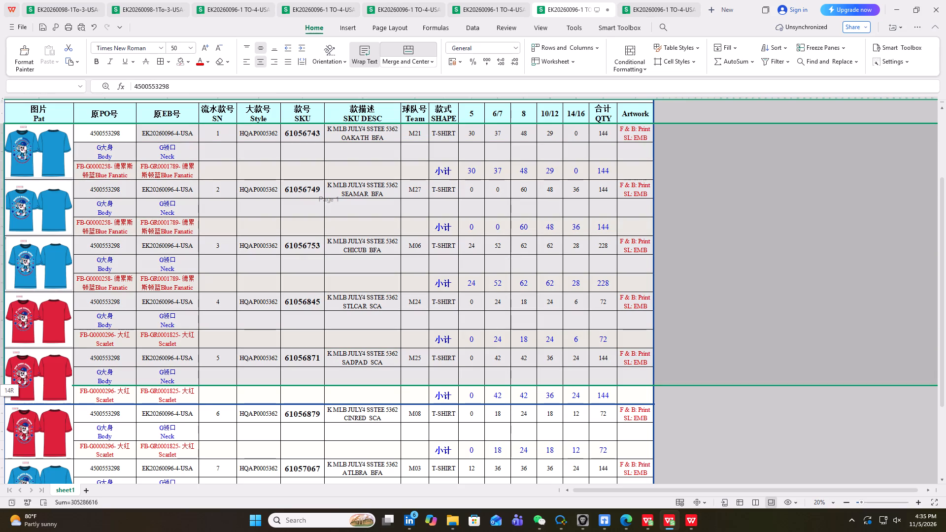
pyautogui.moveTo(3, 385); pyautogui.dragTo(3, 389)
pyautogui.rightClick(127, 271)
pyautogui.click(159, 390)
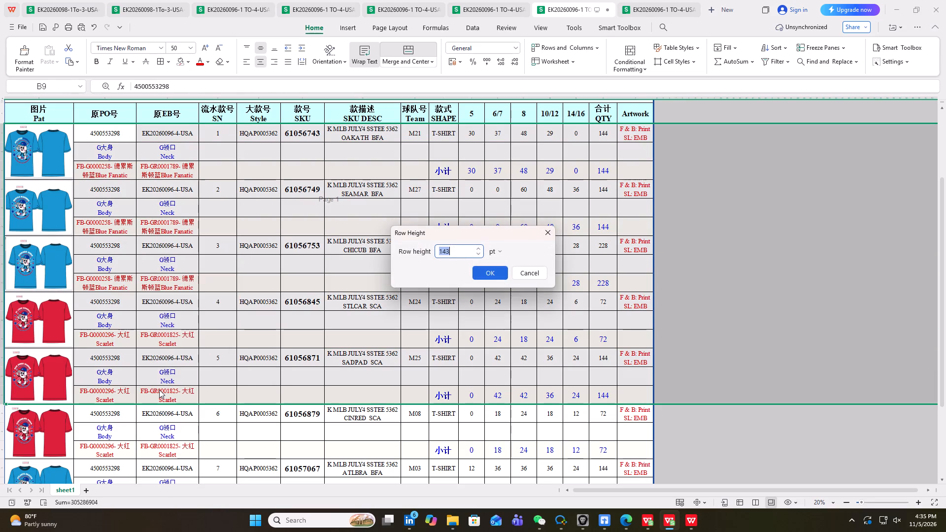
pyautogui.write('145')
pyautogui.press('Return')
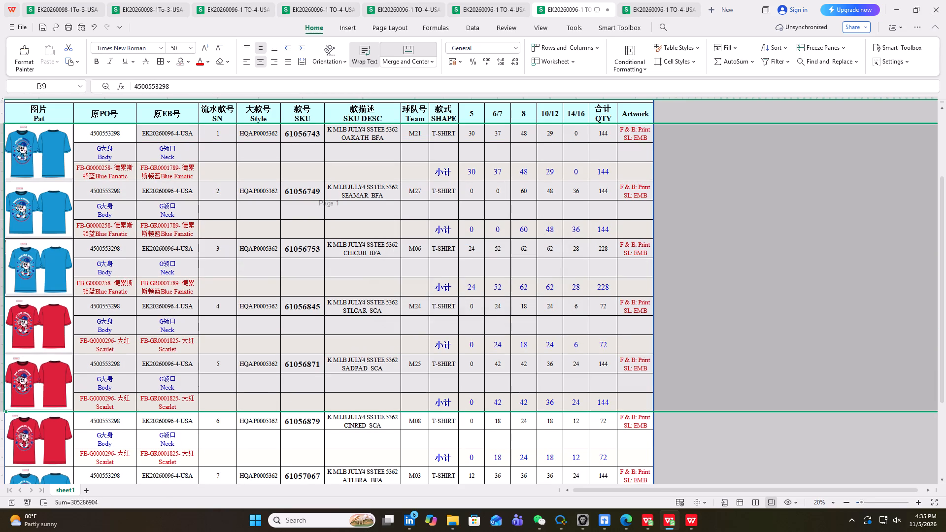
pyautogui.scroll(1, 218, 347)
pyautogui.click(218, 347)
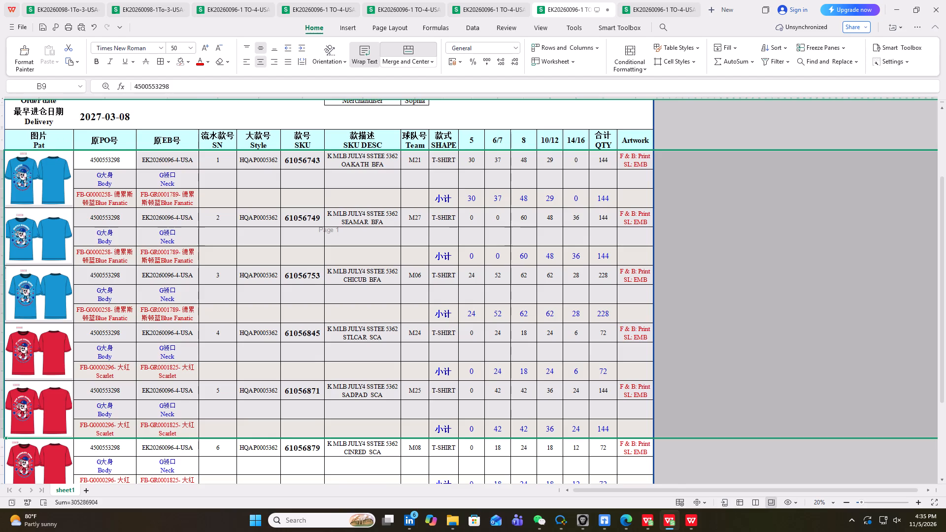
# Recheck the printed pages in print preview and return the sheet to normal view.
pyautogui.scroll(4, 225, 336)
pyautogui.click(80, 27)
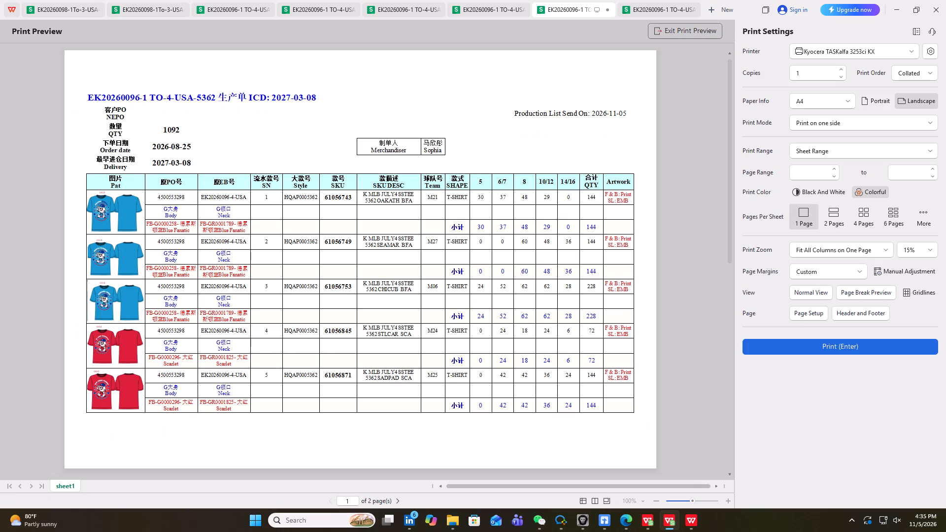
pyautogui.scroll(-1, 476, 339)
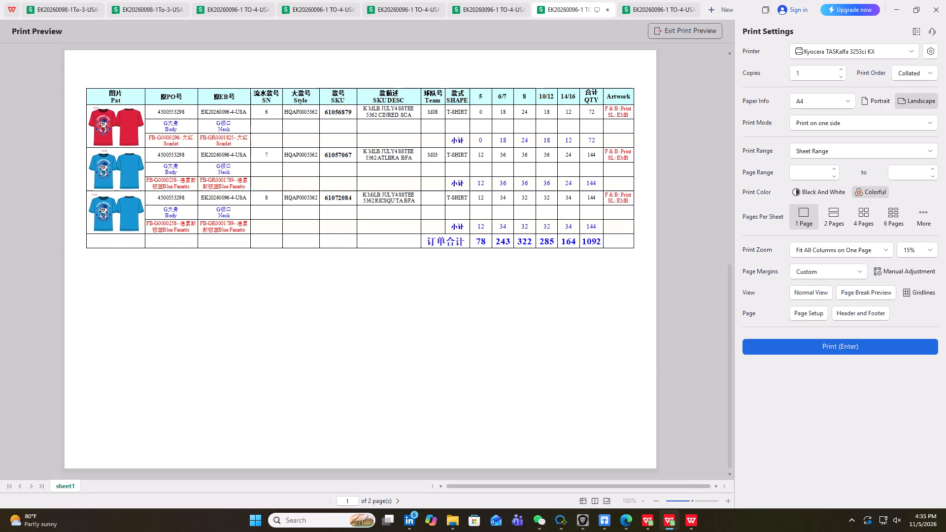
pyautogui.scroll(4, 476, 339)
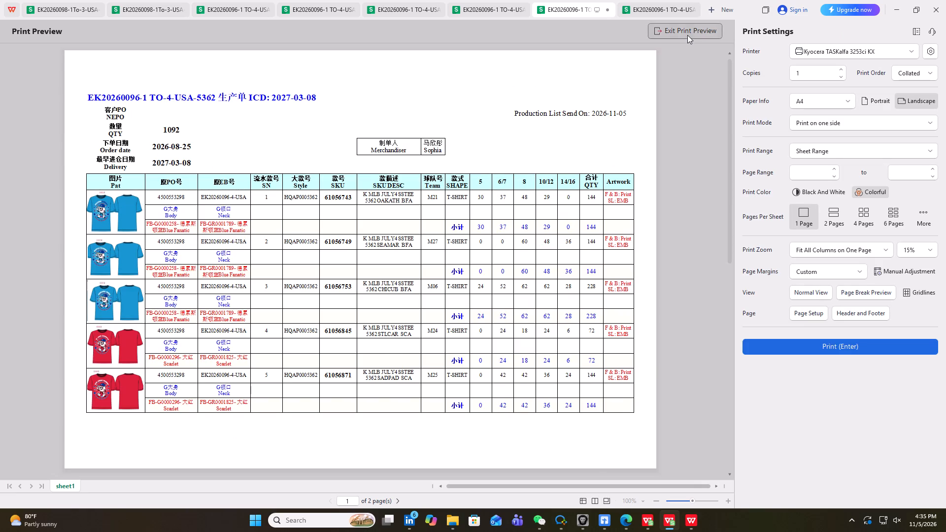
pyautogui.click(687, 35)
pyautogui.scroll(3, 317, 312)
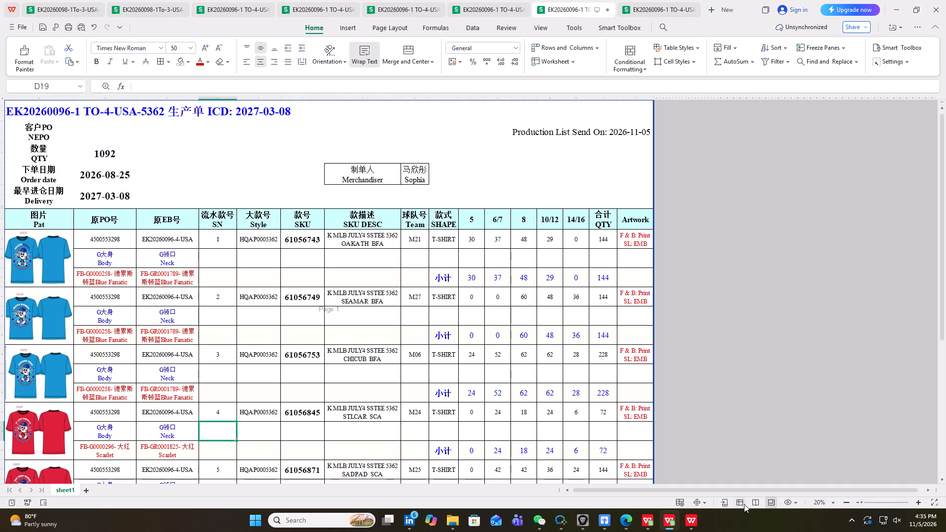
pyautogui.click(741, 503)
pyautogui.scroll(8, 417, 376)
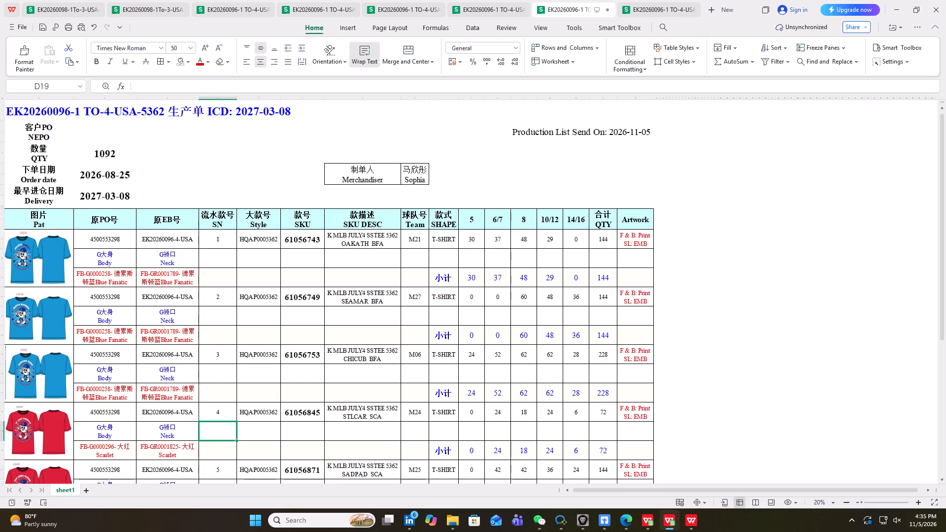
pyautogui.scroll(8, 231, 208)
pyautogui.click(83, 28)
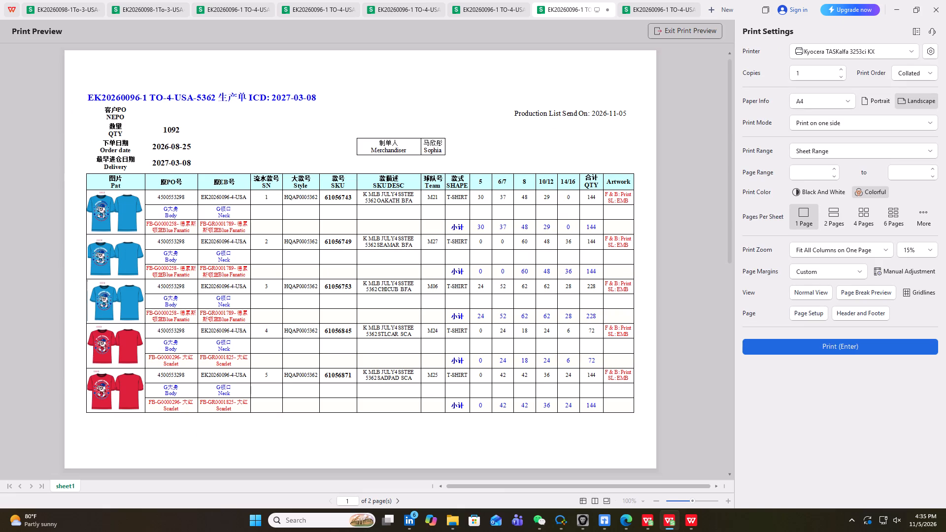
pyautogui.click(694, 35)
pyautogui.scroll(4, 286, 313)
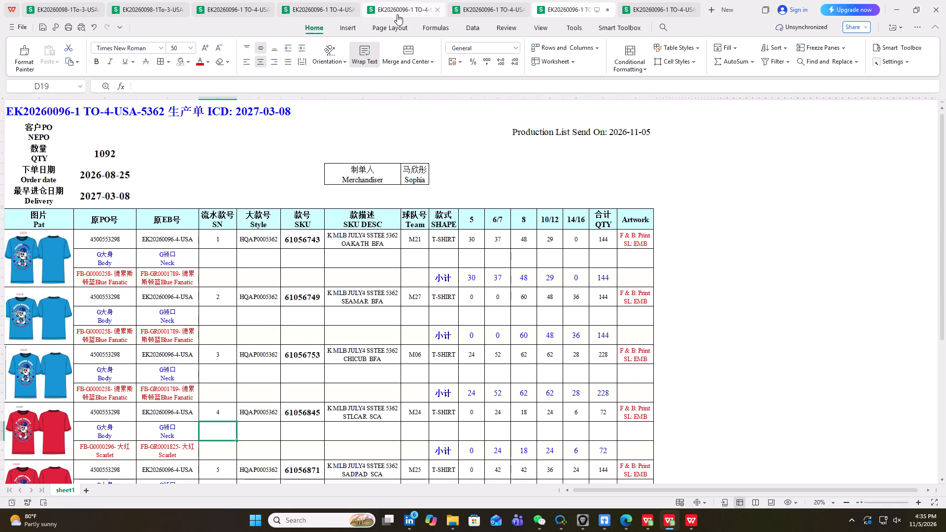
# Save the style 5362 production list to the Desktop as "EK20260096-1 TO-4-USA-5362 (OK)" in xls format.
pyautogui.rightClick(571, 5)
pyautogui.click(688, 17)
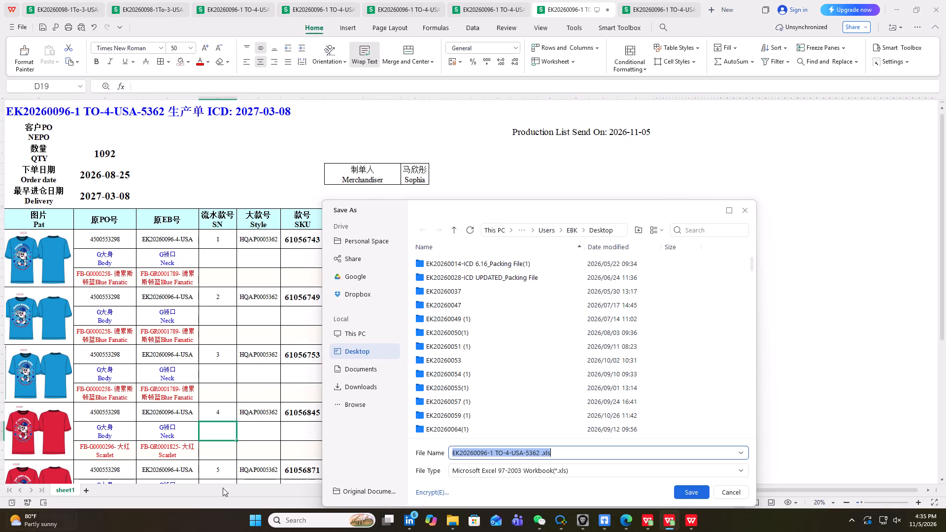
pyautogui.click(541, 452)
pyautogui.press('space')
pyautogui.hotkey('shift', '(')
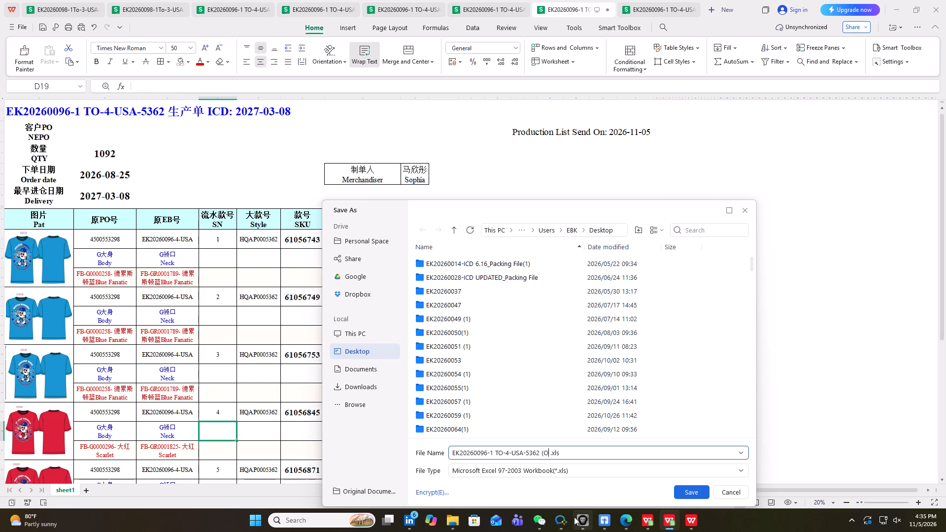
pyautogui.press('k')
pyautogui.hotkey('shift', ')')
pyautogui.click(361, 347)
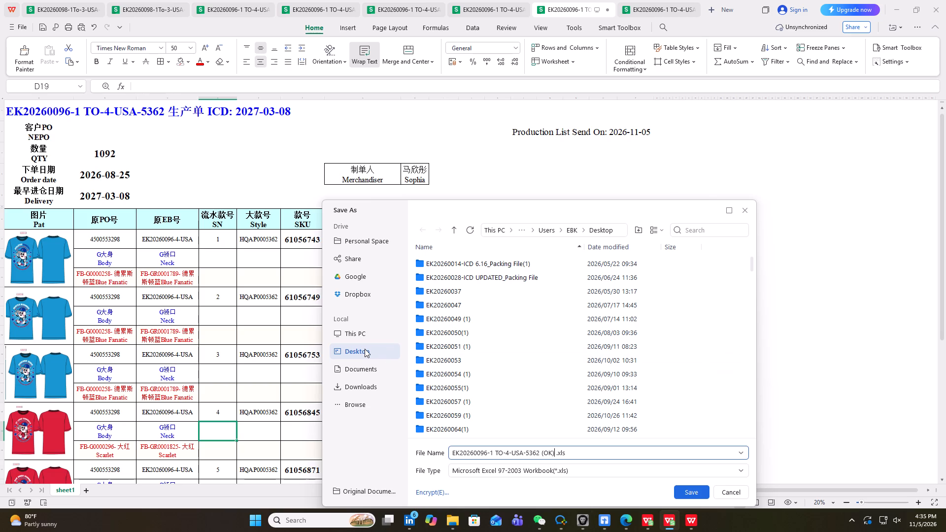
pyautogui.click(365, 349)
pyautogui.click(677, 490)
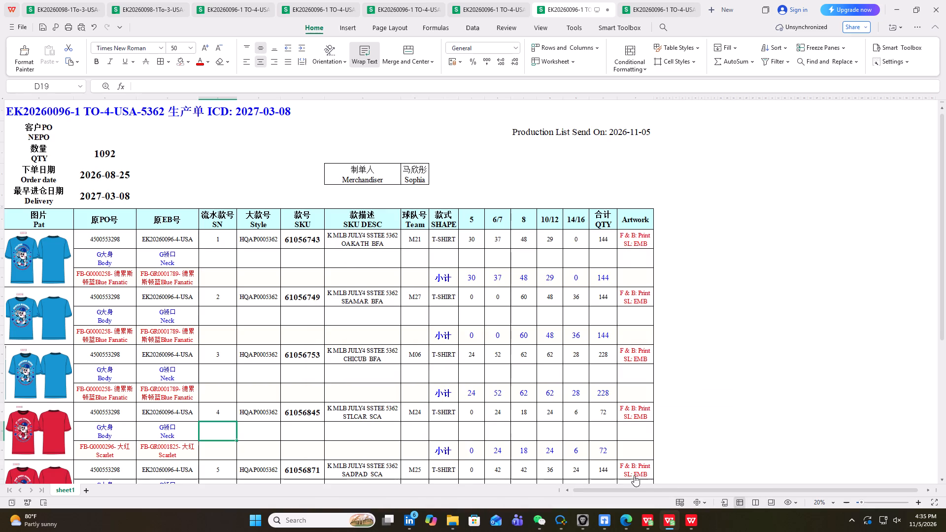
# Save the changes in the open style 5362 production list.
pyautogui.tripleClick(43, 28)
pyautogui.click(43, 28)
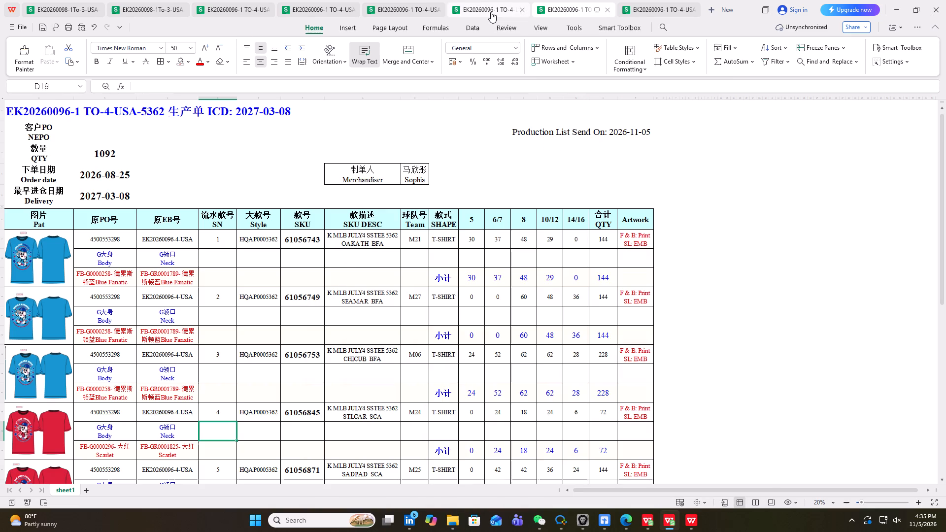
pyautogui.click(579, 10)
pyautogui.doubleClick(42, 29)
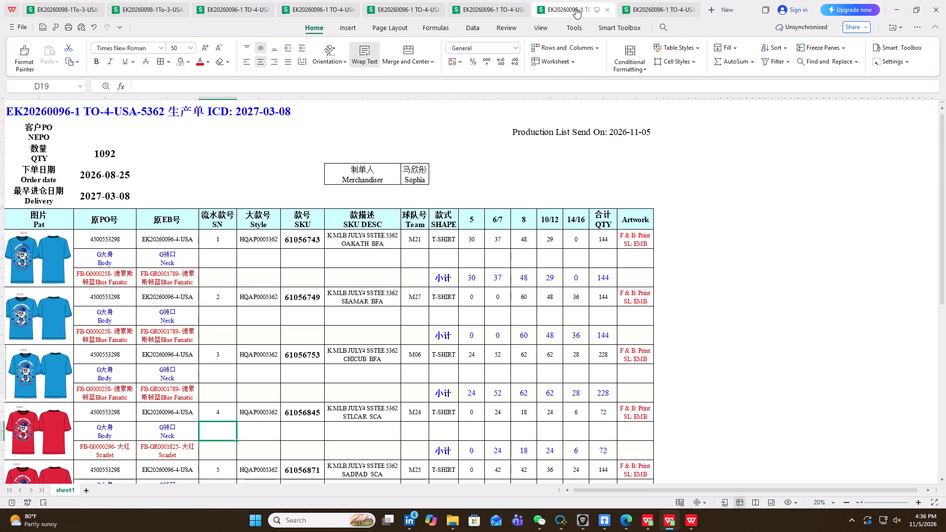
pyautogui.scroll(4, 238, 357)
# In the style 5363 production list, enter "Production List Send On: 2026-11-05" in cell L2.
pyautogui.click(653, 8)
pyautogui.scroll(9, 226, 331)
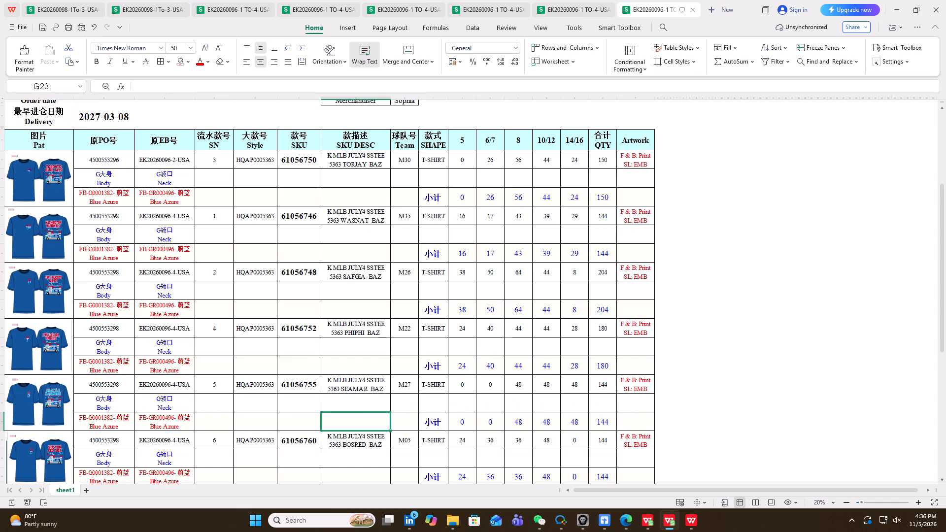
pyautogui.scroll(8, 226, 331)
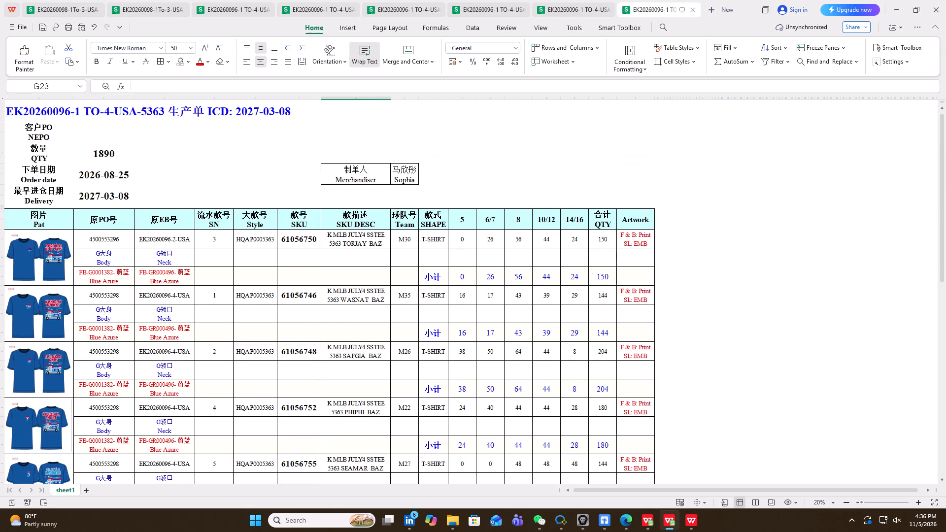
pyautogui.click(519, 131)
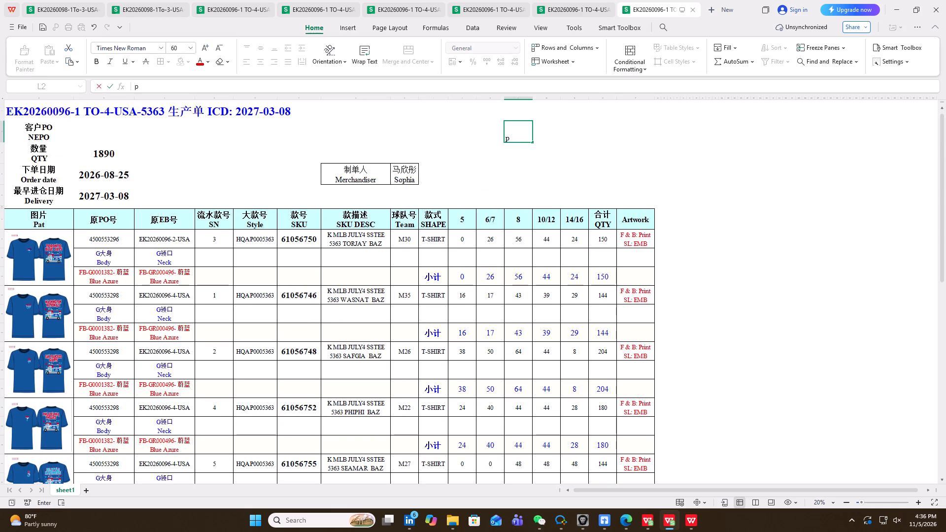
pyautogui.write('RO')
pyautogui.press('BackSpace')
pyautogui.press('BackSpace')
pyautogui.press('BackSpace')
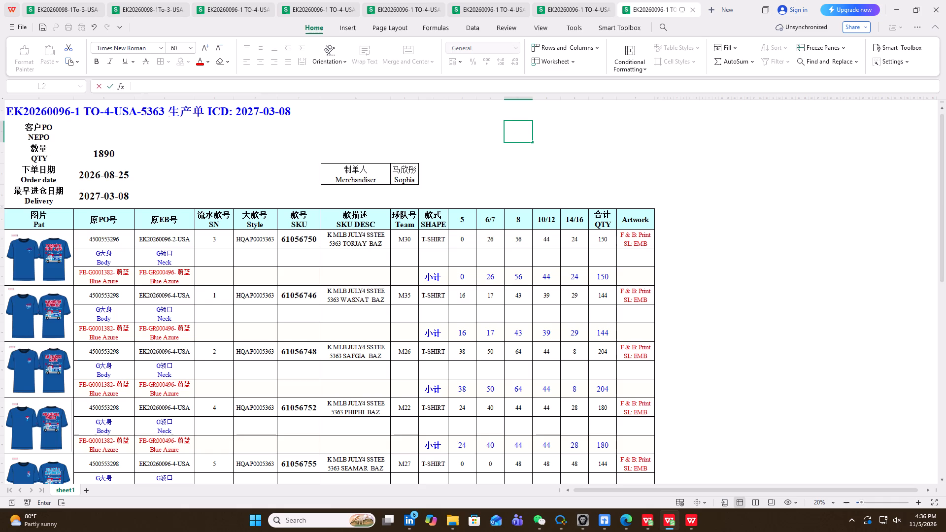
pyautogui.write('ri')
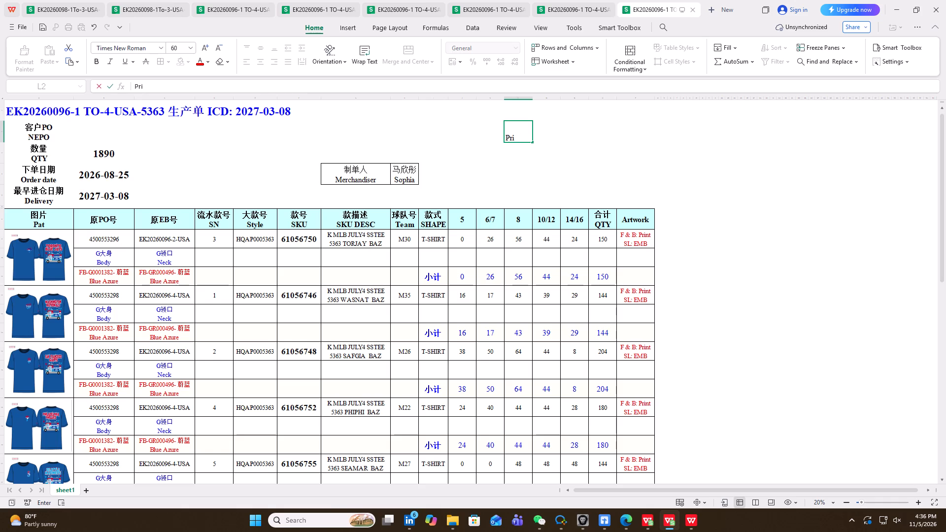
pyautogui.press('BackSpace')
pyautogui.press('BackSpace')
pyautogui.press('BackSpace')
pyautogui.write('is r')
pyautogui.press('BackSpace')
pyautogui.press('BackSpace')
pyautogui.write('r')
pyautogui.press('space')
pyautogui.press('BackSpace')
pyautogui.press('BackSpace')
pyautogui.write('t')
pyautogui.press('space')
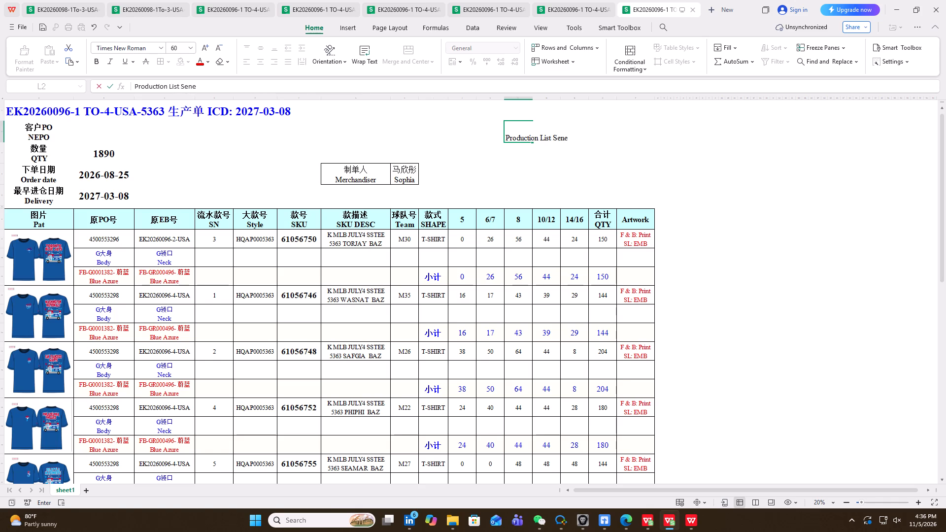
pyautogui.press('BackSpace')
pyautogui.press('BackSpace')
pyautogui.press('o')
pyautogui.write('n:')
pyautogui.press('space')
pyautogui.write('2026-')
pyautogui.write('11-')
pyautogui.write('05')
pyautogui.press('Return')
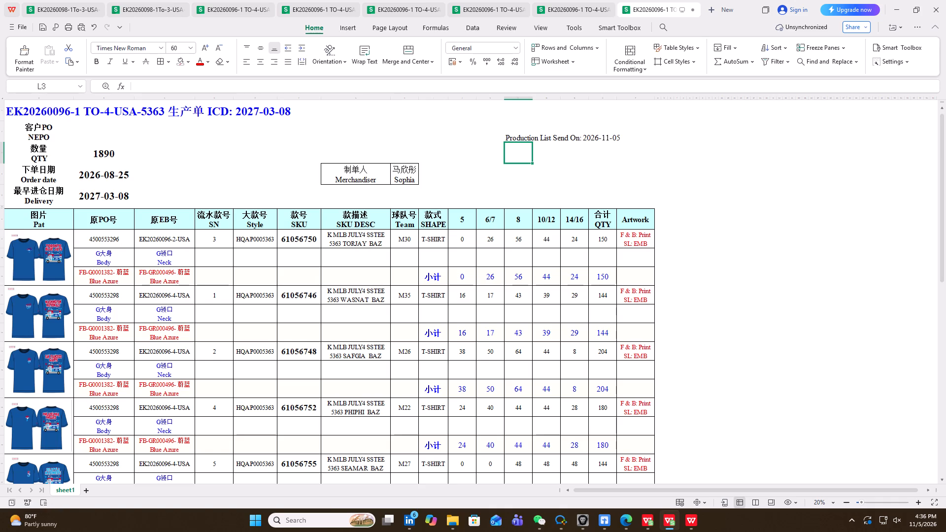
# Middle-align the send-date note across L2 to P2 vertically and set its font size to 70.
pyautogui.moveTo(509, 135); pyautogui.dragTo(618, 137)
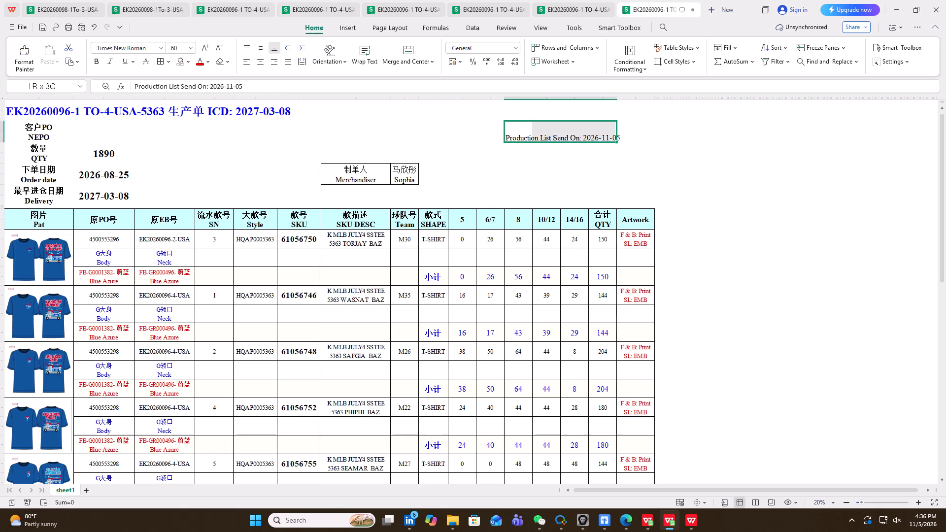
pyautogui.moveTo(618, 137); pyautogui.dragTo(629, 136)
pyautogui.click(260, 44)
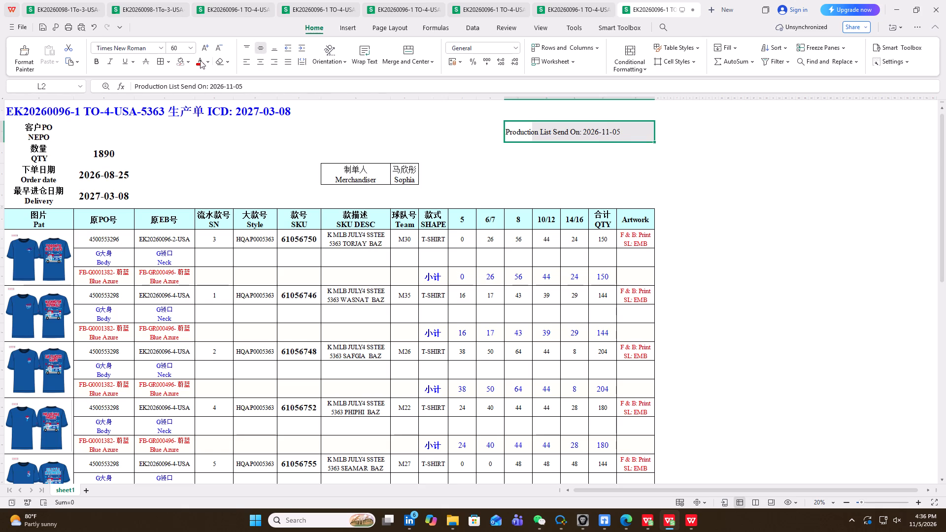
pyautogui.click(177, 45)
pyautogui.write('70')
pyautogui.press('Return')
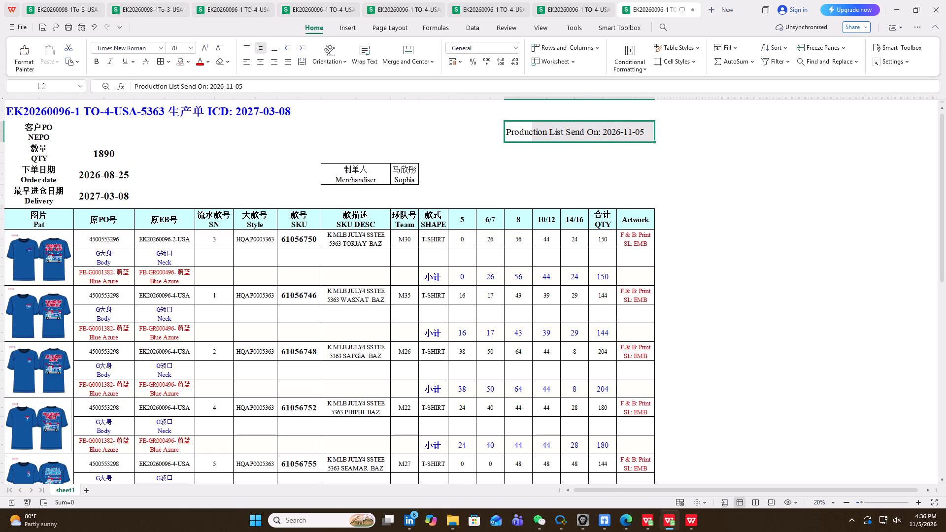
pyautogui.click(634, 258)
pyautogui.scroll(9, 275, 337)
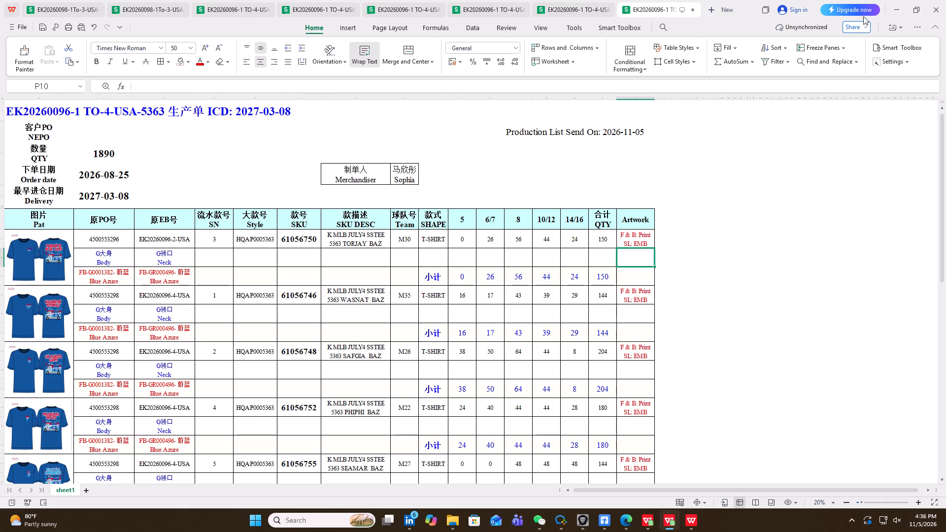
# Minimize the production lists and close the style 5362 BOM workbook.
pyautogui.click(900, 9)
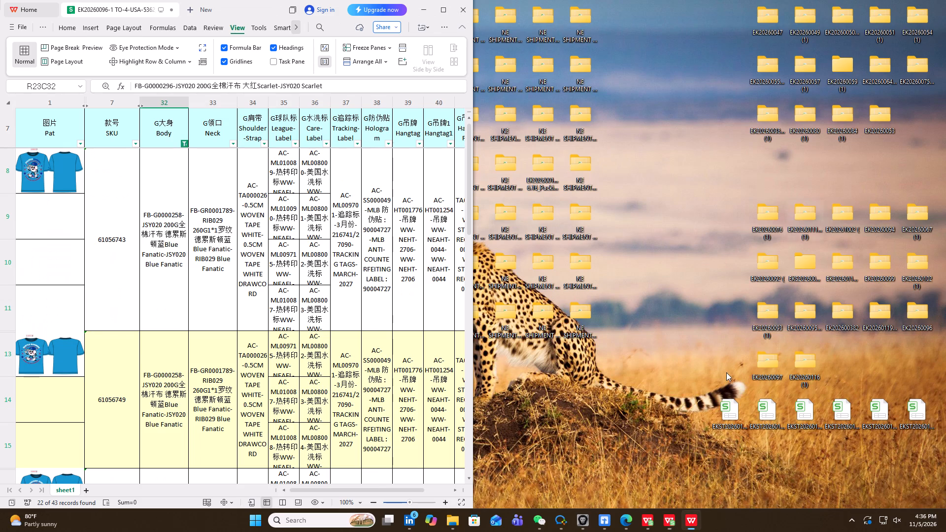
pyautogui.scroll(4, 290, 219)
pyautogui.click(471, 6)
pyautogui.click(263, 264)
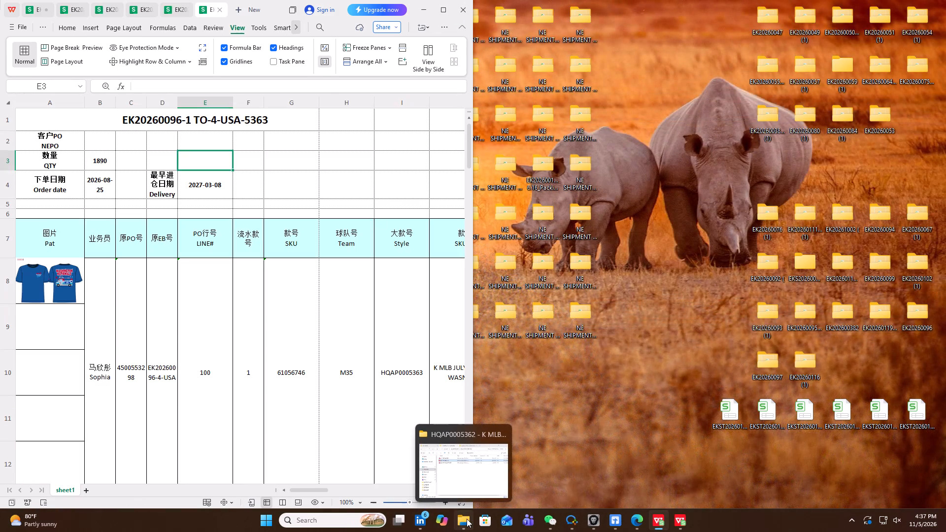
# Arrange the style 5363 BOM and the style 5363 production list side by side for comparison.
pyautogui.scroll(4, 398, 351)
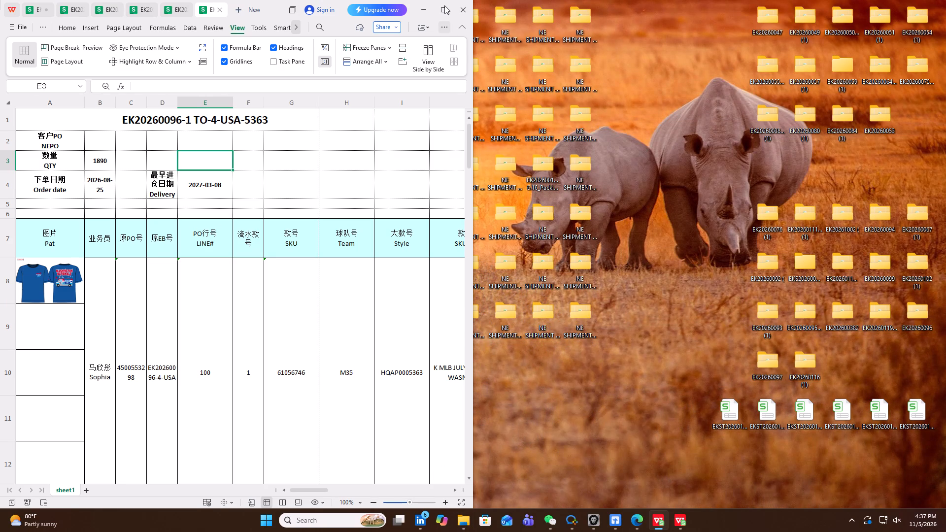
pyautogui.click(387, 71)
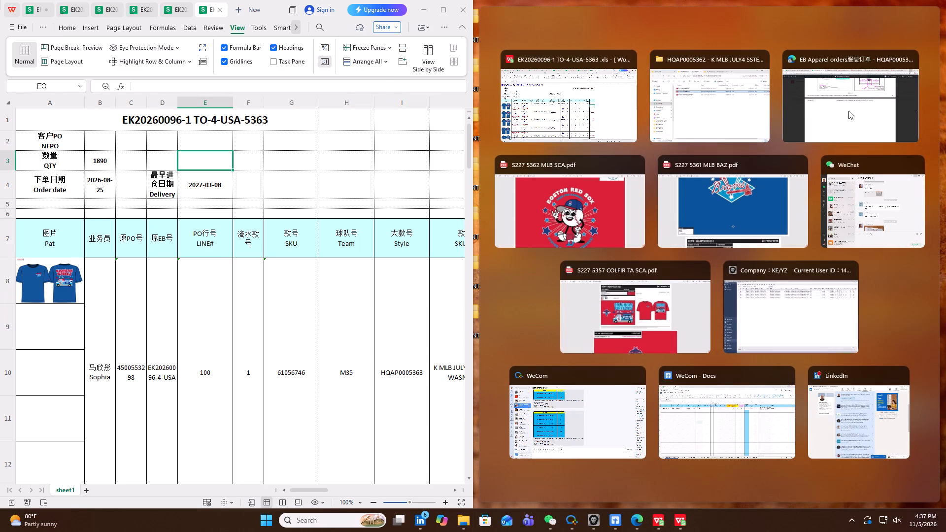
pyautogui.click(554, 119)
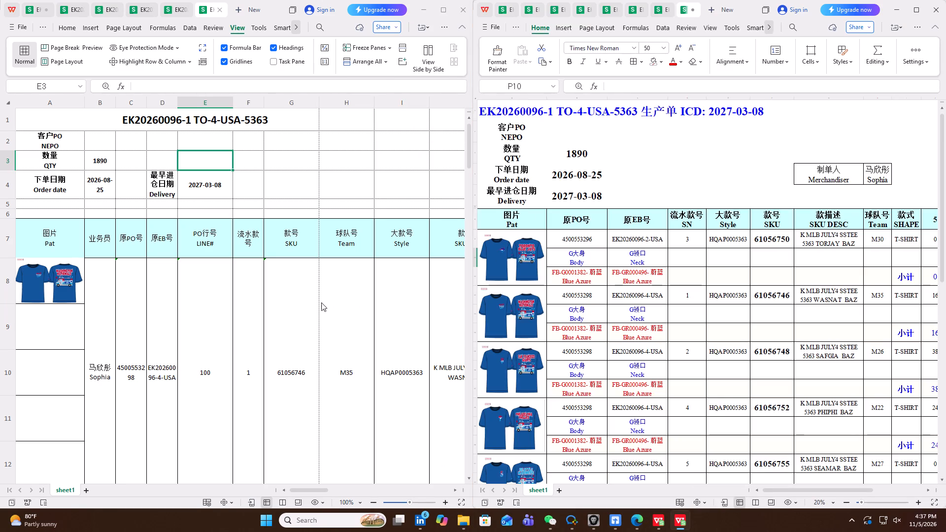
pyautogui.scroll(10, 166, 296)
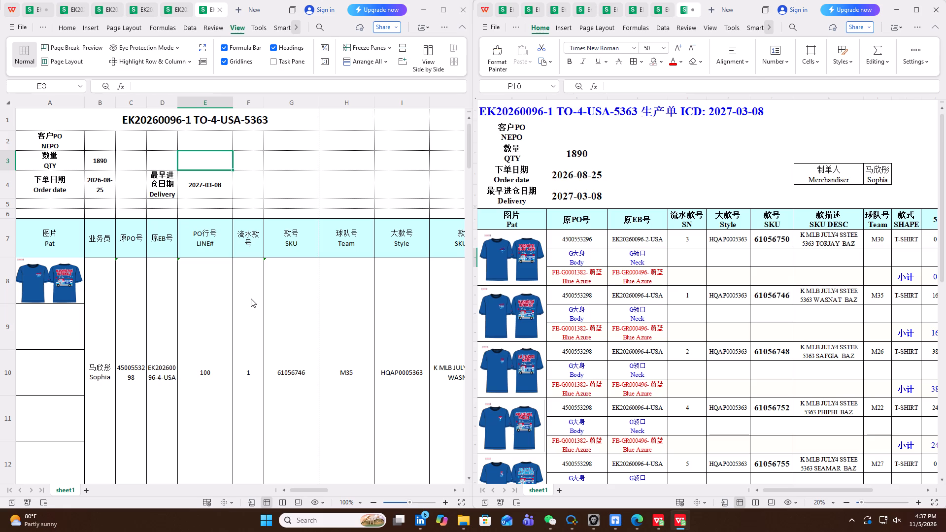
# Freeze the style 5363 BOM's top rows through header row 7.
pyautogui.scroll(-2, 251, 299)
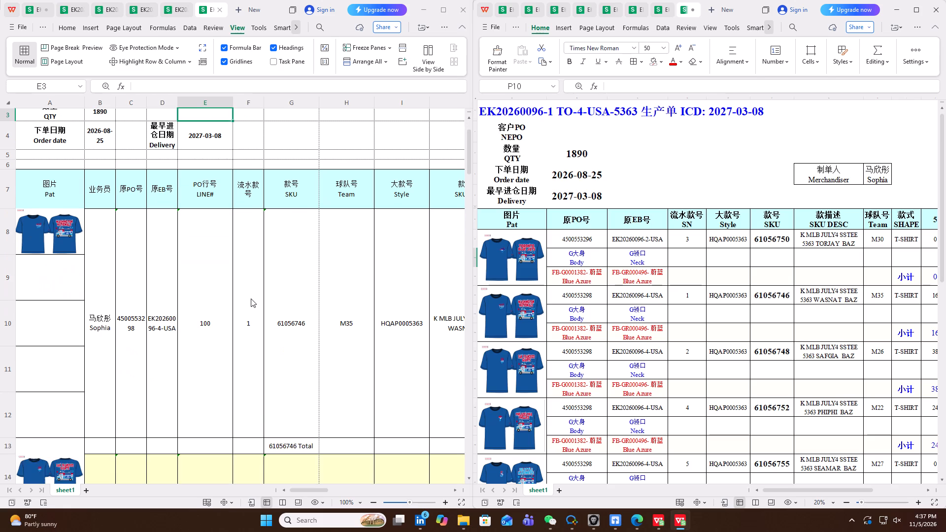
pyautogui.scroll(5, 251, 299)
pyautogui.scroll(-5, 251, 299)
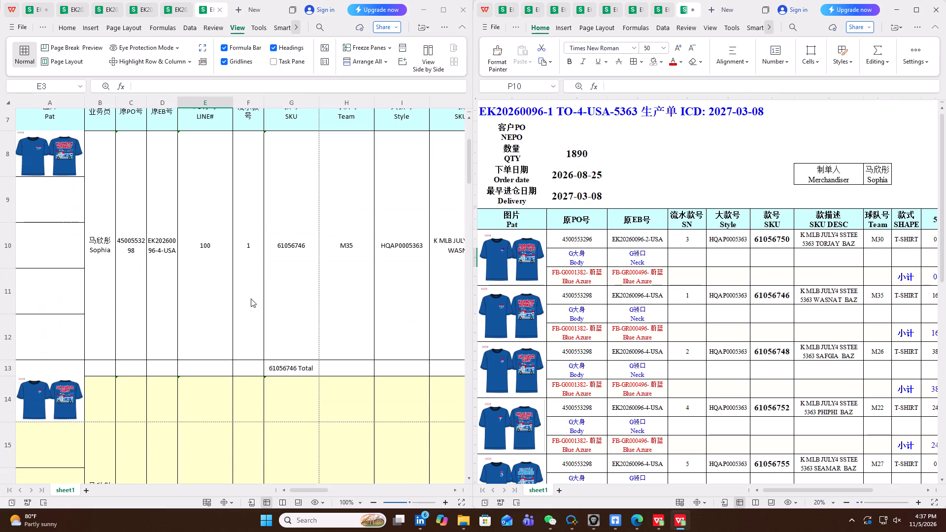
pyautogui.click(250, 199)
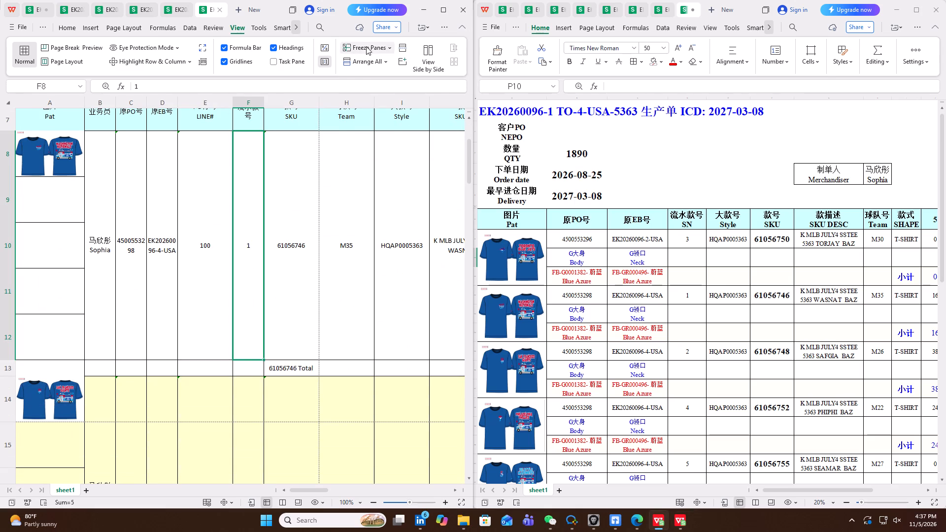
pyautogui.click(367, 46)
pyautogui.click(374, 86)
pyautogui.scroll(3, 171, 236)
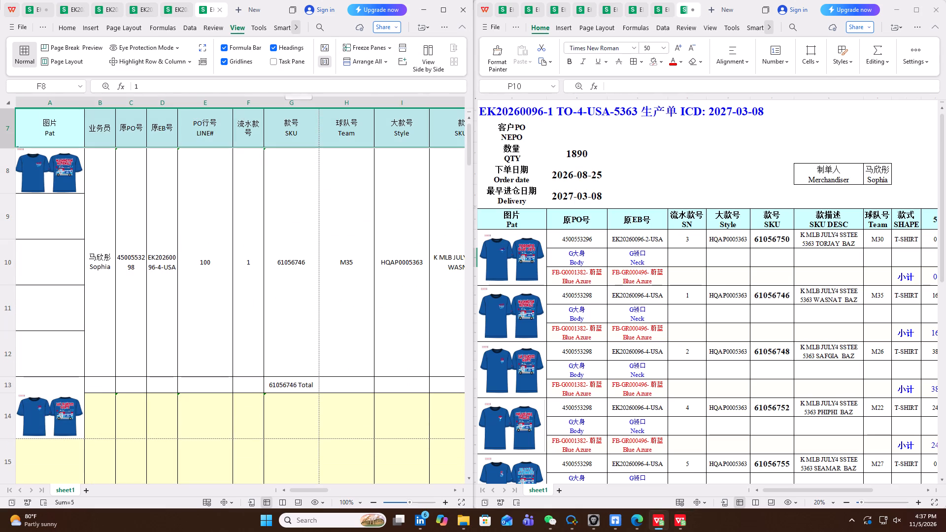
# Add filters to header row 7 of the style 5363 BOM.
pyautogui.click(0, 135)
pyautogui.click(189, 27)
pyautogui.click(61, 45)
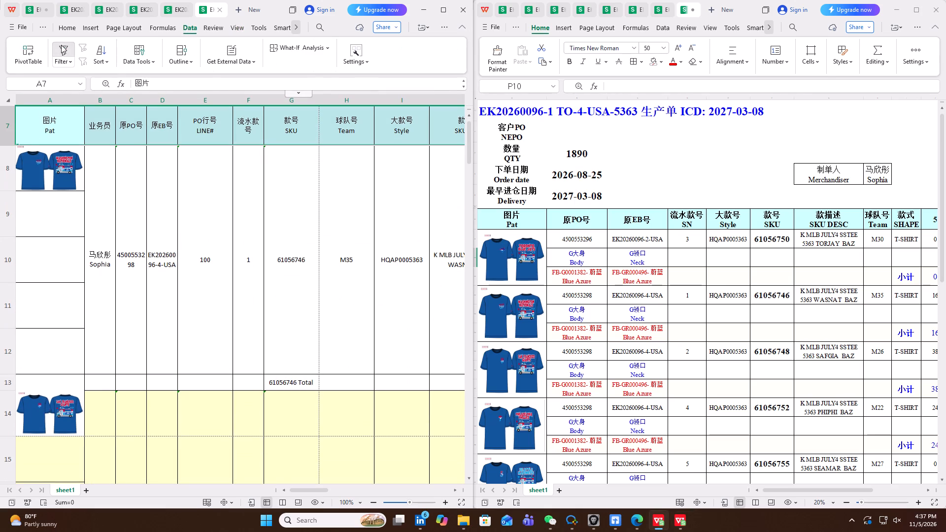
# Check the BOM's 原PO号 and 原EB号 filter values against the style 5363 production list.
pyautogui.scroll(4, 89, 180)
pyautogui.click(141, 141)
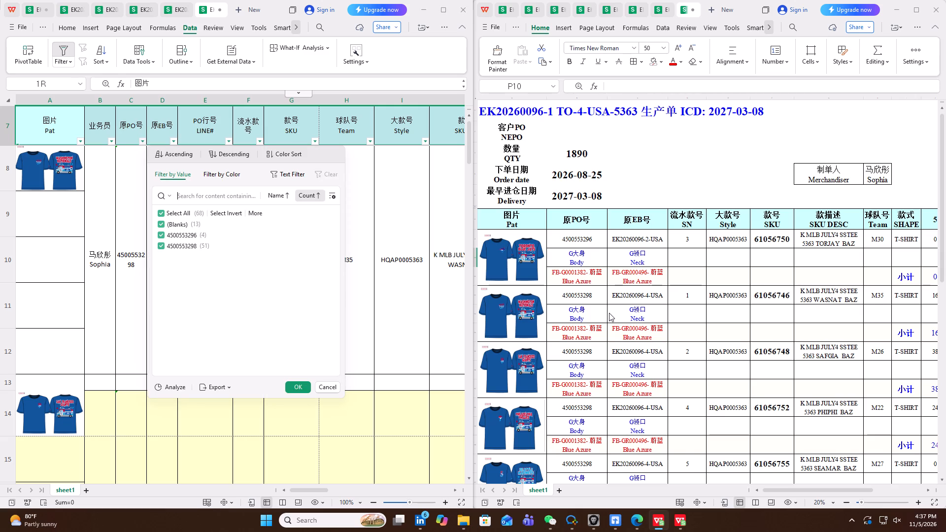
pyautogui.scroll(-5, 609, 313)
pyautogui.scroll(9, 609, 313)
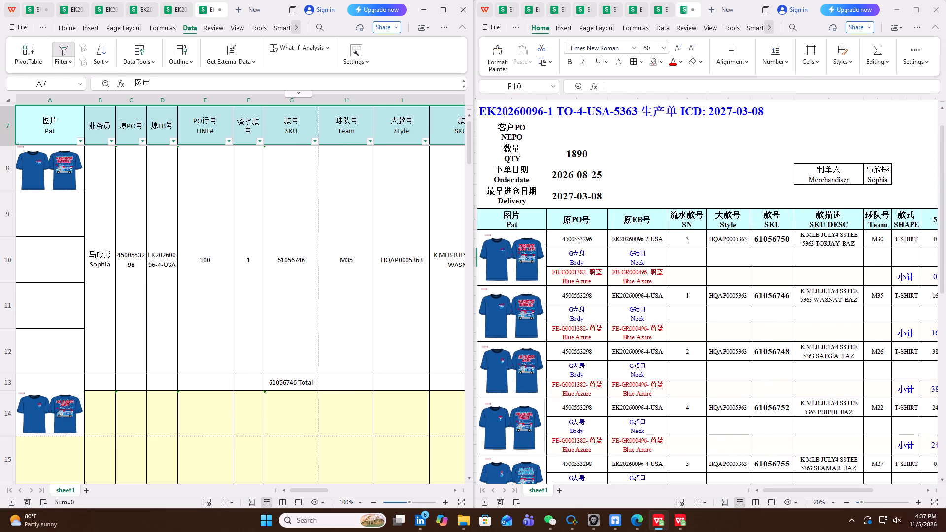
pyautogui.click(198, 278)
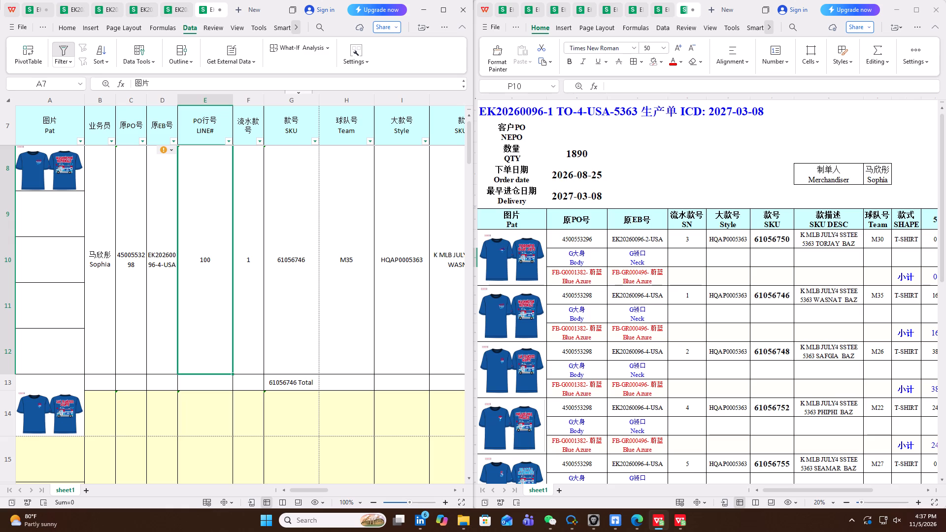
pyautogui.click(173, 141)
pyautogui.scroll(4, 145, 224)
# Hide columns B to F in the style 5363 BOM.
pyautogui.moveTo(252, 102); pyautogui.dragTo(118, 112)
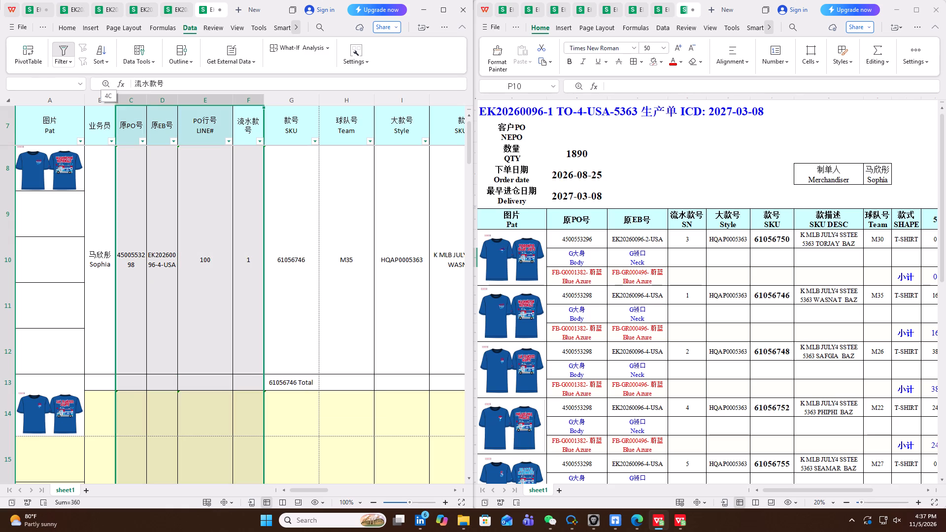
pyautogui.moveTo(118, 112); pyautogui.dragTo(99, 114)
pyautogui.scroll(-9, 203, 246)
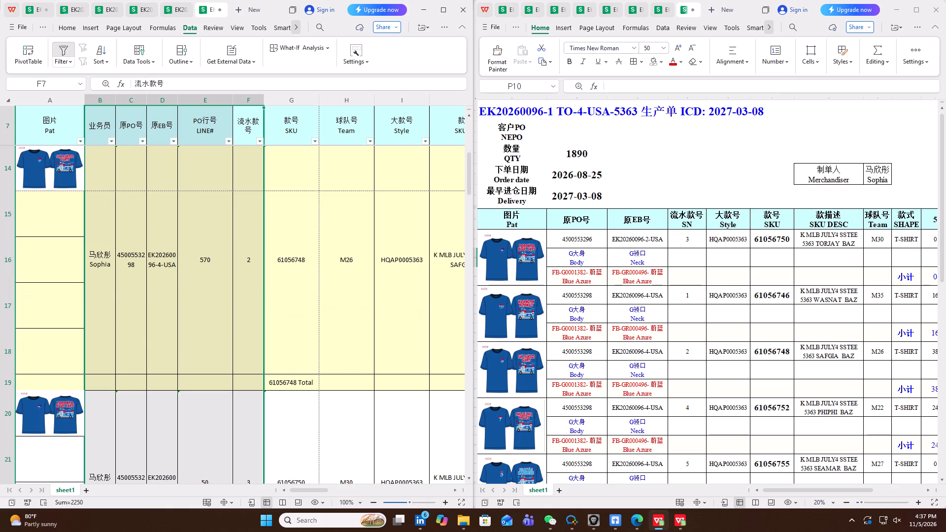
pyautogui.scroll(18, 203, 246)
pyautogui.rightClick(194, 239)
pyautogui.click(217, 286)
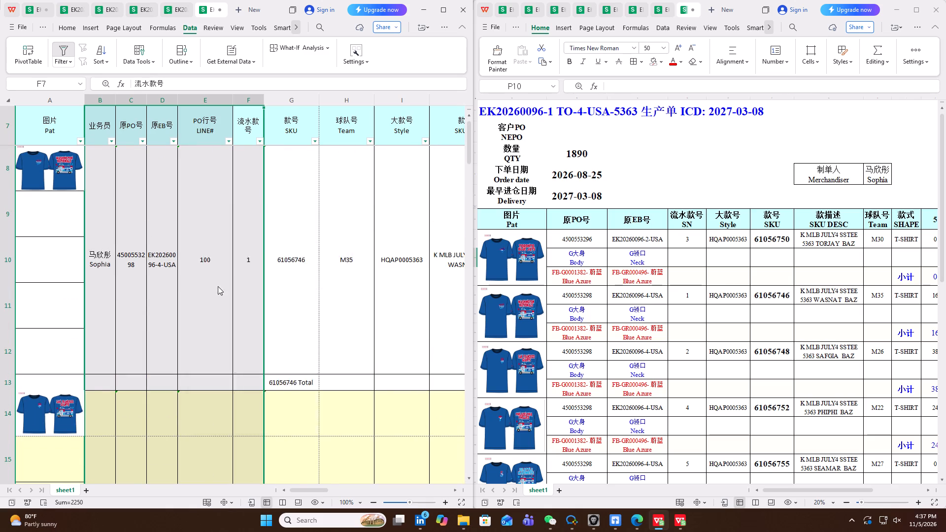
pyautogui.scroll(5, 179, 291)
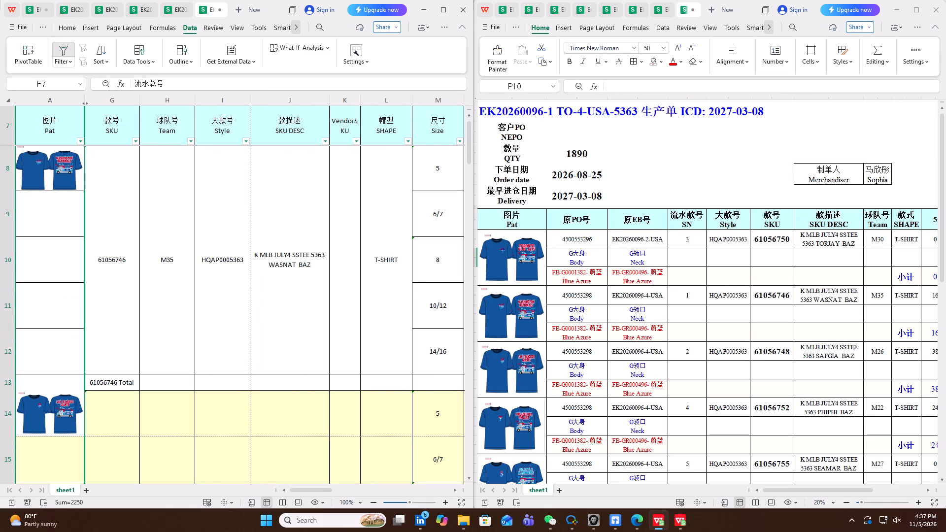
# Hide columns H to L, Team through SHAPE, in the style 5363 BOM.
pyautogui.moveTo(168, 101); pyautogui.dragTo(184, 105)
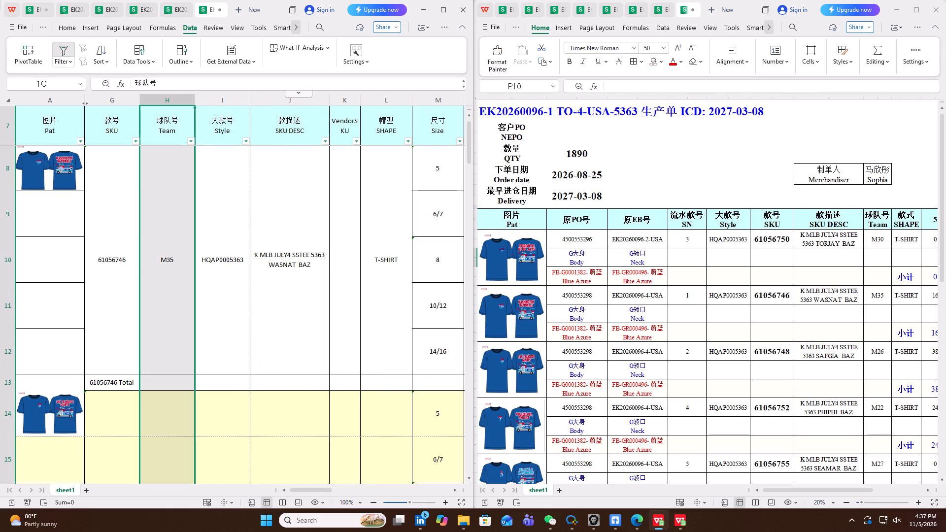
pyautogui.moveTo(184, 105); pyautogui.dragTo(396, 146)
pyautogui.rightClick(278, 224)
pyautogui.click(300, 278)
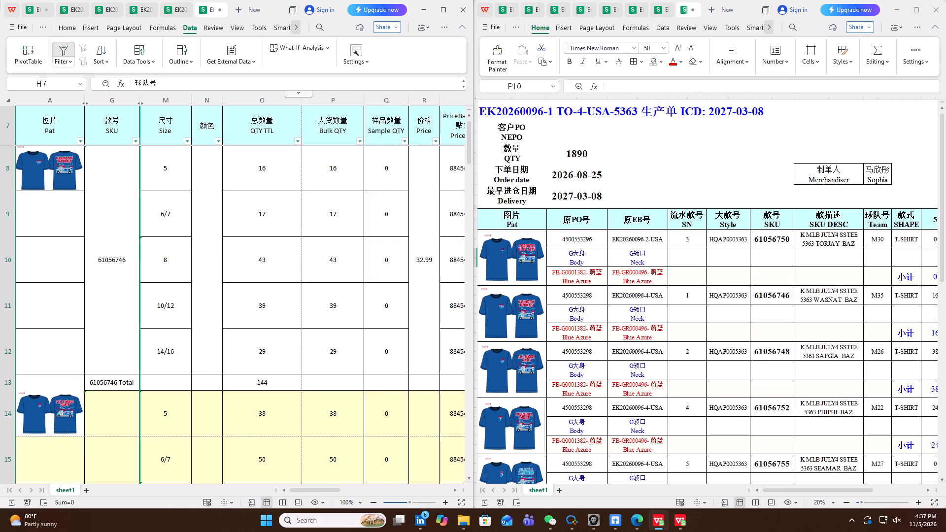
# Hide columns M to AE, Size through U_SortValue, in the style 5363 BOM.
pyautogui.click(388, 99)
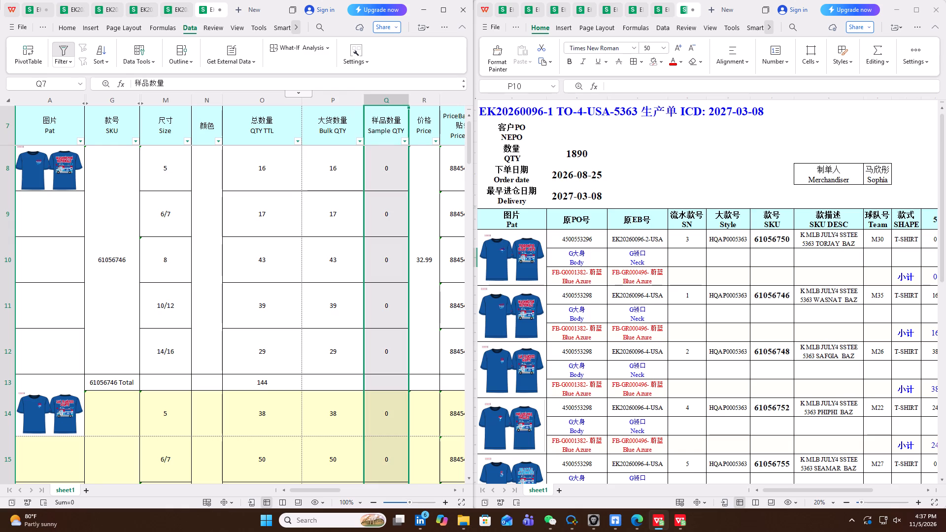
pyautogui.scroll(10, 307, 313)
pyautogui.moveTo(167, 103); pyautogui.dragTo(449, 154)
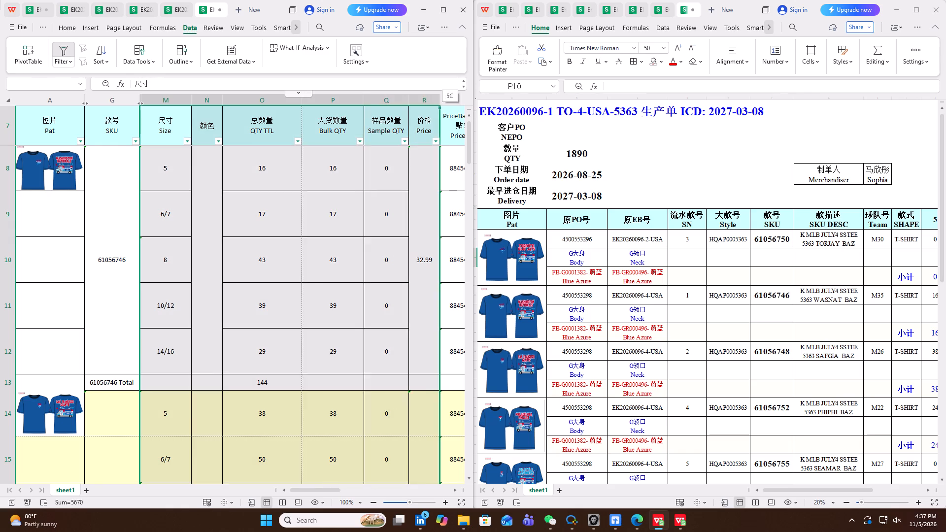
pyautogui.moveTo(449, 154); pyautogui.dragTo(106, 185)
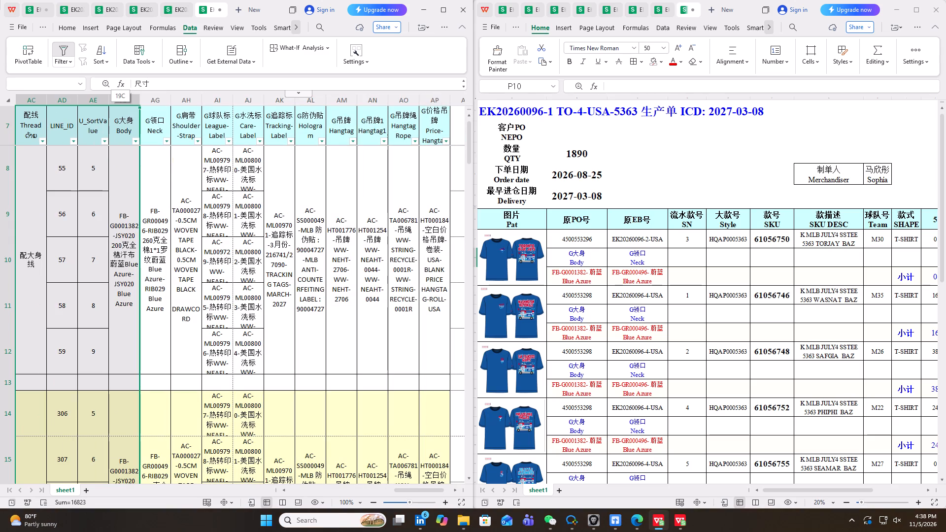
pyautogui.moveTo(106, 185); pyautogui.dragTo(104, 186)
pyautogui.rightClick(51, 208)
pyautogui.click(72, 258)
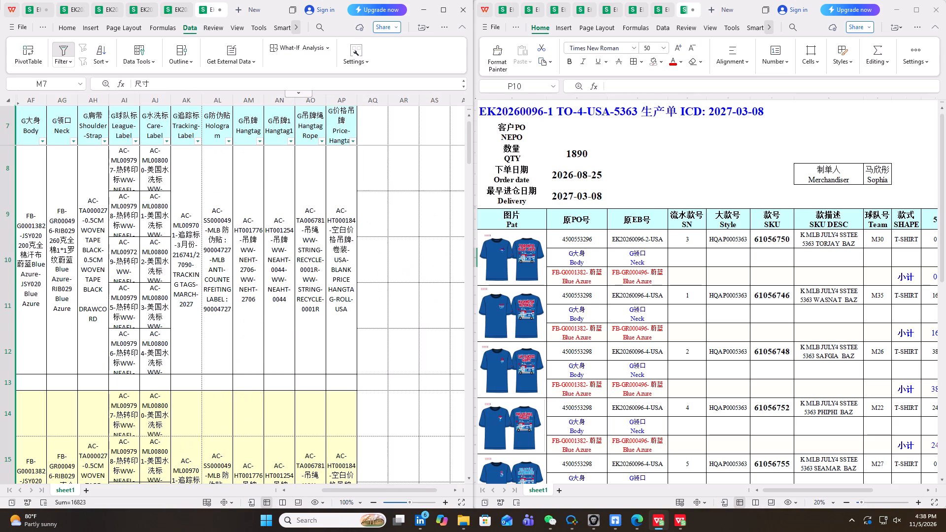
# Widen the G大身 Body and G领口 Neck columns, AF and AG, in the style 5363 BOM.
pyautogui.moveTo(341, 492); pyautogui.dragTo(203, 456)
pyautogui.scroll(3, 166, 407)
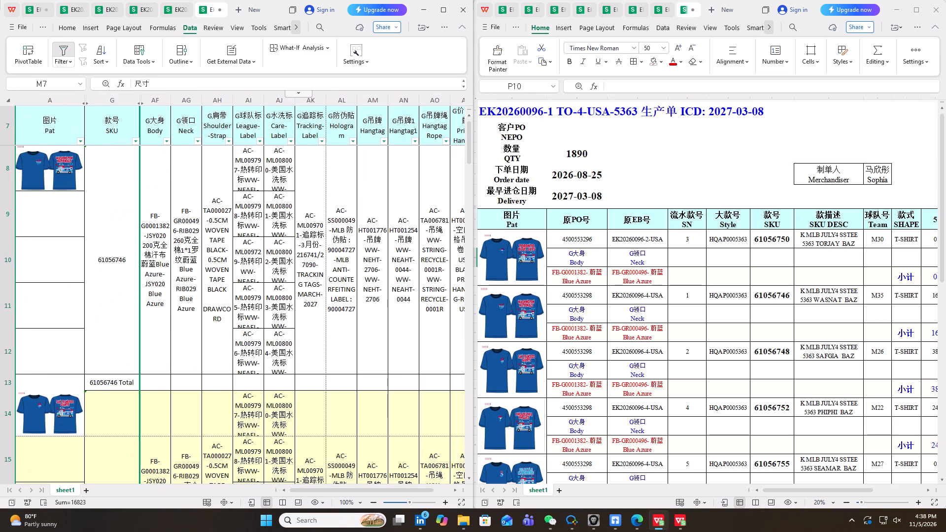
pyautogui.moveTo(160, 100); pyautogui.dragTo(195, 102)
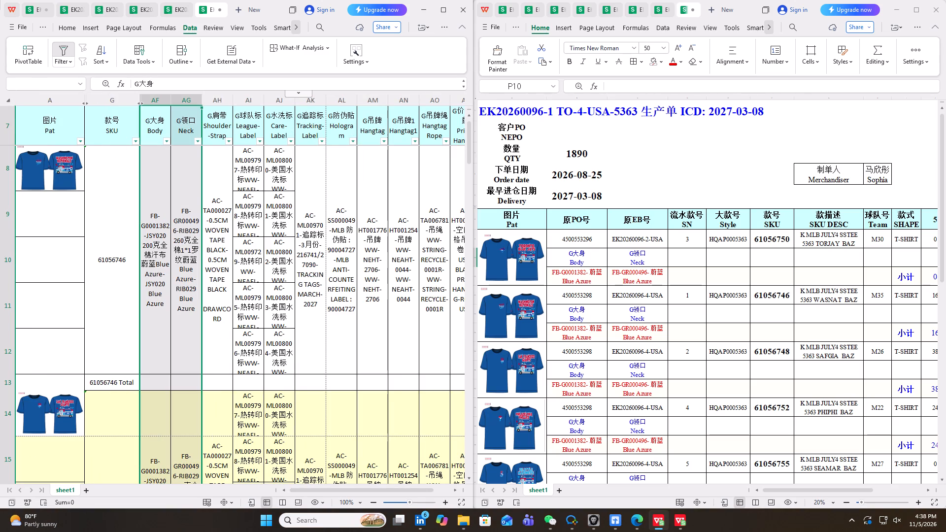
pyautogui.moveTo(170, 96); pyautogui.dragTo(186, 102)
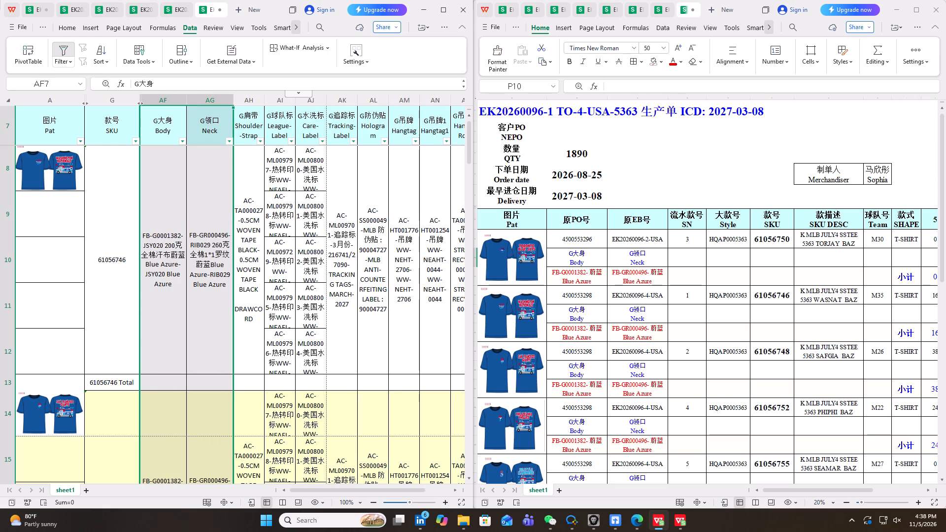
# Check which fabric values the filters of the G大身 Body and G领口 Neck columns list in the style 5363 BOM.
pyautogui.click(198, 193)
pyautogui.scroll(4, 605, 315)
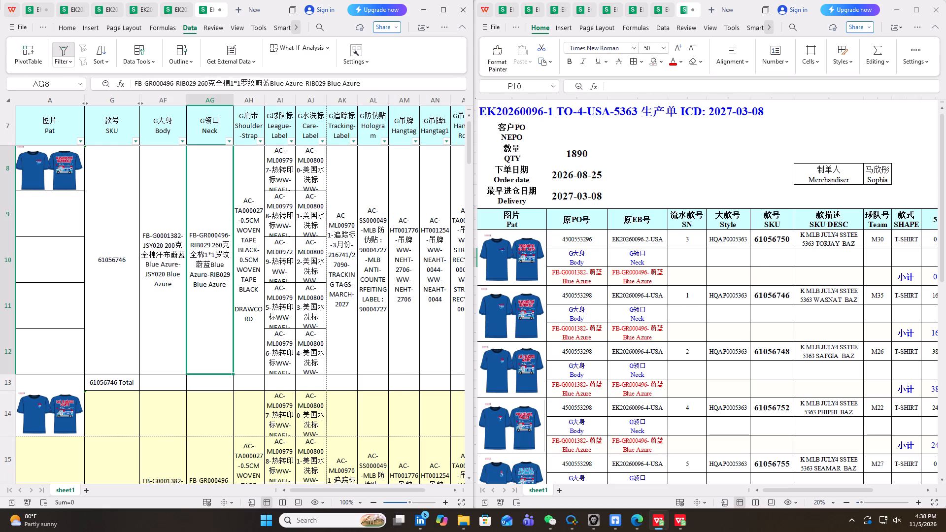
pyautogui.scroll(5, 161, 202)
pyautogui.click(134, 142)
pyautogui.scroll(4, 95, 214)
pyautogui.click(182, 143)
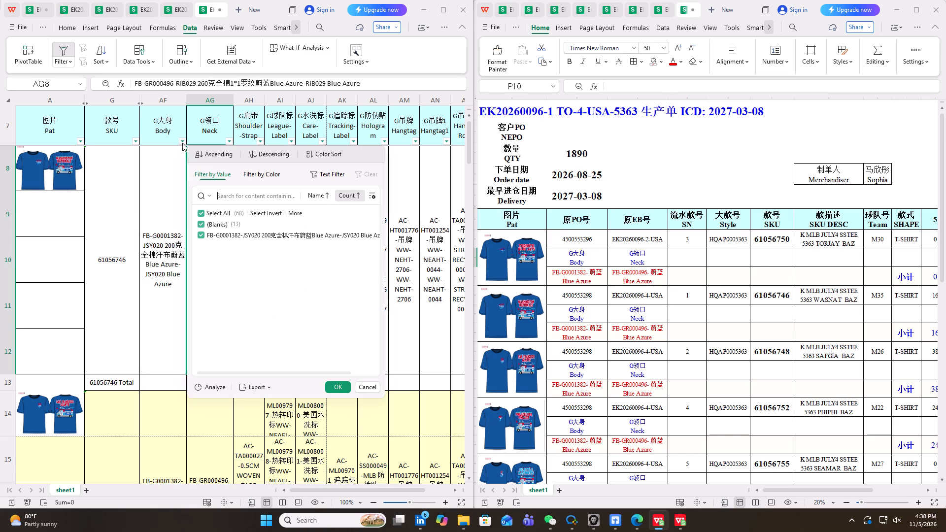
pyautogui.click(163, 165)
pyautogui.scroll(4, 192, 188)
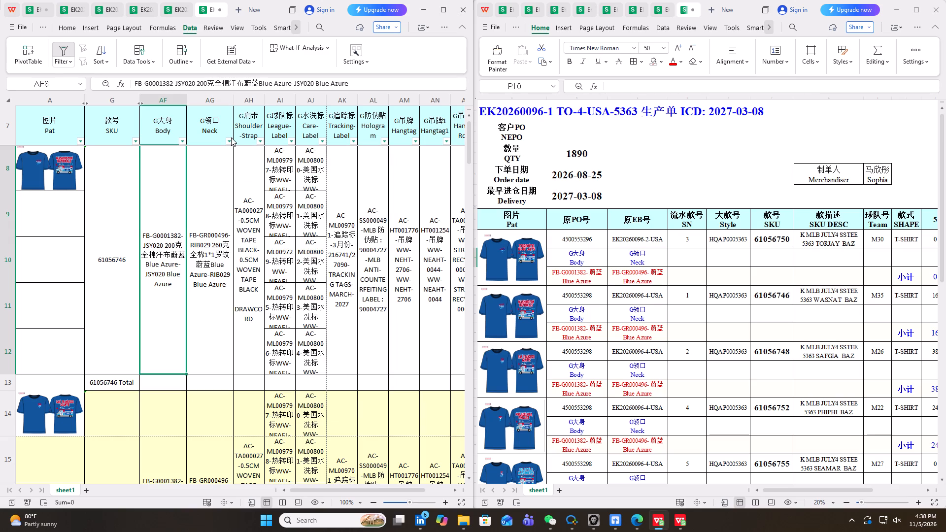
pyautogui.click(229, 141)
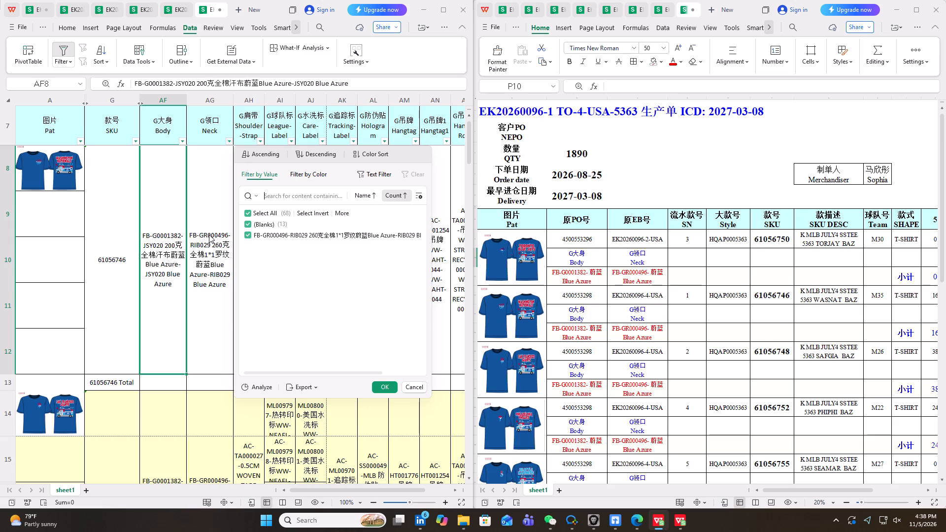
pyautogui.scroll(4, 192, 248)
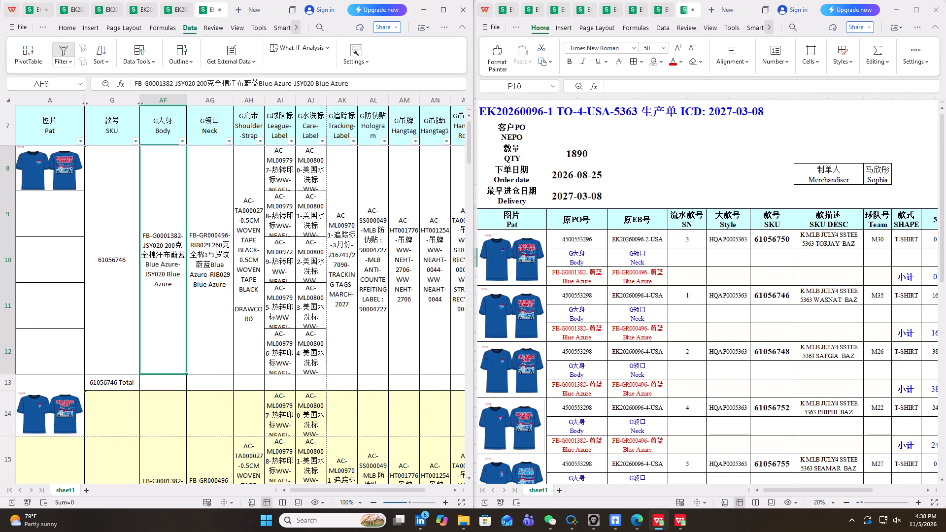
pyautogui.click(181, 139)
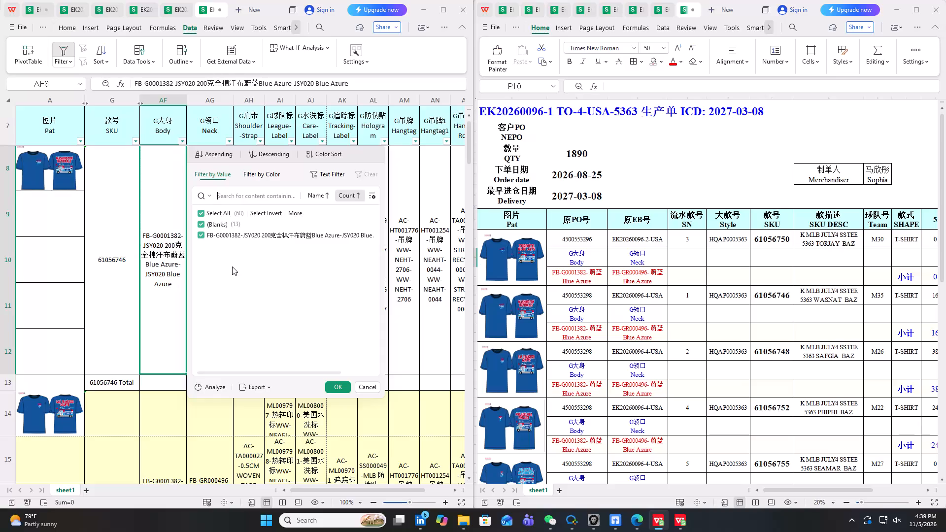
pyautogui.scroll(3, 149, 265)
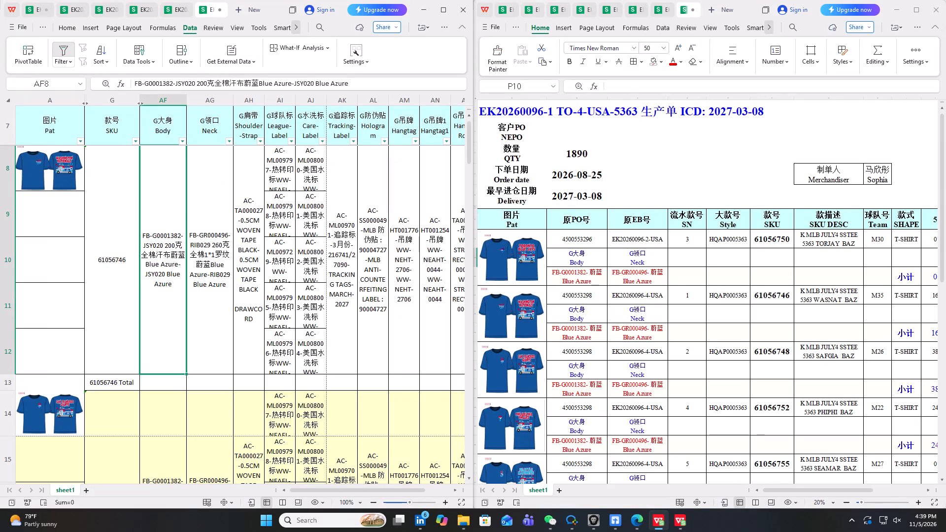
pyautogui.click(227, 145)
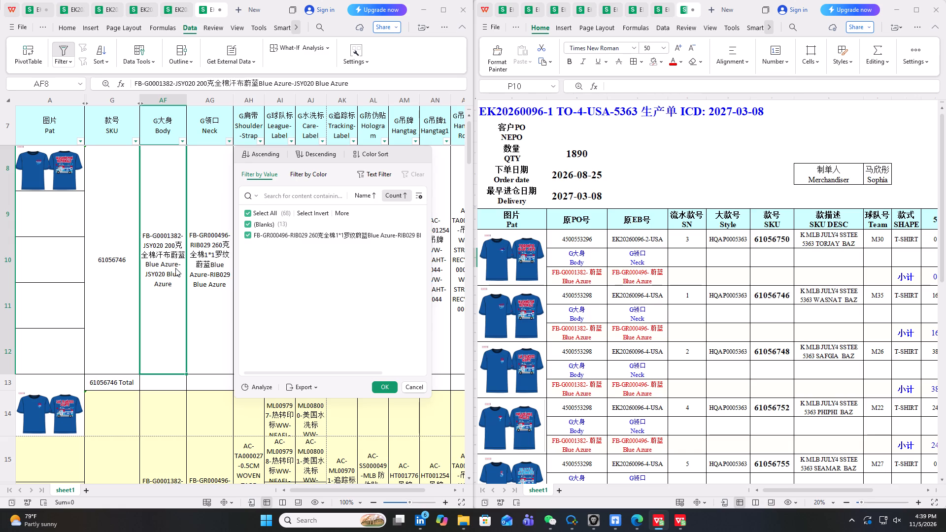
# Compare the Body and Neck fabric codes and colours of the first SKUs in the style 5363 production list with the BOM.
pyautogui.scroll(-2, 660, 298)
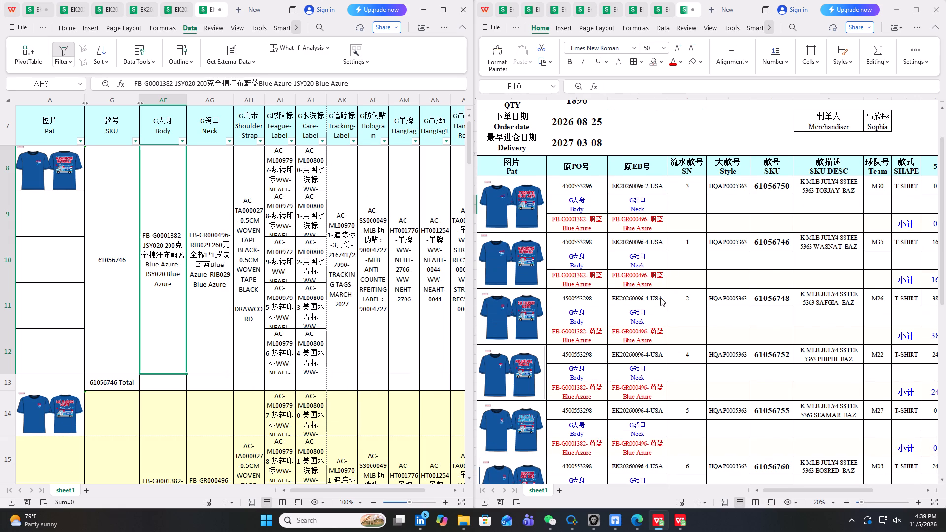
pyautogui.scroll(-2, 660, 298)
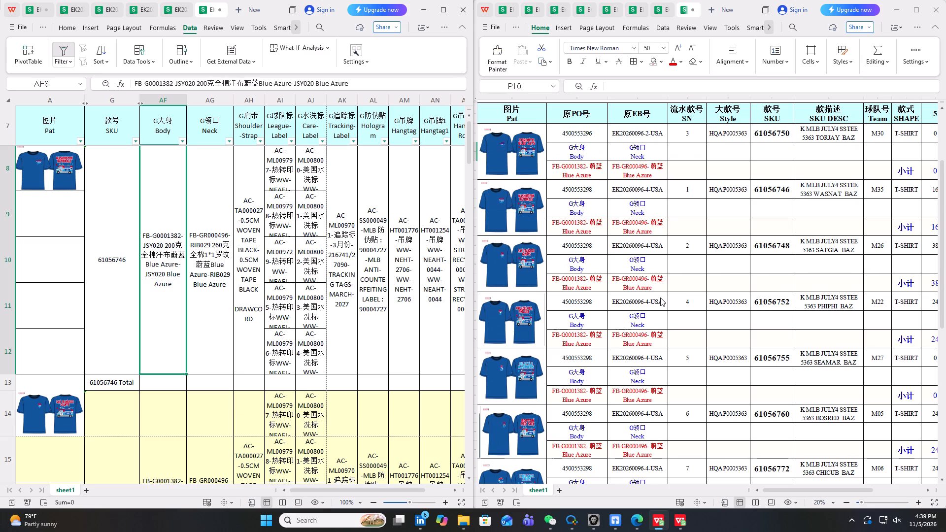
pyautogui.scroll(-2, 660, 298)
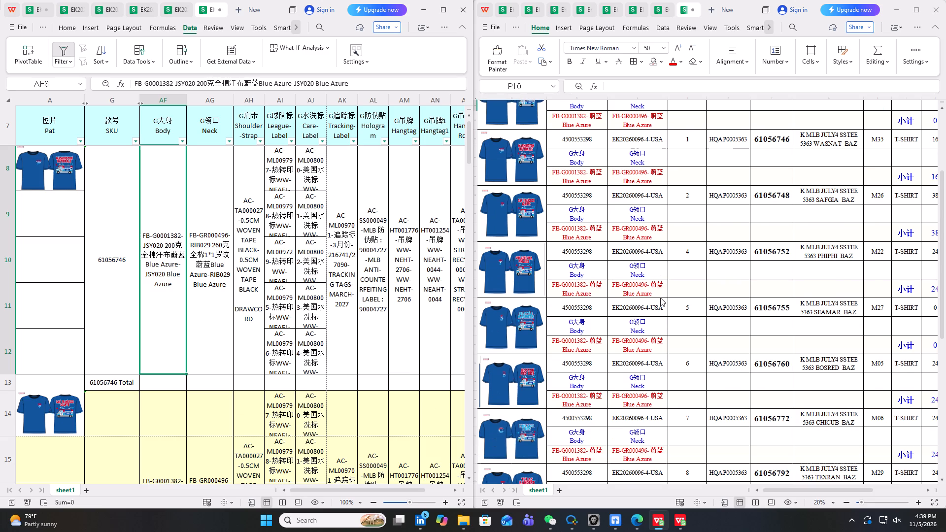
pyautogui.scroll(-3, 660, 298)
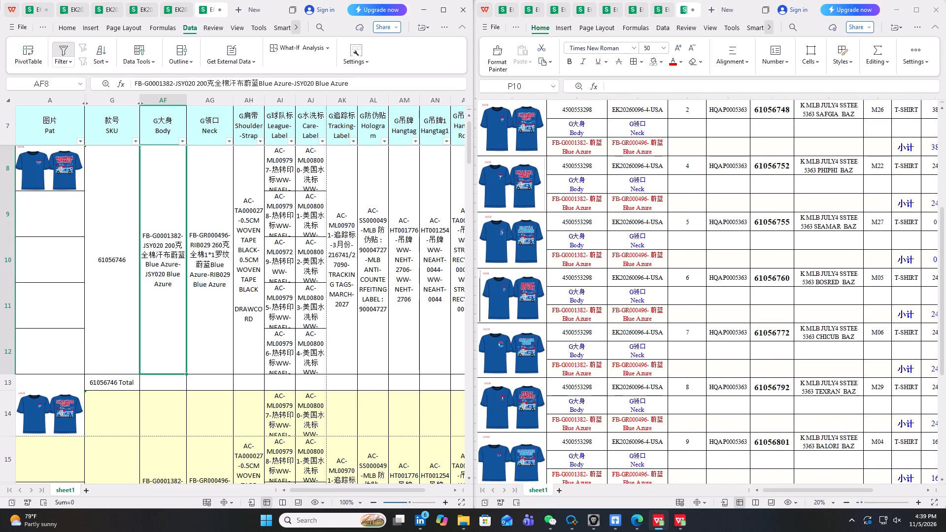
pyautogui.scroll(-6, 199, 327)
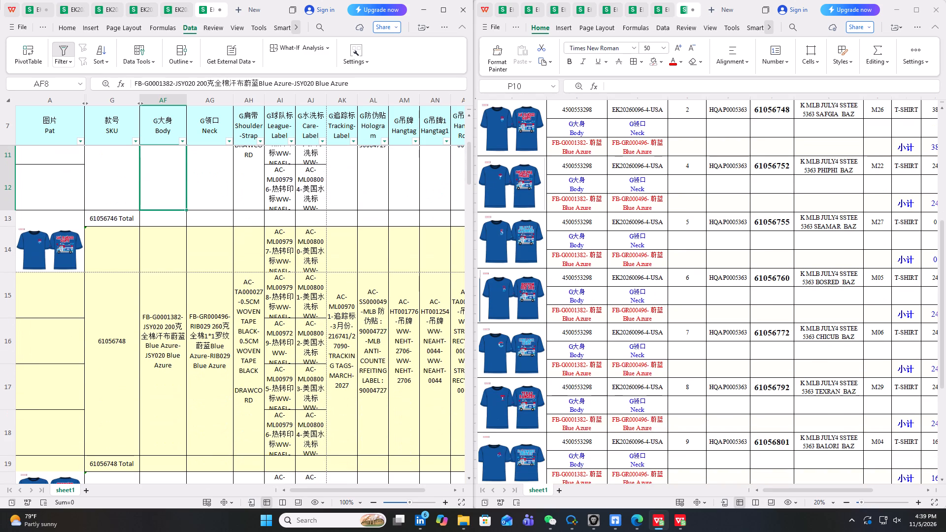
pyautogui.scroll(-9, 200, 326)
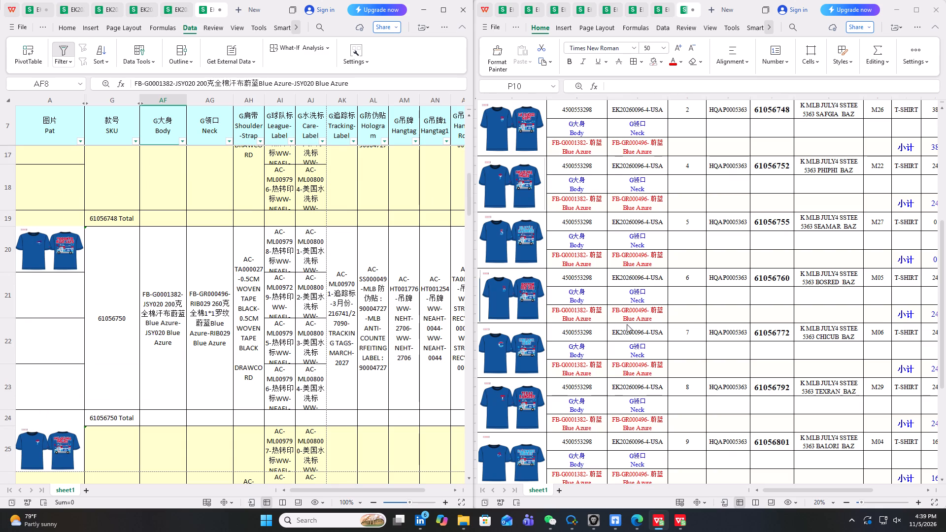
# Check the Body and Neck fabrics of the remaining production list SKUs, down to 61072083, against the BOM.
pyautogui.scroll(-2, 627, 324)
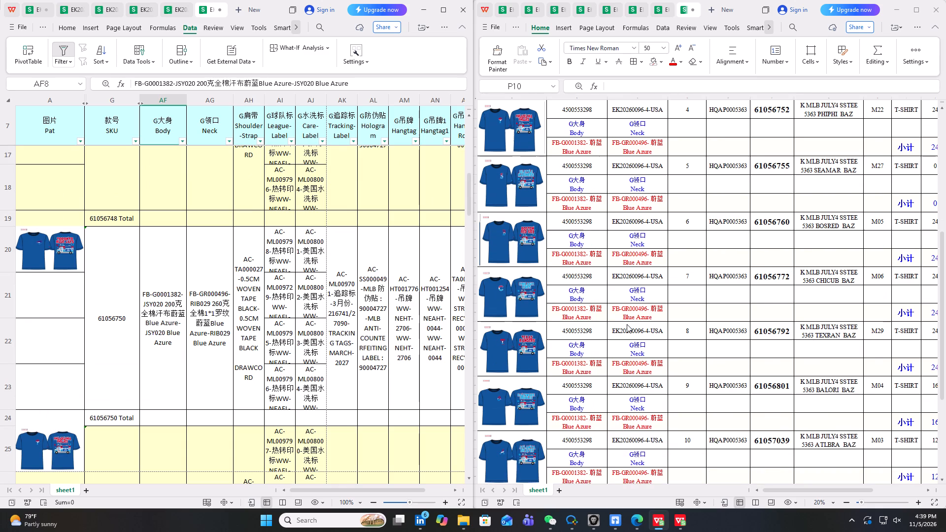
pyautogui.scroll(-4, 627, 324)
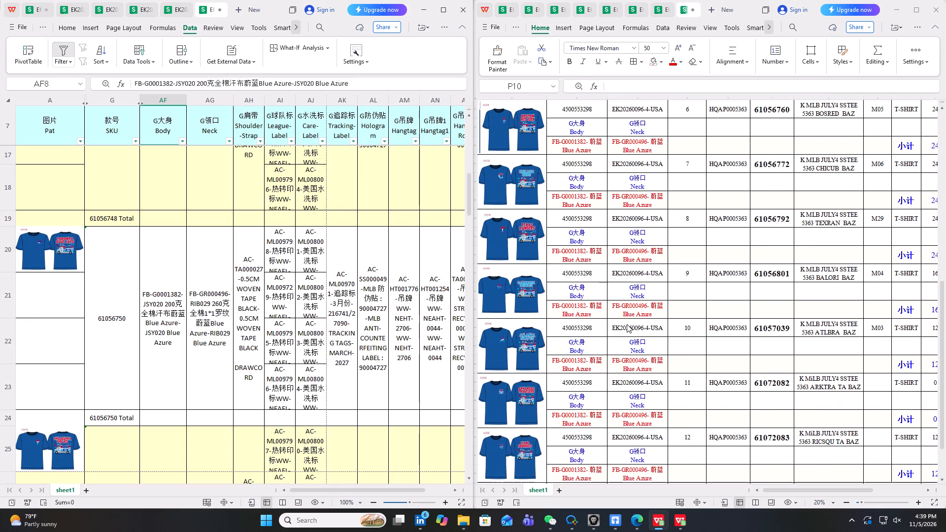
pyautogui.scroll(-2, 627, 324)
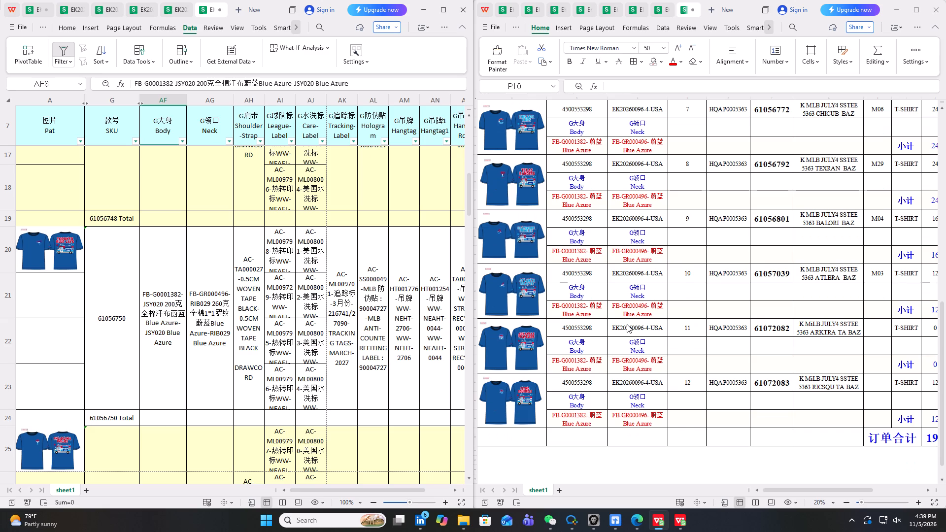
pyautogui.scroll(-1, 627, 324)
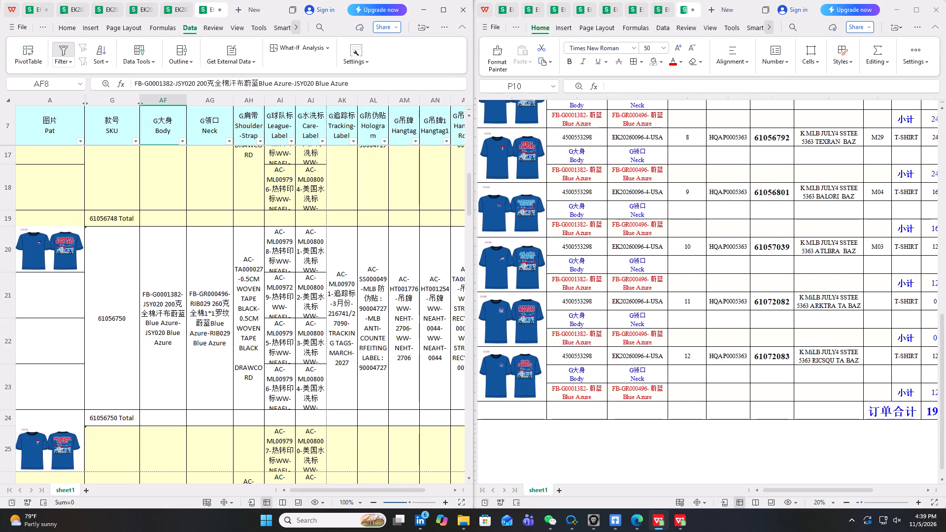
pyautogui.scroll(-5, 193, 371)
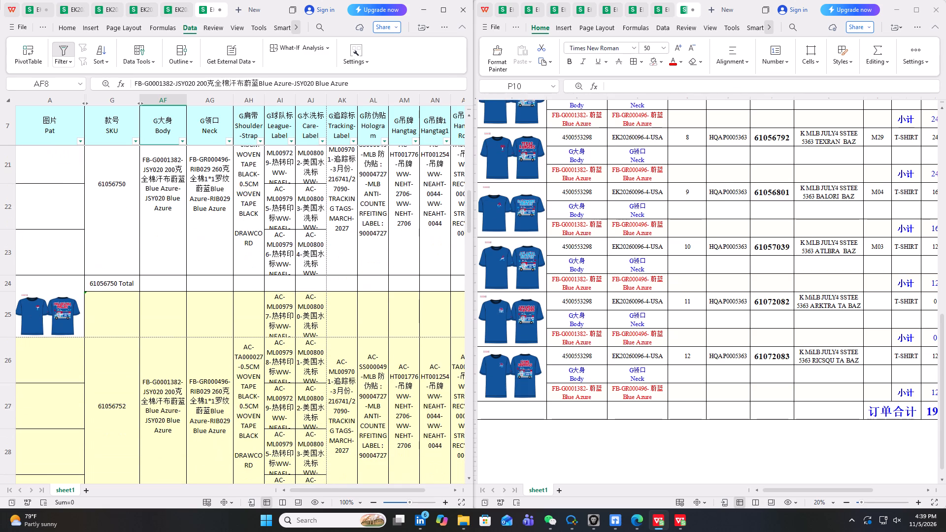
pyautogui.scroll(-7, 202, 369)
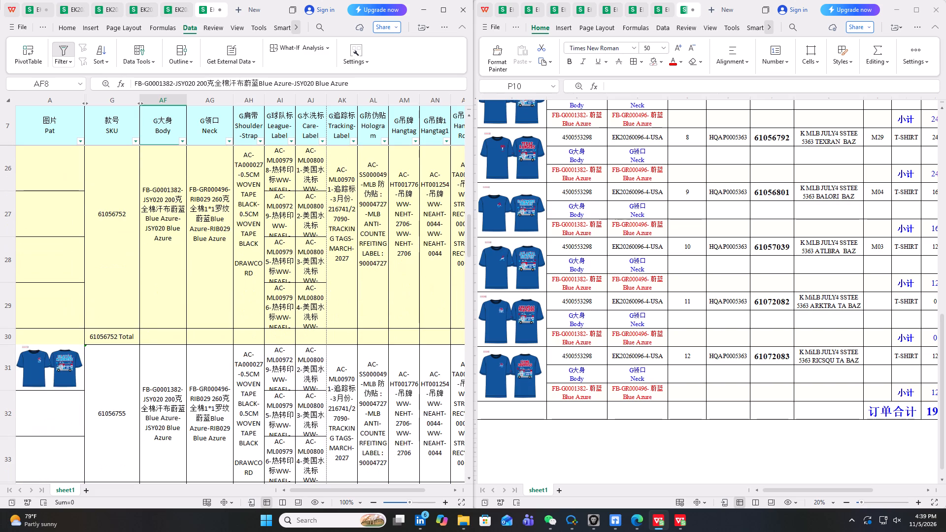
pyautogui.scroll(20, 240, 339)
pyautogui.scroll(3, 240, 339)
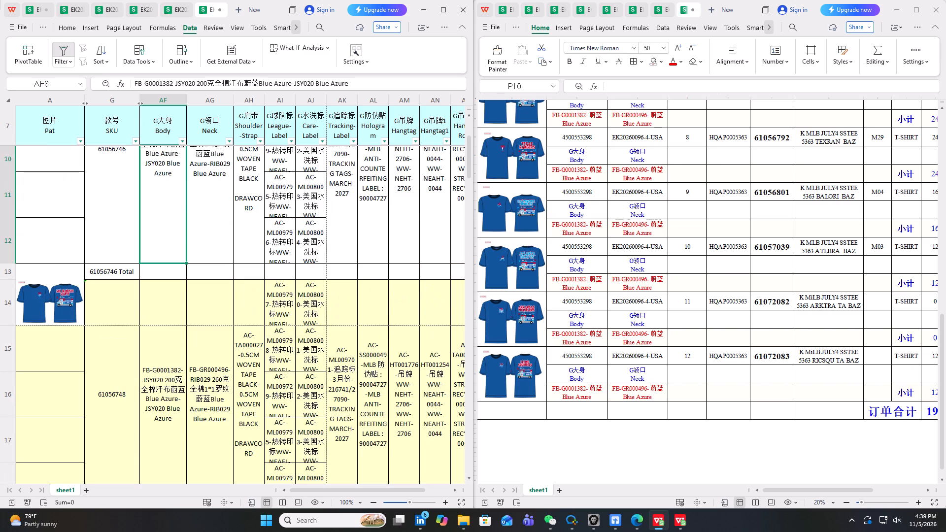
pyautogui.scroll(11, 641, 360)
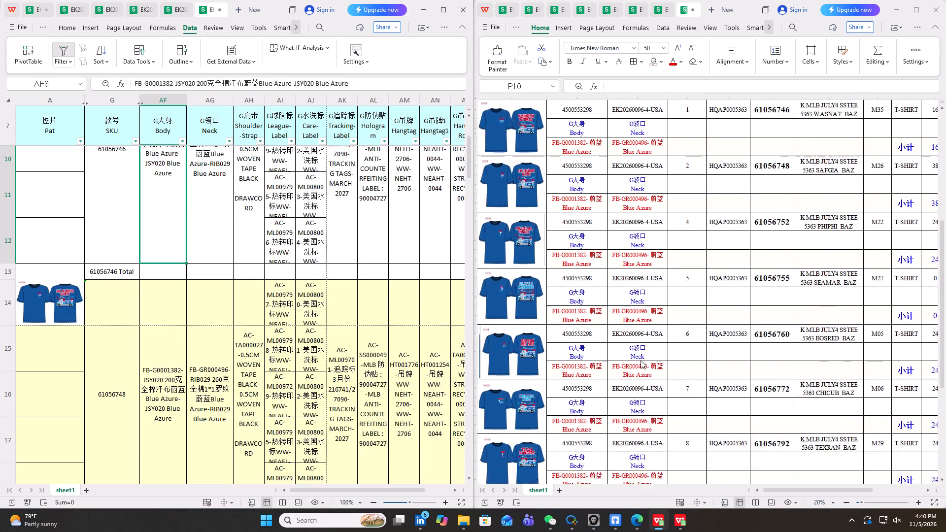
pyautogui.scroll(16, 641, 360)
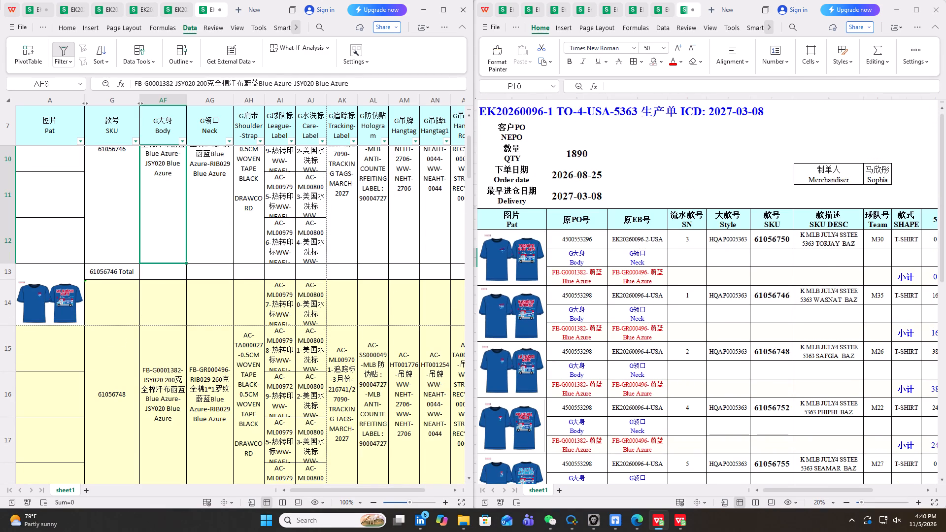
# Open the S227 ARKTRA TA 5363 BAZ artwork PDF from the HQAP0005363 folder in art work.
pyautogui.click(460, 520)
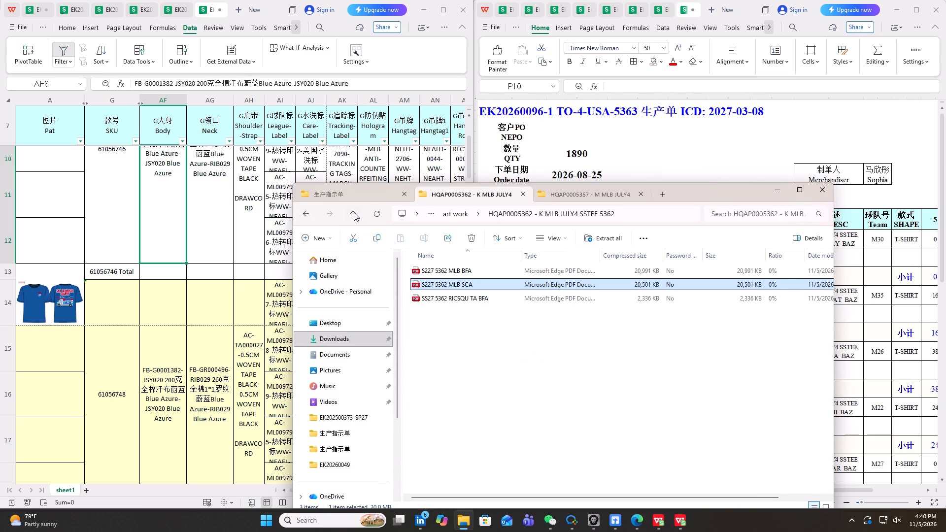
pyautogui.click(354, 212)
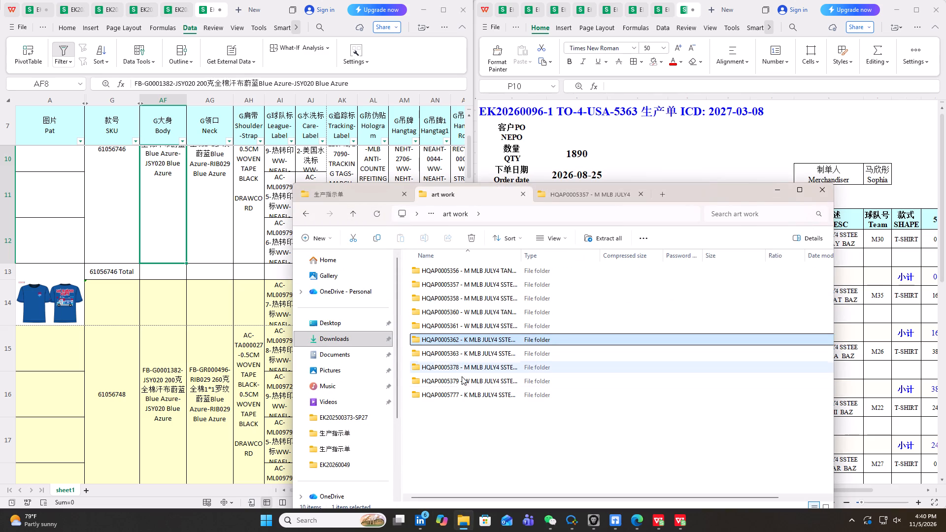
pyautogui.doubleClick(458, 352)
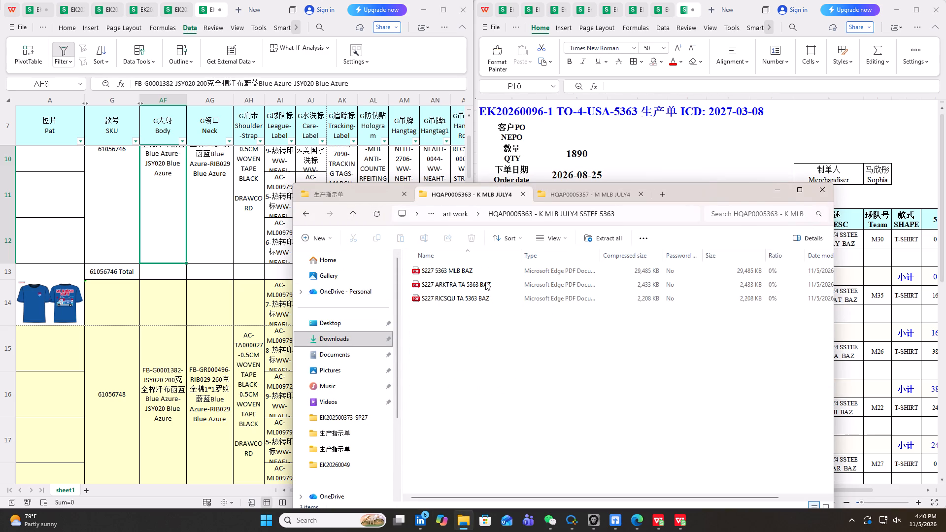
pyautogui.doubleClick(485, 282)
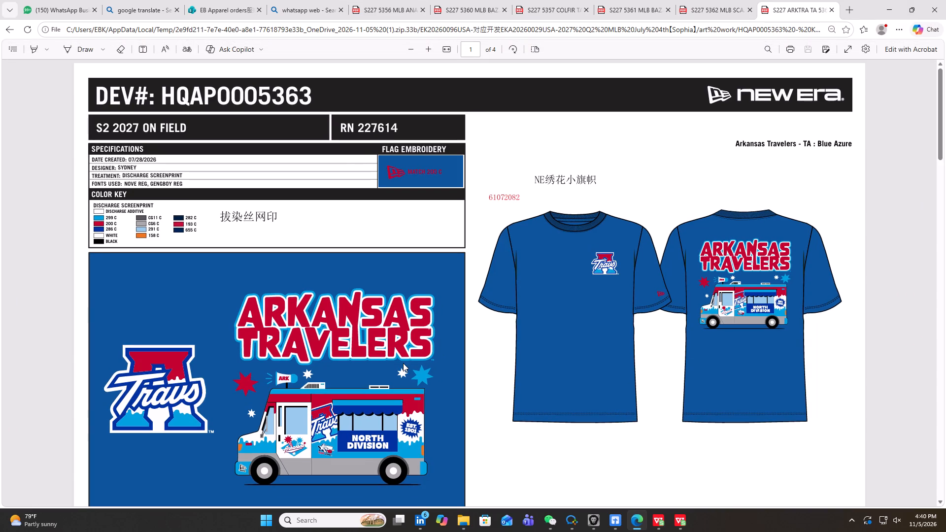
# Examine the Arkansas Travelers artwork for style 5363, including the colour keys and the left chest and center back size and placement pages.
pyautogui.scroll(6, 403, 363)
pyautogui.scroll(-7, 382, 375)
pyautogui.keyDown('ctrl'); pyautogui.scroll(-1, 382, 375); pyautogui.keyUp('ctrl')
pyautogui.scroll(-6, 382, 375)
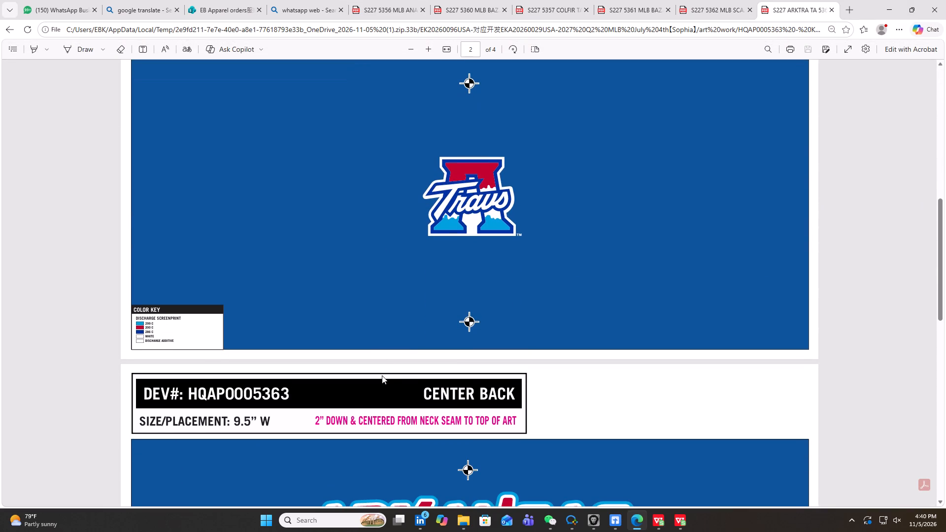
pyautogui.scroll(-8, 382, 375)
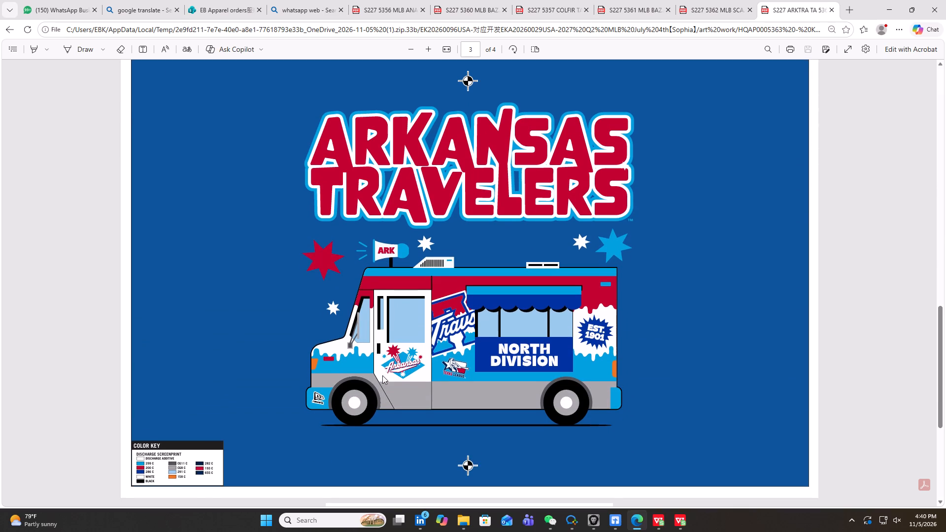
pyautogui.scroll(-11, 382, 375)
pyautogui.scroll(3, 382, 375)
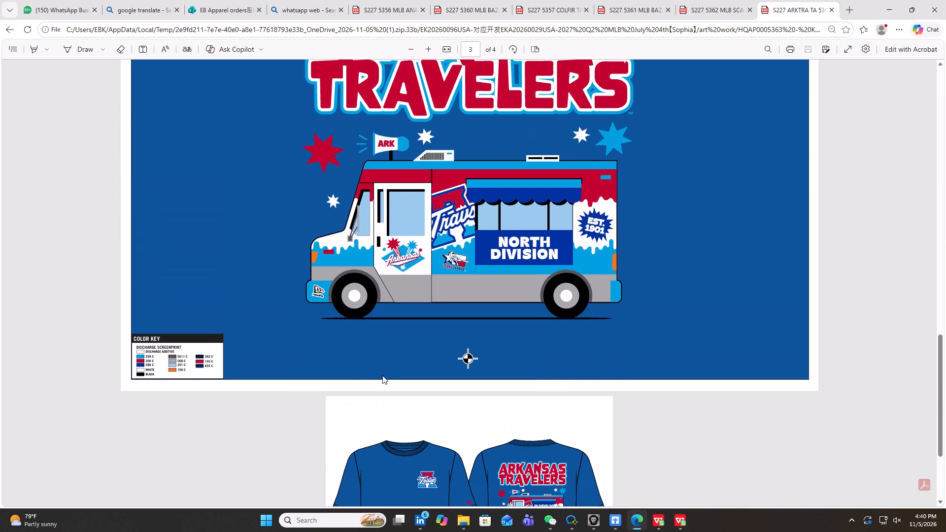
pyautogui.scroll(5, 382, 375)
pyautogui.scroll(-2, 382, 375)
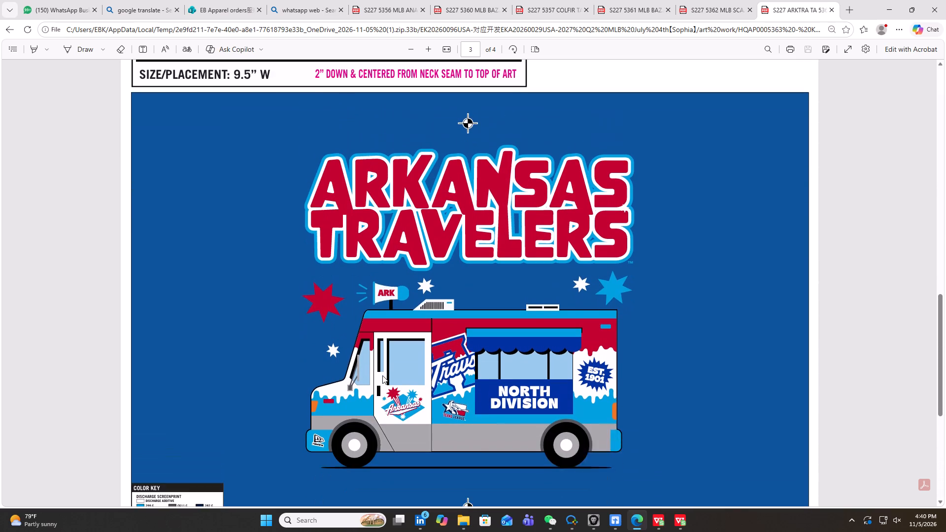
pyautogui.scroll(-2, 382, 375)
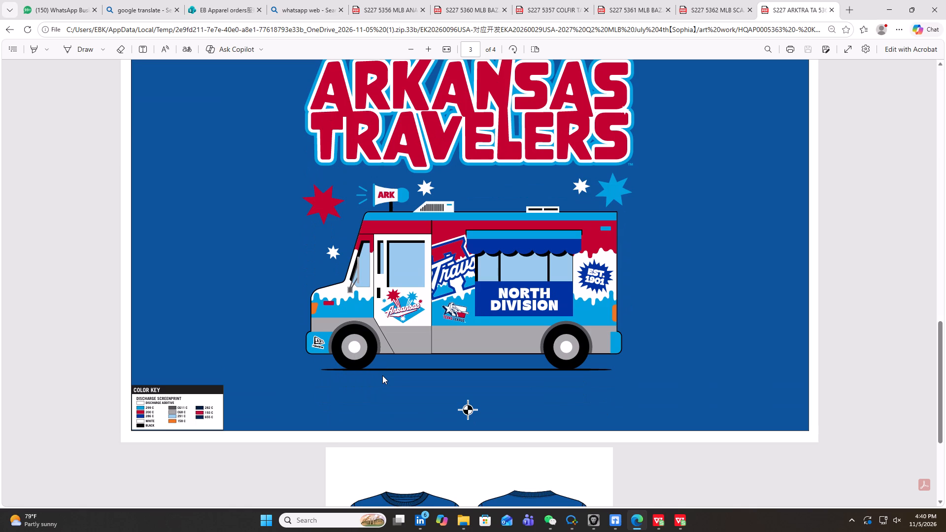
pyautogui.scroll(16, 382, 375)
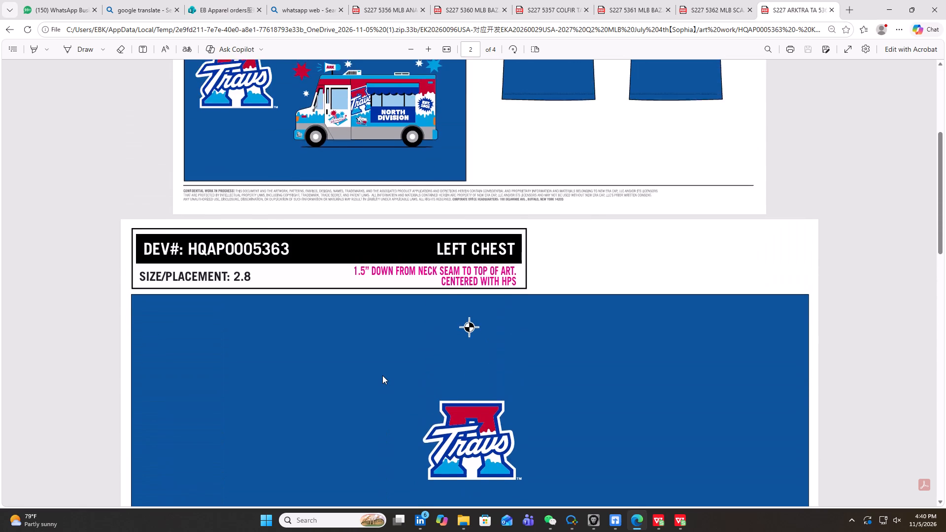
# Recheck the Arkansas Travelers 5363 artwork pages, covering the left chest and center back placements, colour keys and shirt mockups.
pyautogui.scroll(6, 382, 375)
pyautogui.scroll(-7, 382, 375)
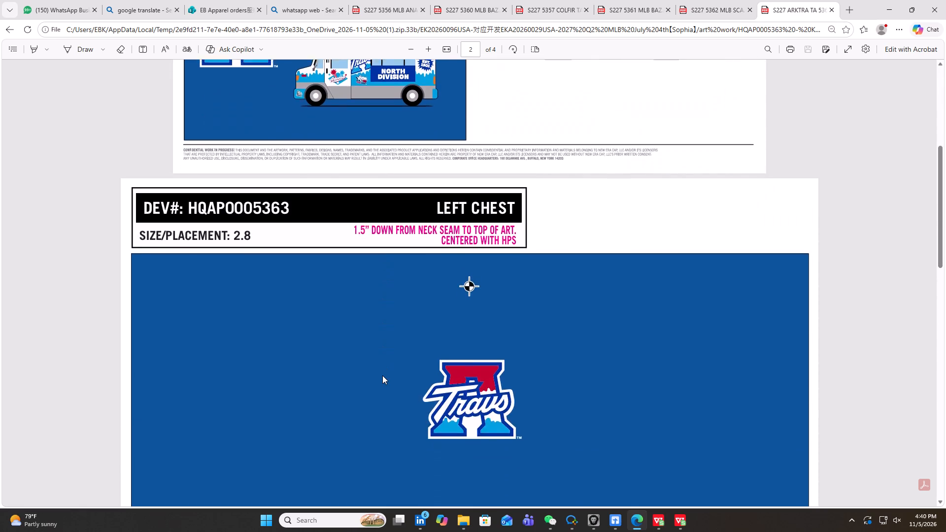
pyautogui.scroll(-1, 382, 375)
pyautogui.scroll(13, 382, 375)
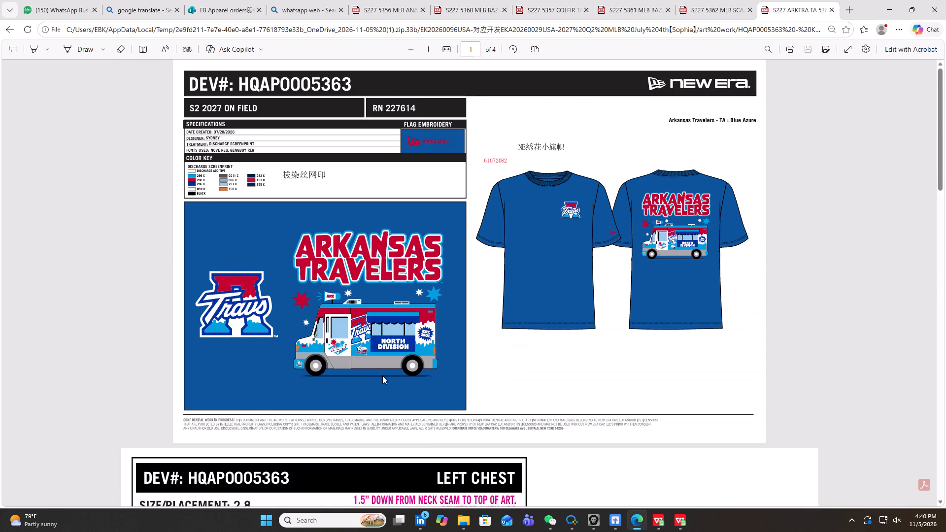
pyautogui.scroll(-12, 382, 375)
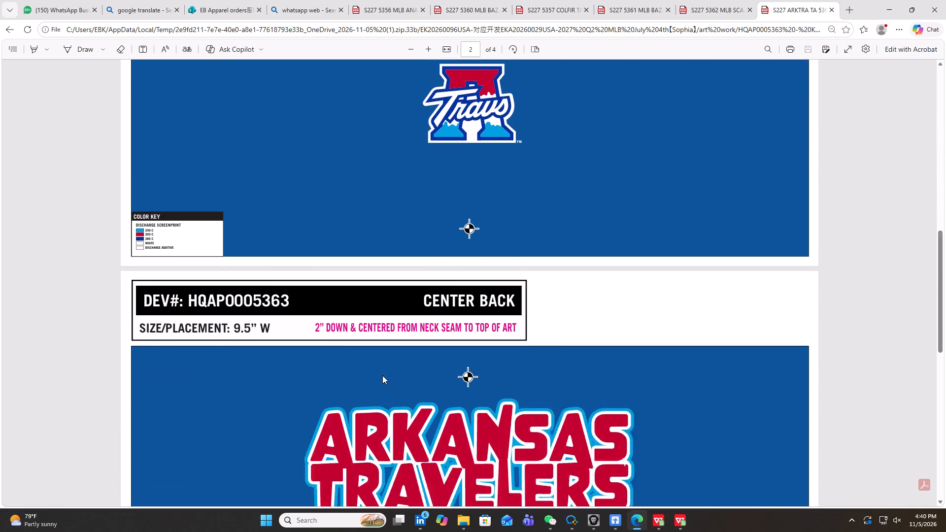
pyautogui.scroll(-17, 382, 375)
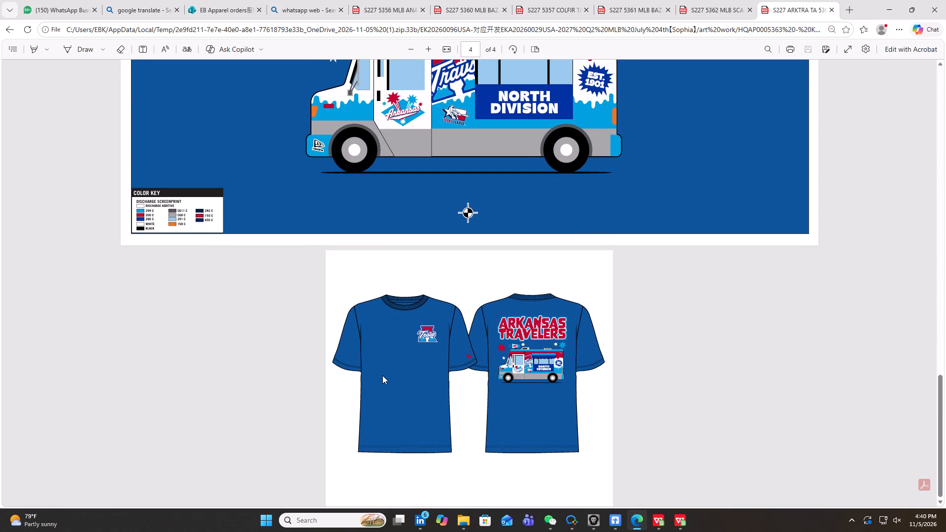
pyautogui.scroll(-2, 382, 375)
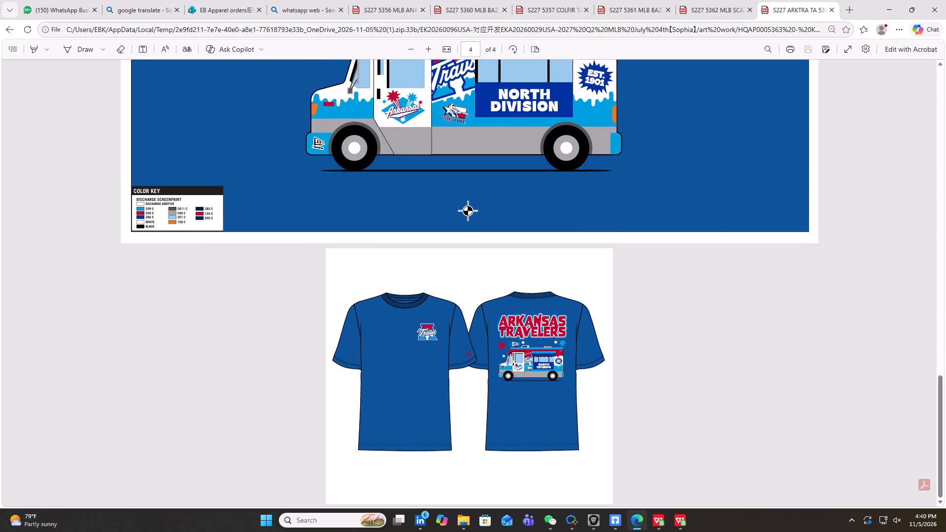
# Open the HQAP0005363 New Era flag placement PDF from the Size chart&constructions folder and examine the sleeve flag placement.
pyautogui.click(224, 7)
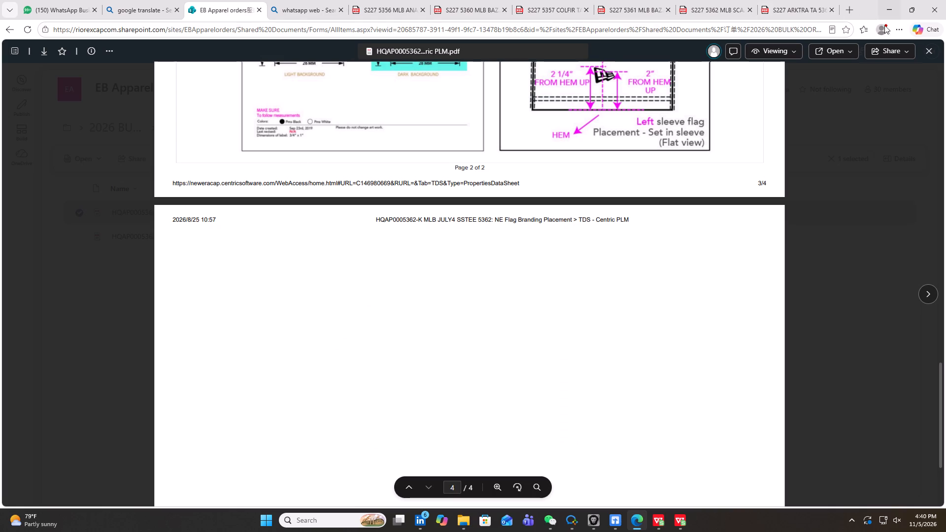
pyautogui.click(921, 50)
pyautogui.click(925, 52)
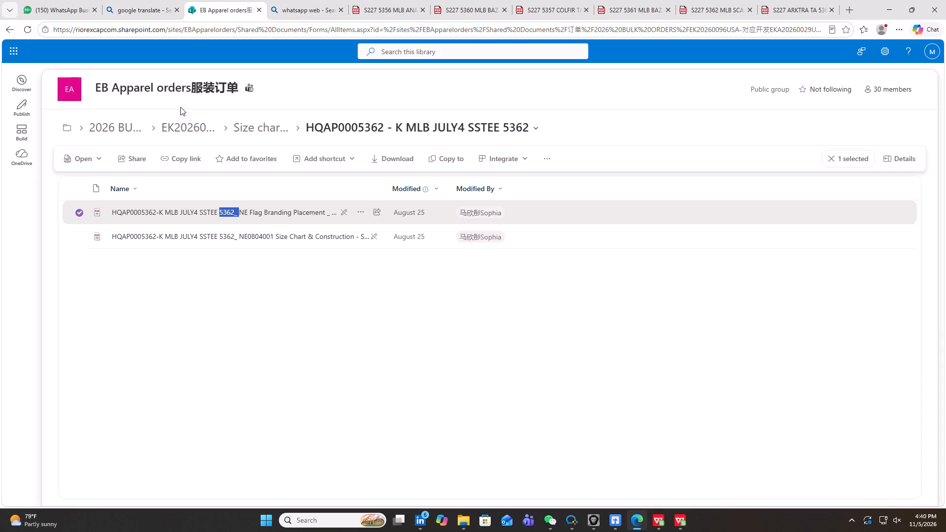
pyautogui.click(265, 127)
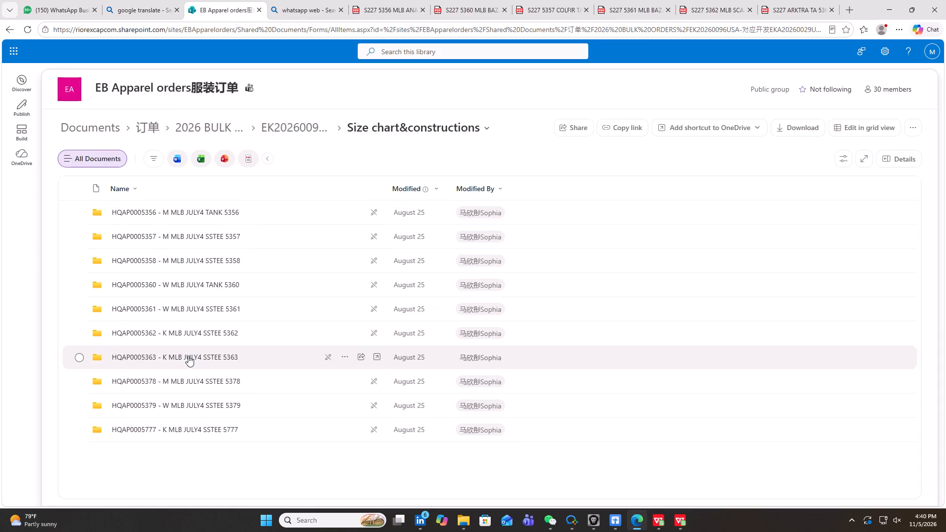
pyautogui.doubleClick(154, 361)
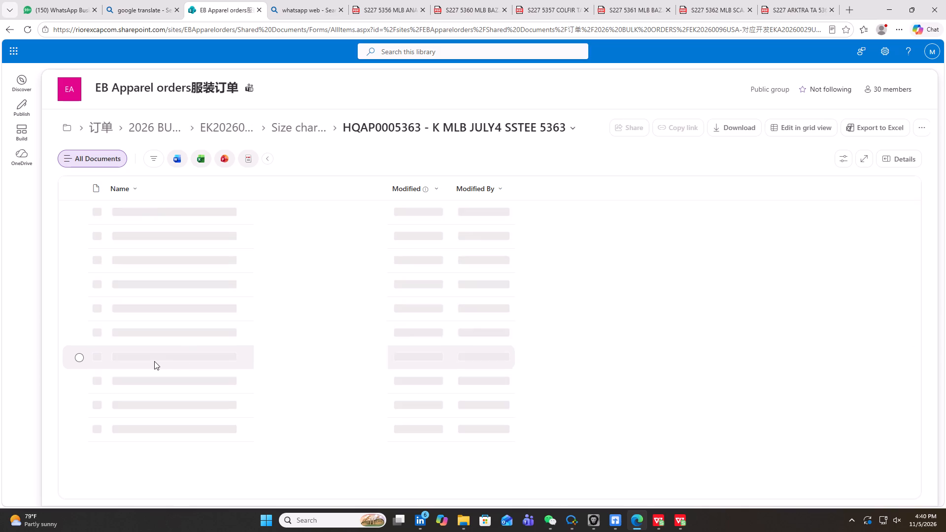
pyautogui.doubleClick(211, 236)
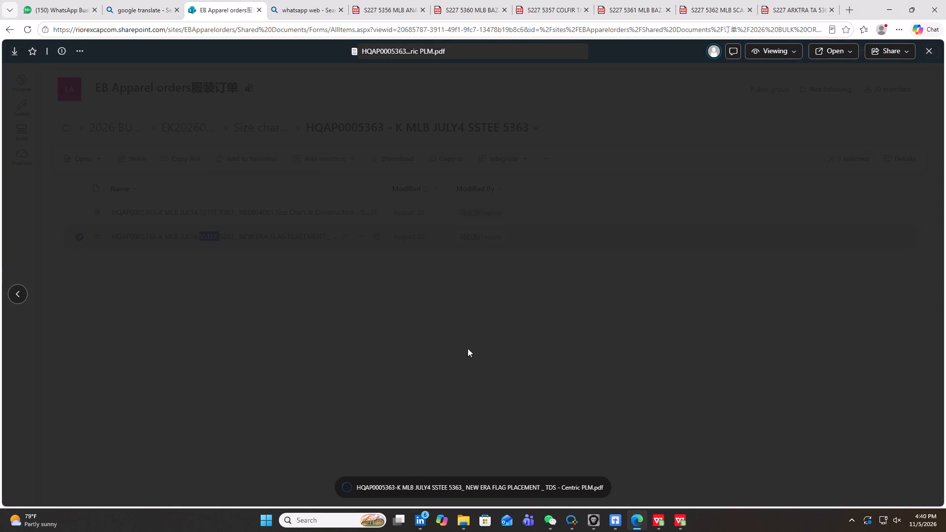
pyautogui.scroll(-17, 483, 340)
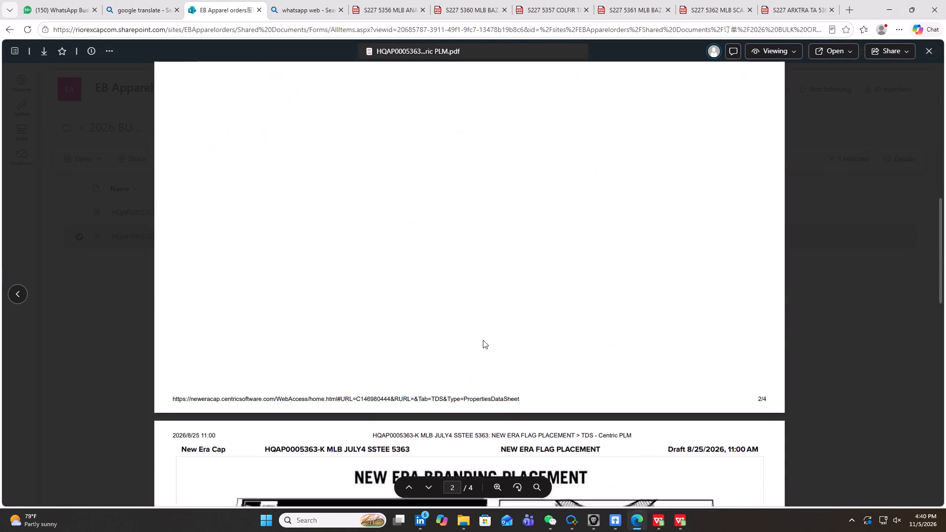
pyautogui.scroll(-20, 483, 340)
pyautogui.scroll(-2, 483, 340)
pyautogui.scroll(4, 561, 250)
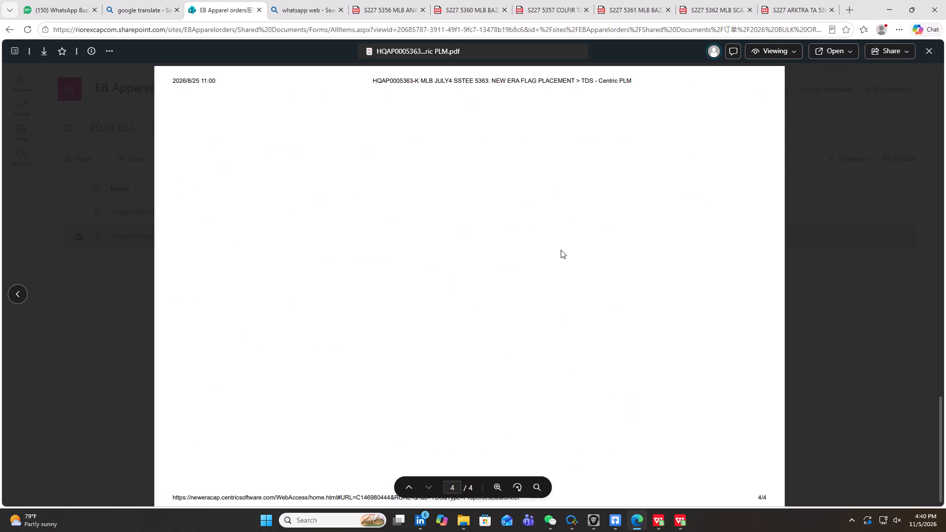
pyautogui.scroll(7, 561, 250)
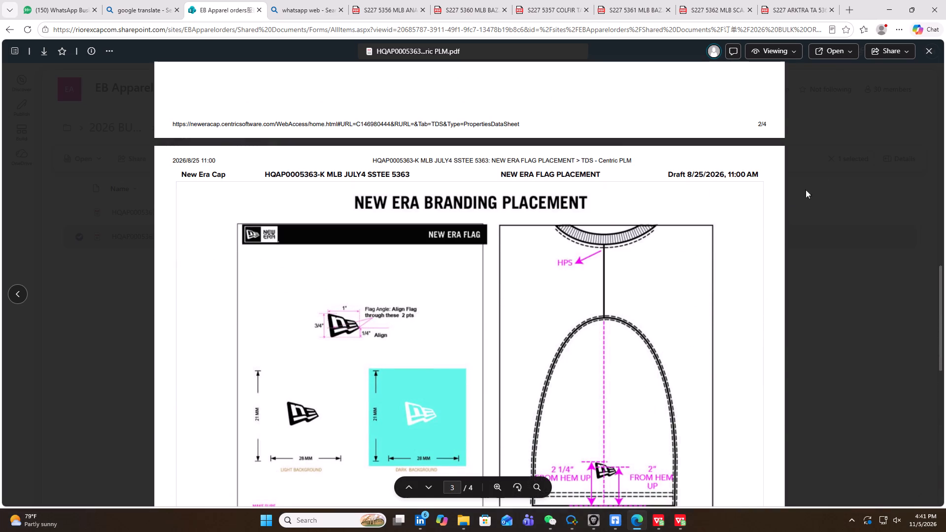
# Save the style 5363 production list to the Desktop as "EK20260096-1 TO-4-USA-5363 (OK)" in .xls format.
pyautogui.click(884, 10)
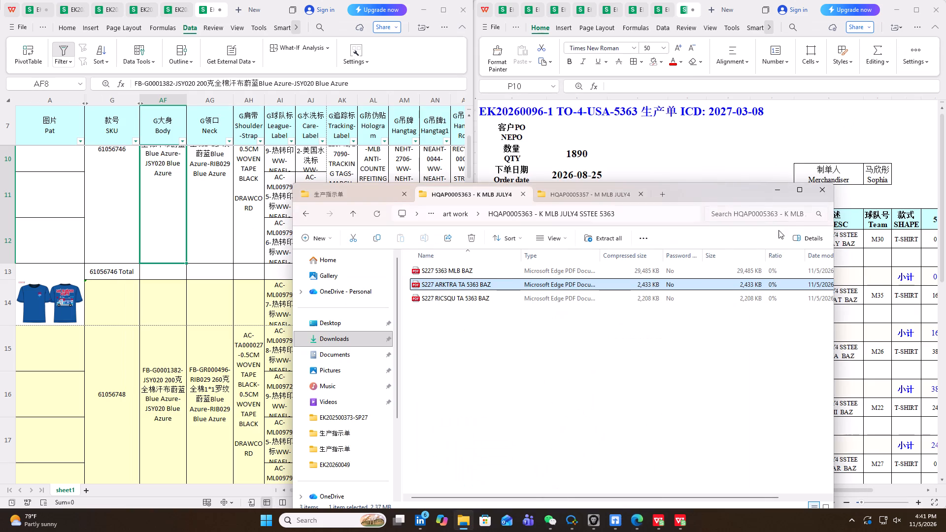
pyautogui.click(777, 188)
pyautogui.click(916, 8)
pyautogui.scroll(2, 656, 287)
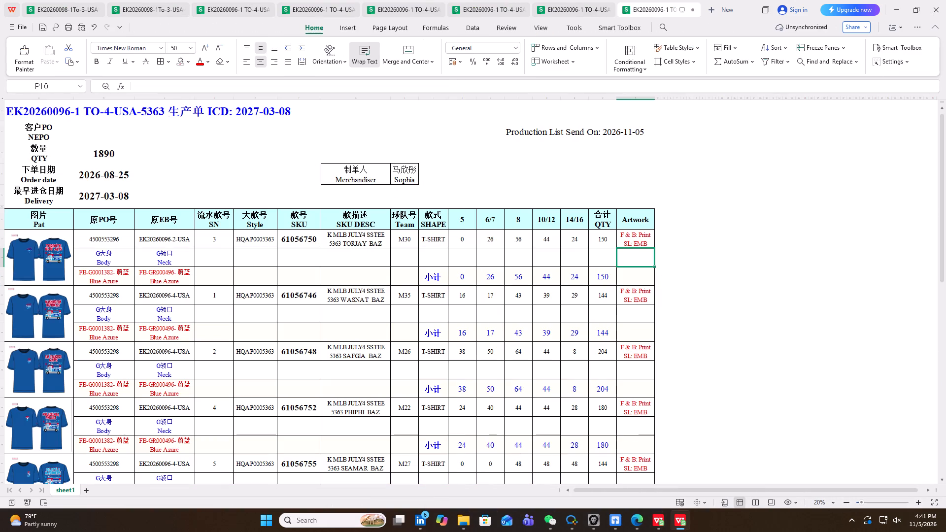
pyautogui.scroll(2, 656, 287)
pyautogui.moveTo(706, 491); pyautogui.dragTo(523, 469)
pyautogui.scroll(4, 400, 379)
pyautogui.rightClick(656, 9)
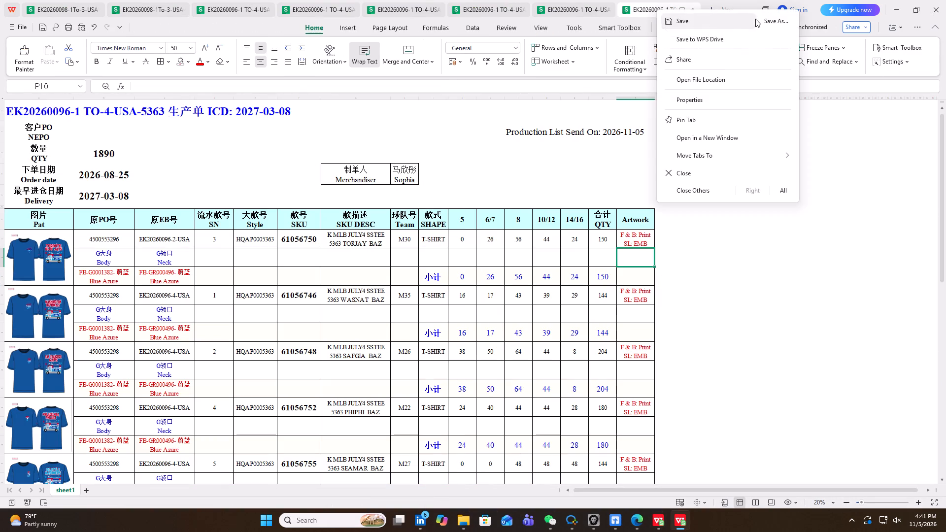
pyautogui.click(776, 19)
pyautogui.click(540, 452)
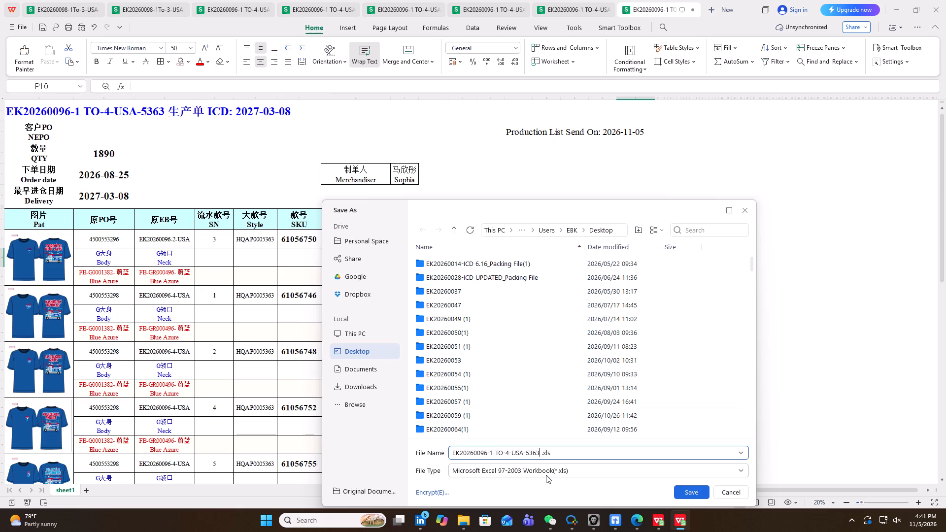
pyautogui.press('space')
pyautogui.hotkey('shift', '(')
pyautogui.hotkey('shift', ')')
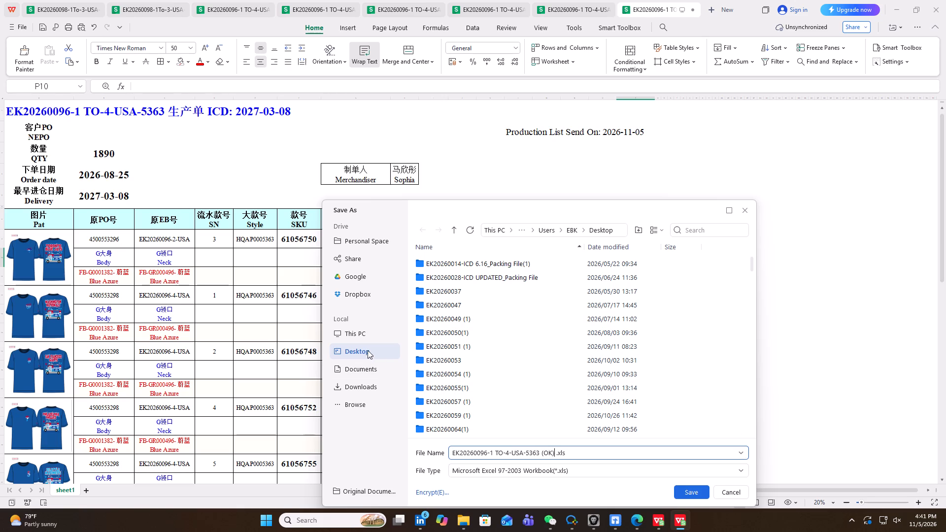
pyautogui.click(368, 350)
pyautogui.click(371, 352)
pyautogui.click(685, 489)
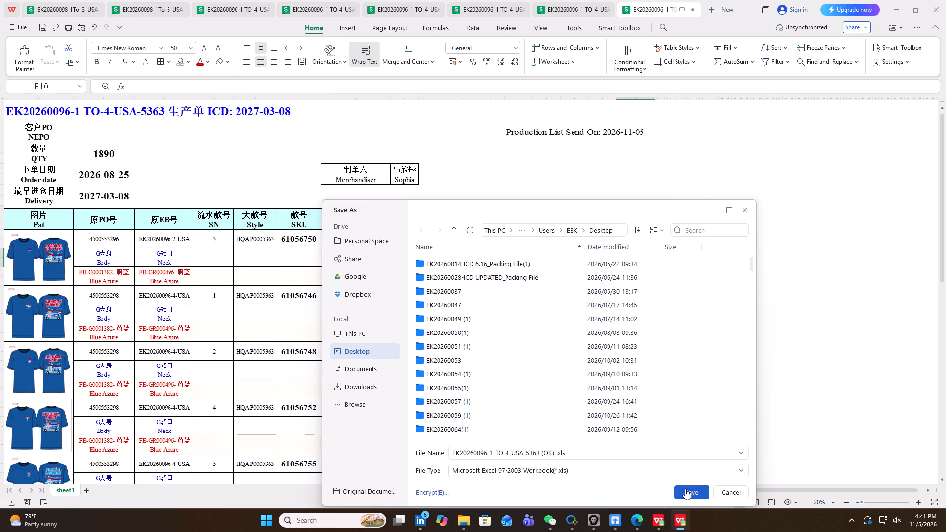
pyautogui.scroll(4, 377, 398)
pyautogui.tripleClick(44, 28)
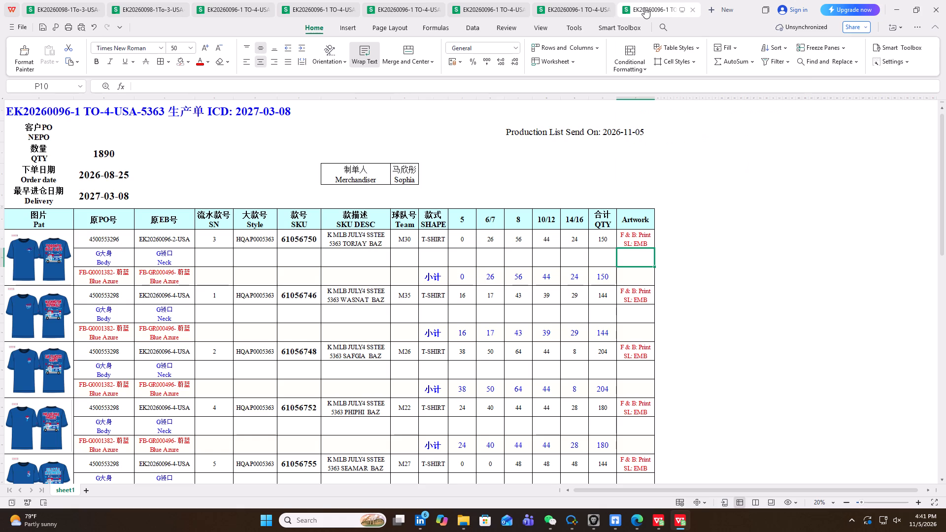
pyautogui.click(43, 27)
# Preview the printed pages of the style 5363 production list.
pyautogui.click(573, 12)
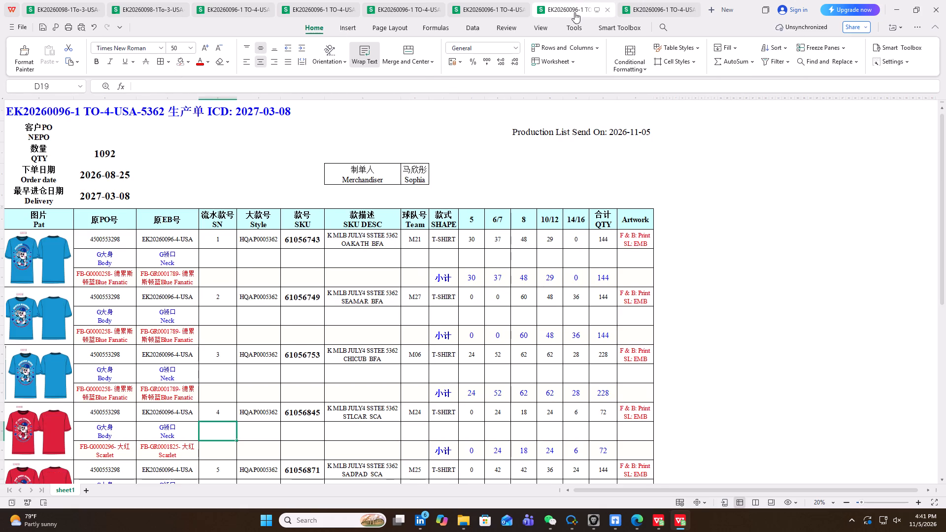
pyautogui.click(657, 5)
pyautogui.click(80, 27)
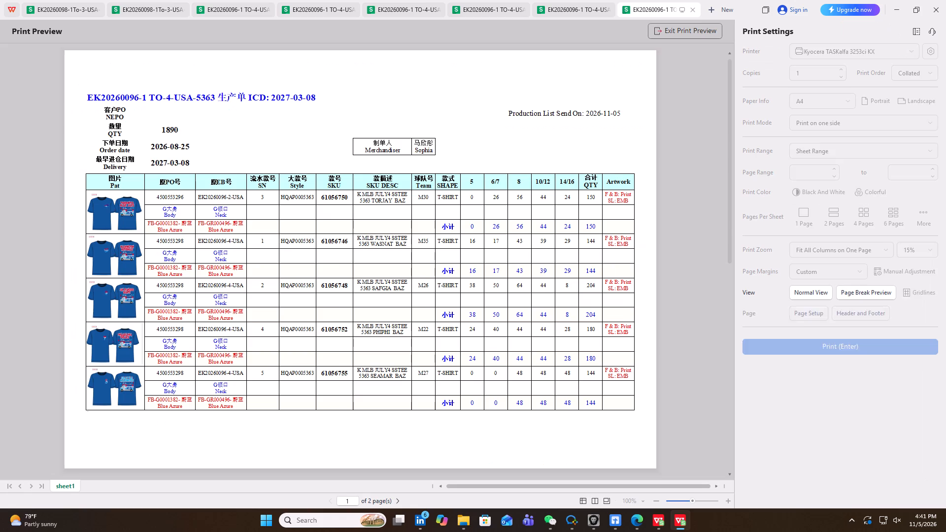
pyautogui.scroll(-1, 275, 211)
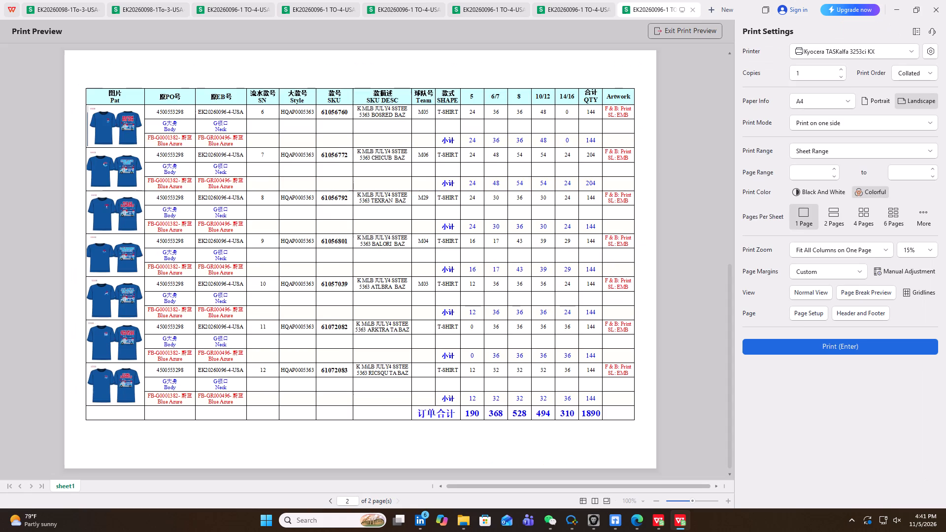
pyautogui.scroll(-3, 275, 211)
pyautogui.scroll(10, 275, 211)
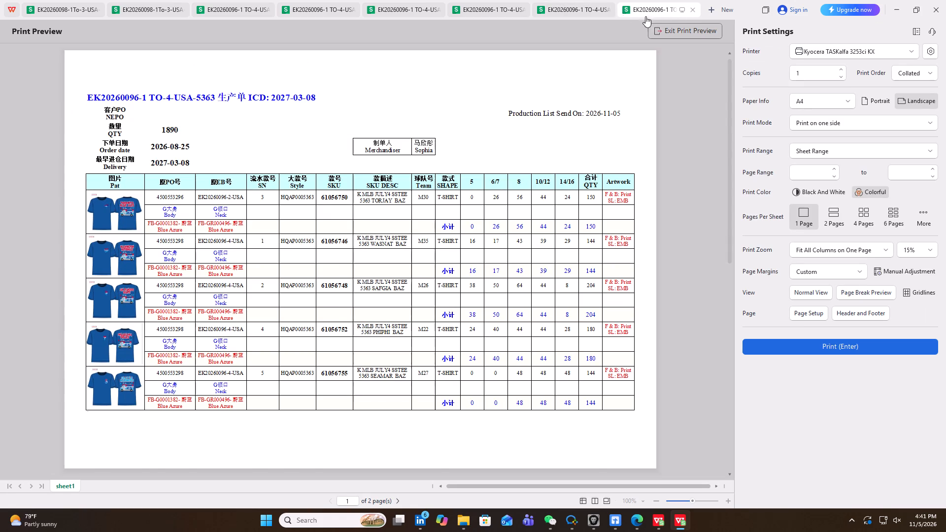
# Save the open production lists for styles 5362, 5361, 5360, 5357 and 5356, one after another.
pyautogui.click(568, 5)
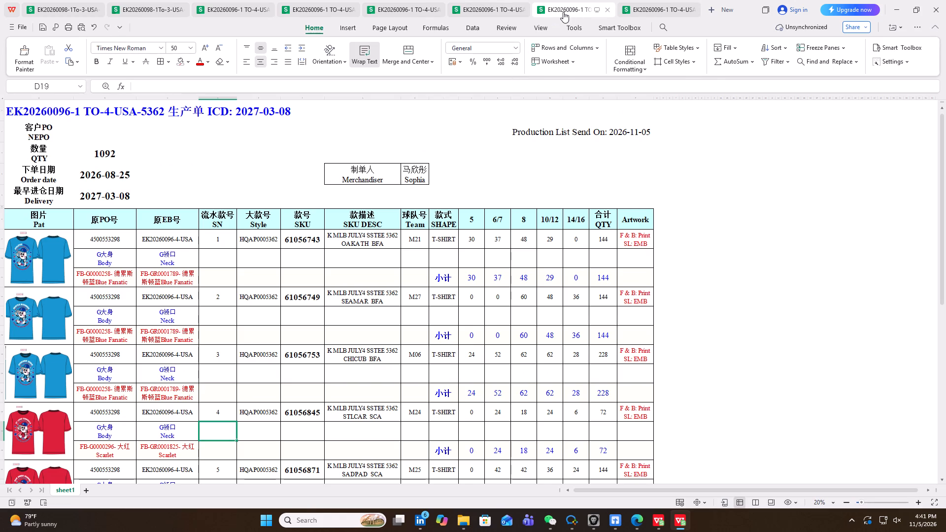
pyautogui.click(40, 28)
pyautogui.click(504, 9)
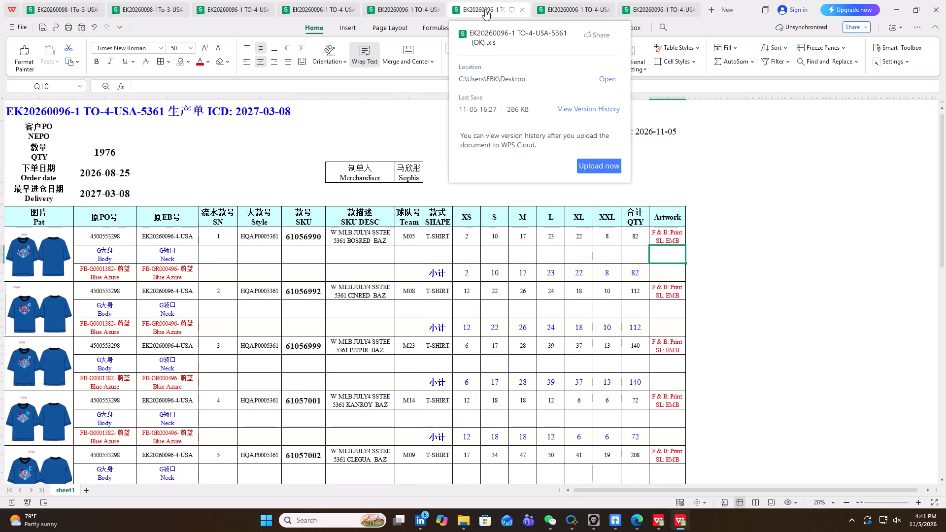
pyautogui.click(42, 26)
pyautogui.click(404, 9)
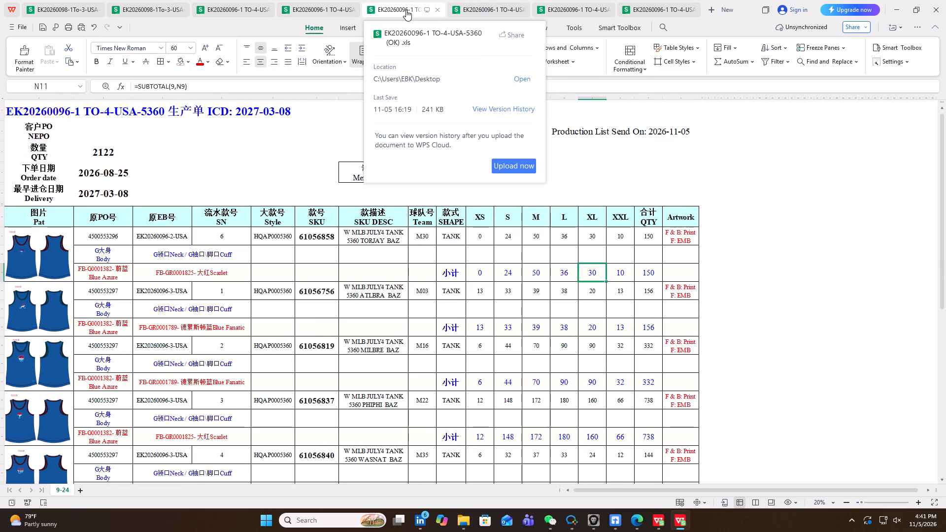
pyautogui.click(38, 25)
pyautogui.click(323, 4)
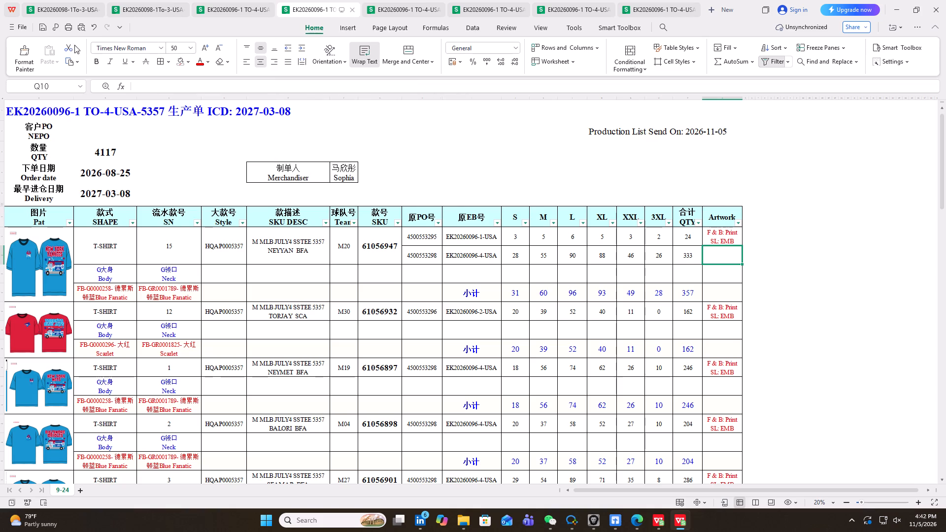
pyautogui.click(42, 30)
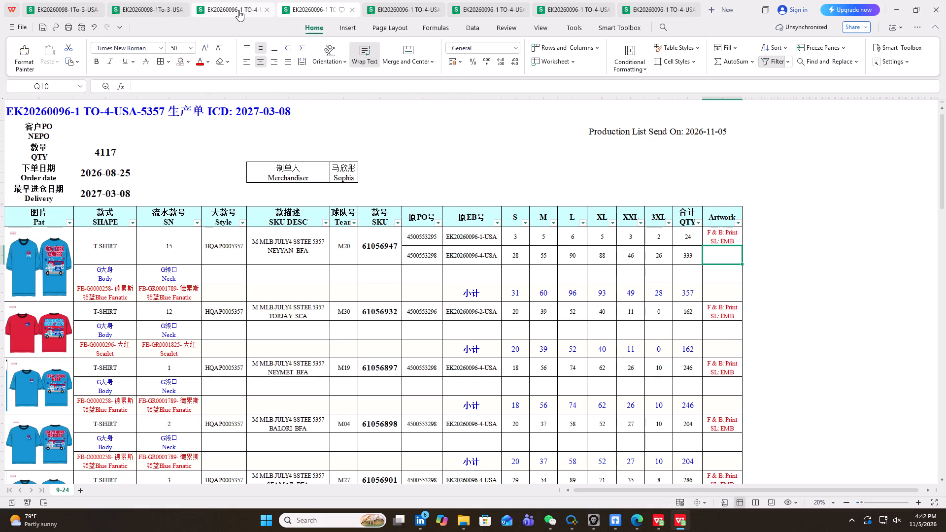
pyautogui.click(238, 10)
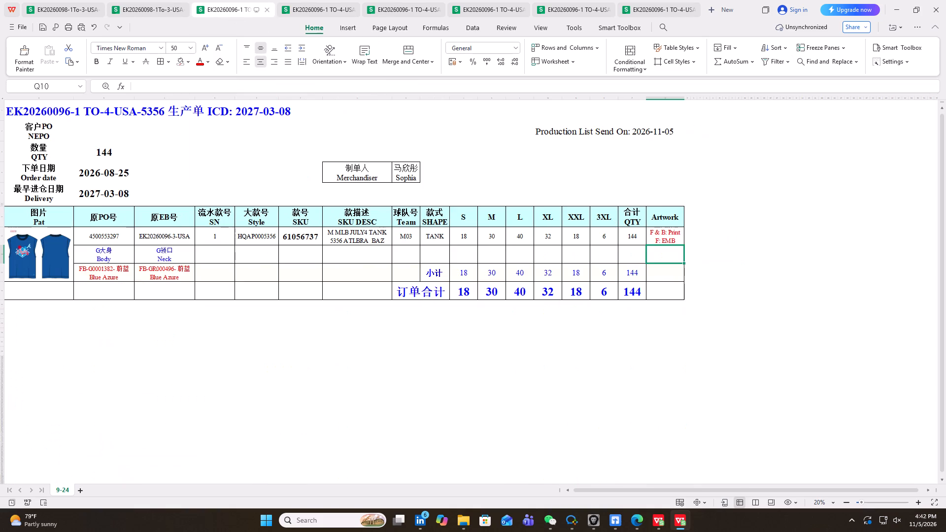
pyautogui.scroll(3, 199, 123)
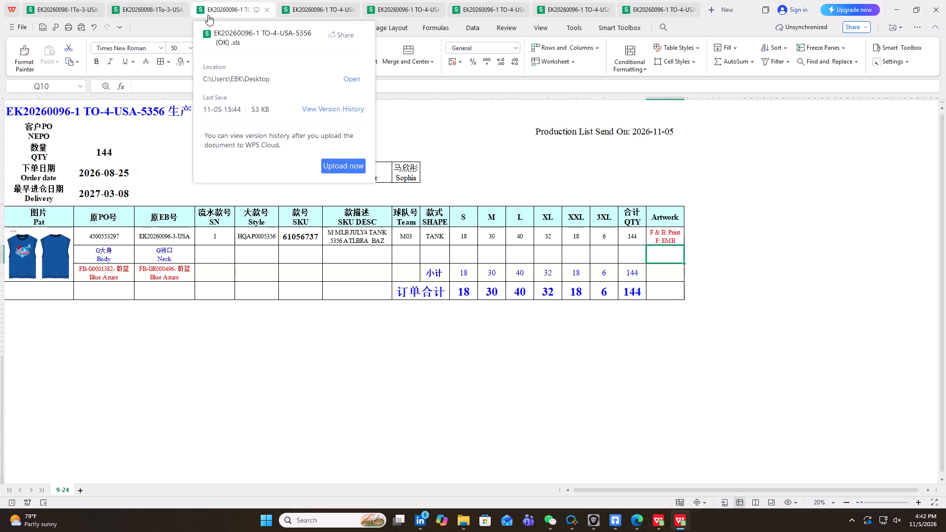
pyautogui.click(41, 27)
# Save the open production lists for styles 5356, 4850 and 4744, one after another.
pyautogui.click(44, 30)
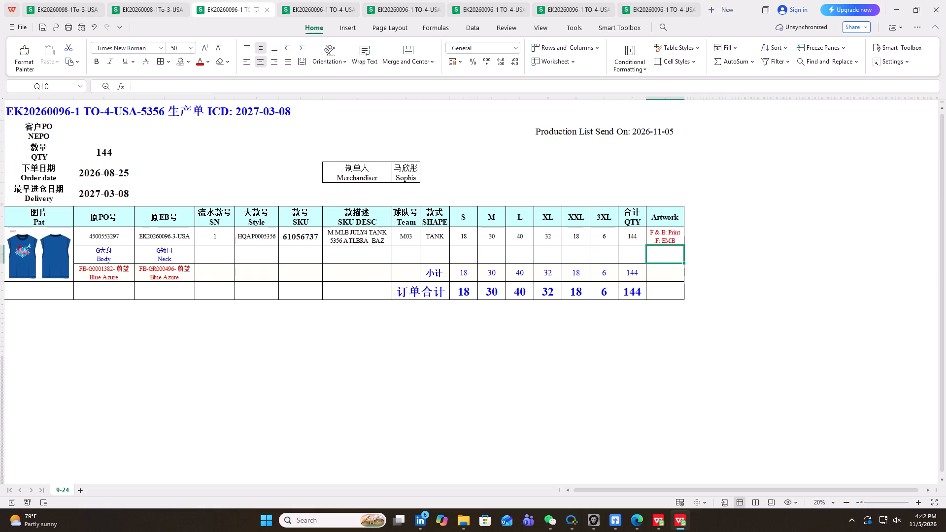
pyautogui.scroll(5, 231, 311)
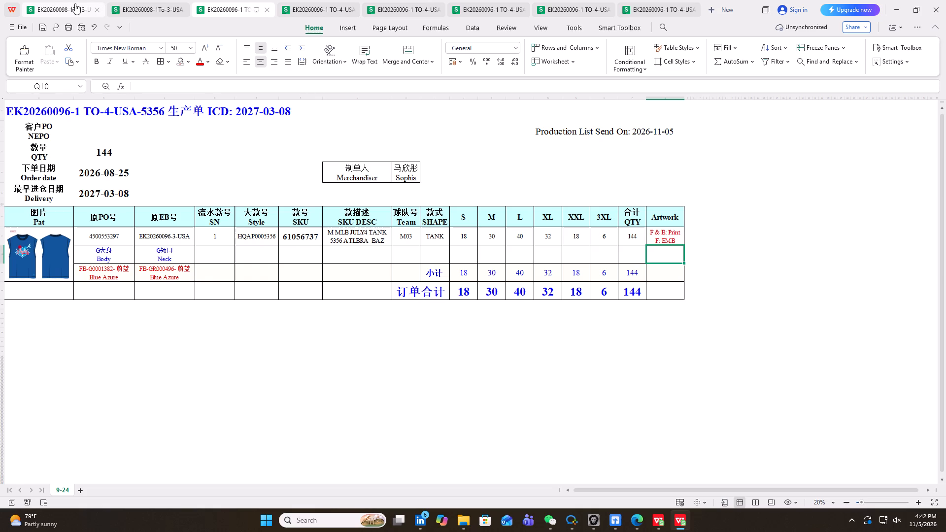
pyautogui.click(75, 3)
pyautogui.scroll(7, 160, 245)
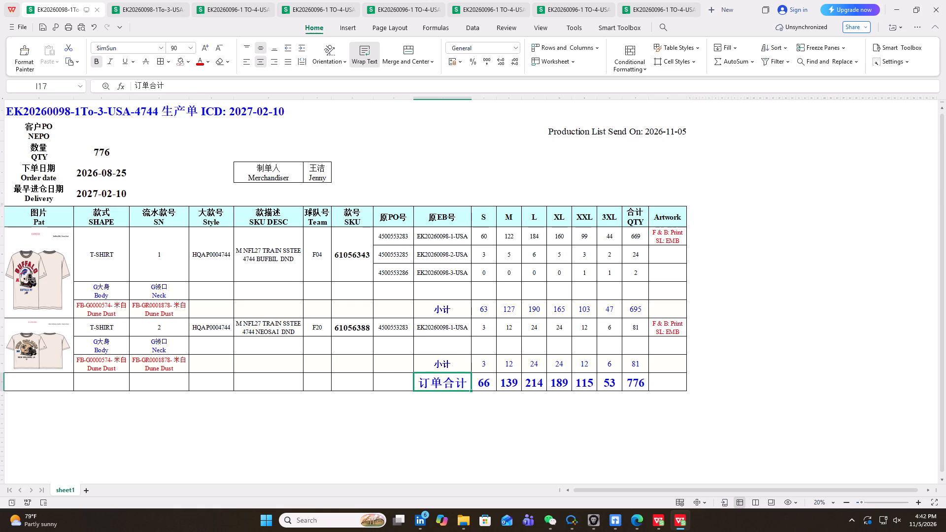
pyautogui.click(147, 9)
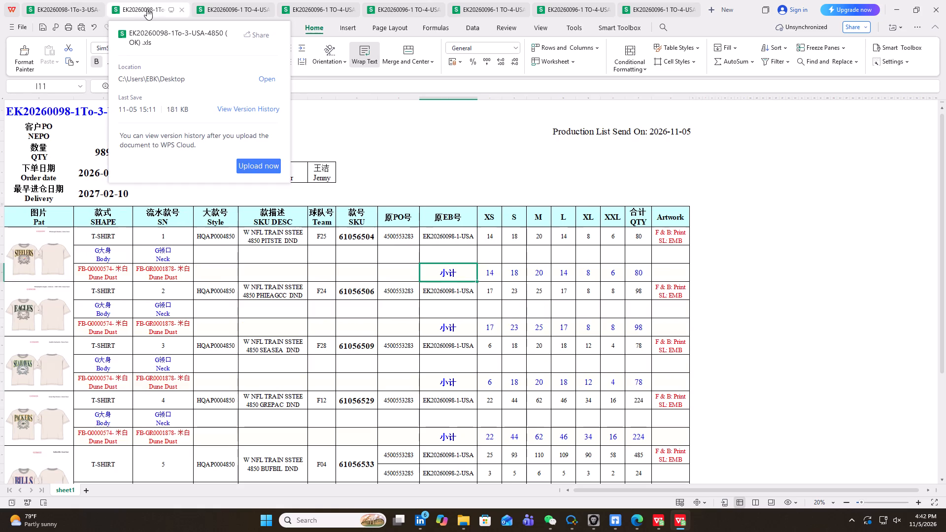
pyautogui.scroll(7, 140, 213)
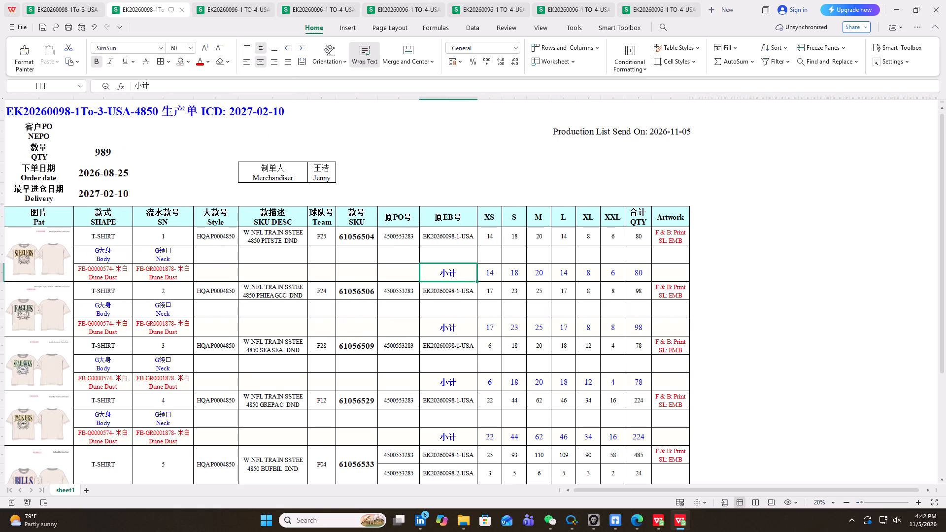
pyautogui.scroll(5, 148, 239)
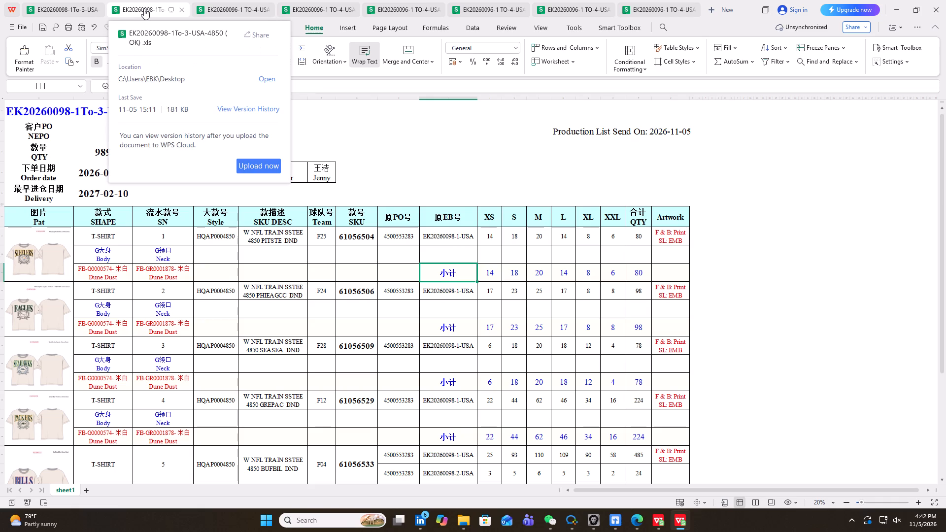
pyautogui.click(43, 28)
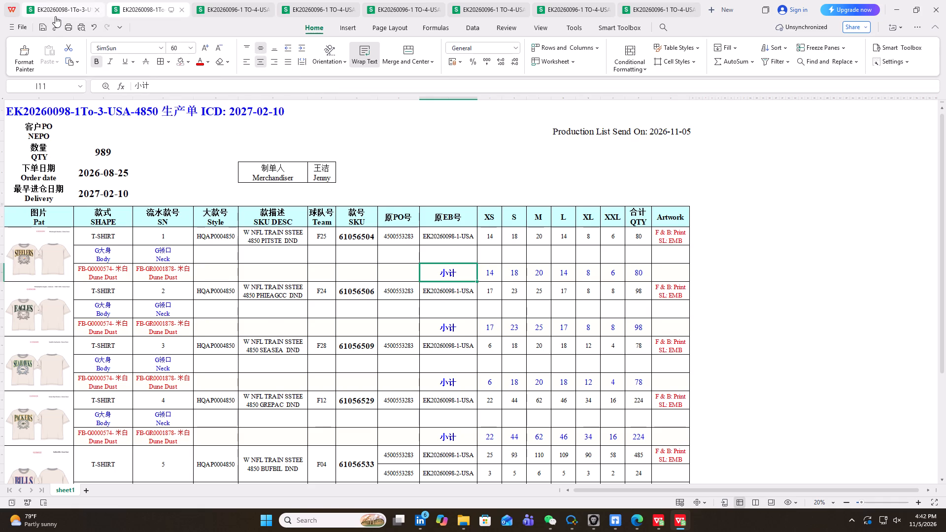
pyautogui.click(59, 12)
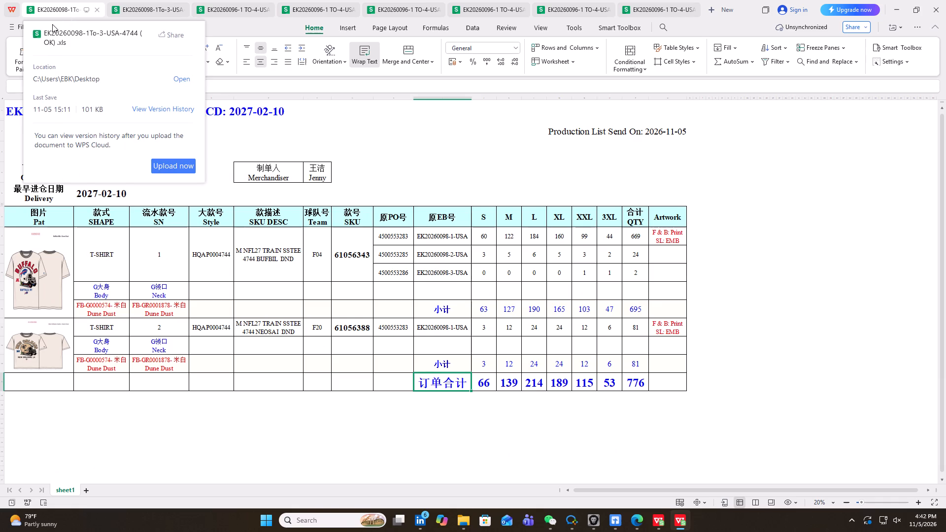
pyautogui.click(38, 26)
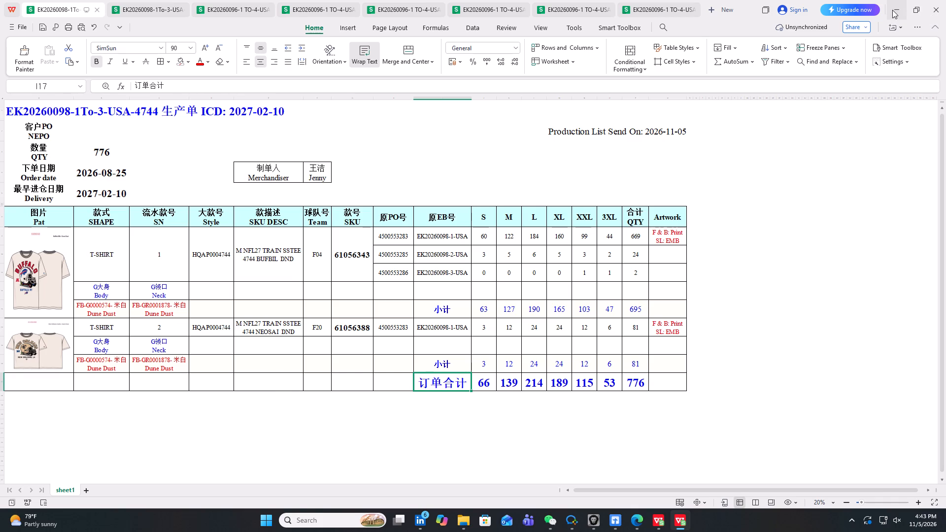
# Minimize the production list window and close the other spreadsheet window holding the BOM workbooks.
pyautogui.click(892, 10)
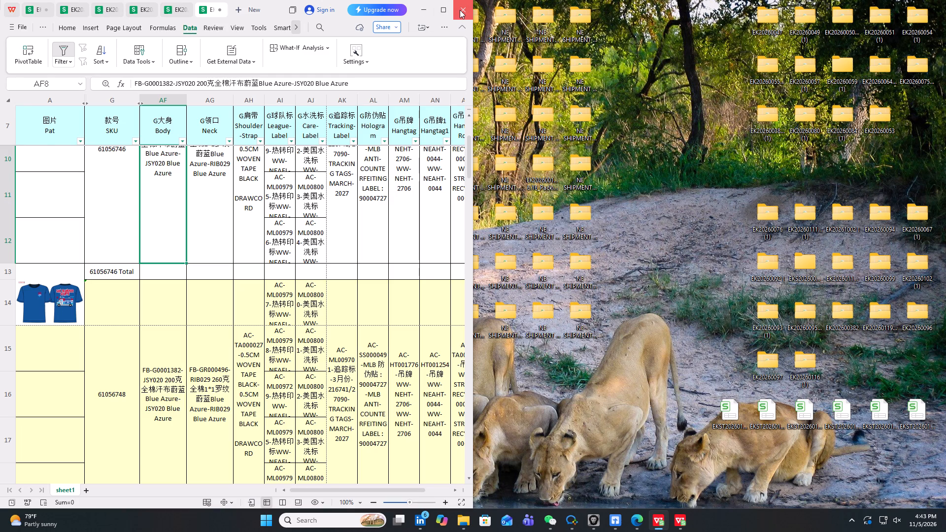
pyautogui.click(460, 10)
pyautogui.click(259, 270)
pyautogui.click(259, 270)
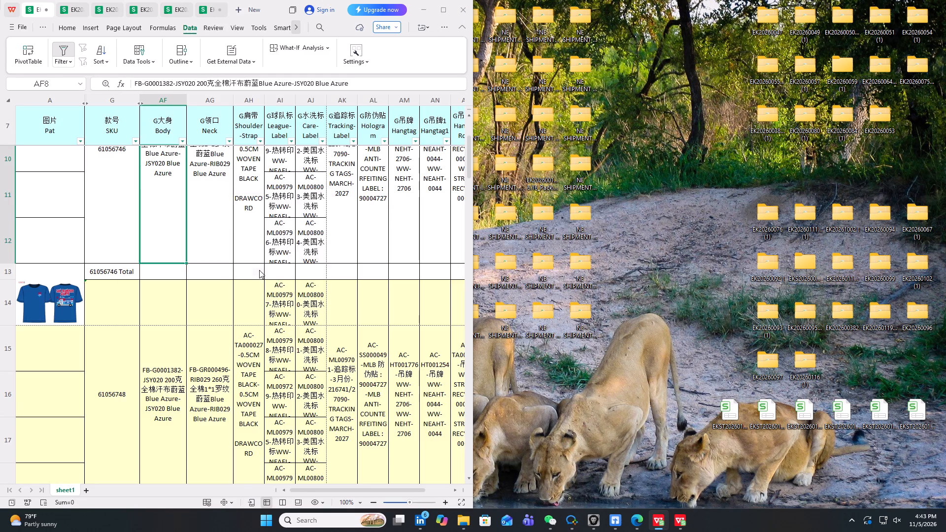
pyautogui.click(259, 270)
pyautogui.click(477, 397)
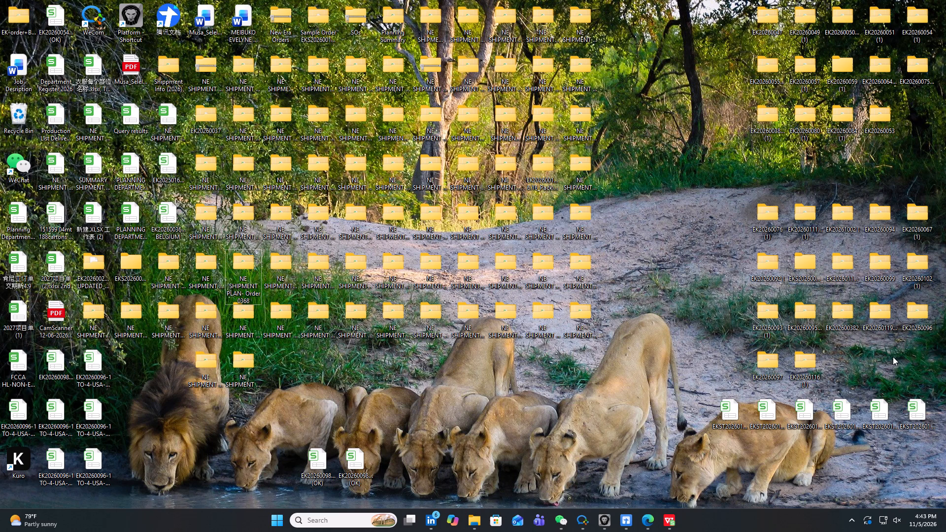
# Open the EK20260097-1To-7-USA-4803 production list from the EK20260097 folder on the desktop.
pyautogui.doubleClick(772, 364)
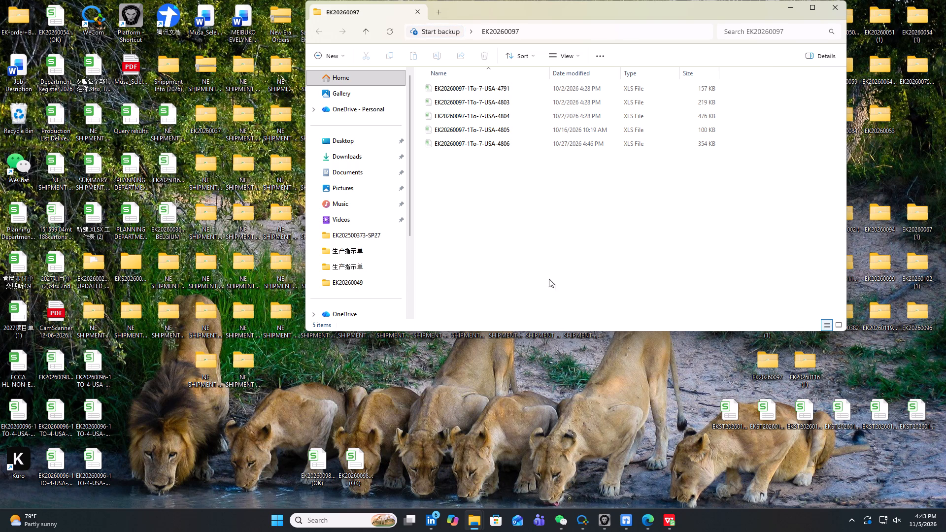
pyautogui.doubleClick(505, 103)
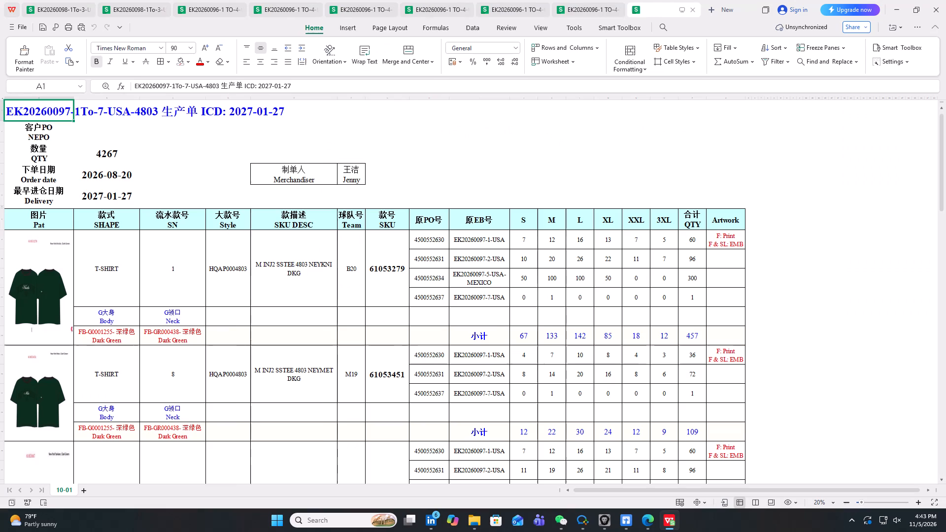
# Look through the whole style 4803 production list, examining its SKU rows, quantities, fabrics and artwork entries down to the order total.
pyautogui.scroll(5, 316, 309)
pyautogui.scroll(-6, 317, 309)
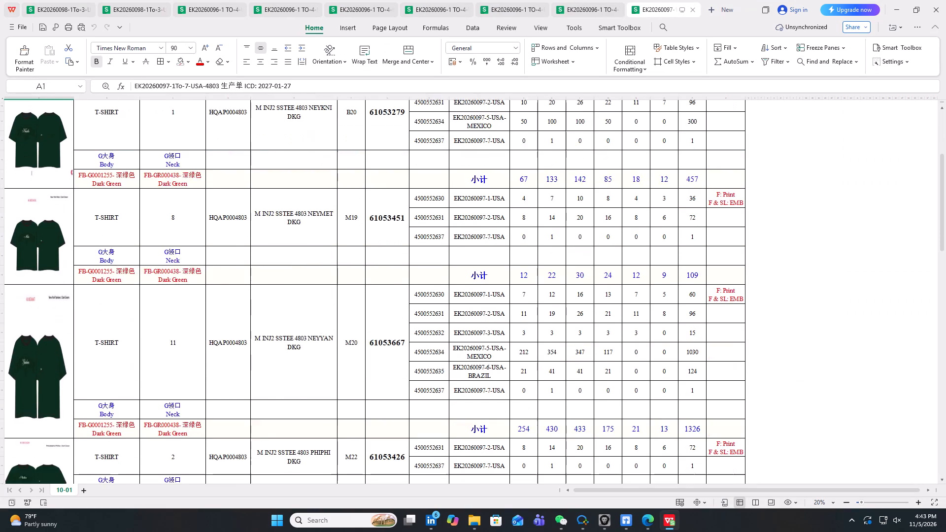
pyautogui.scroll(-17, 317, 309)
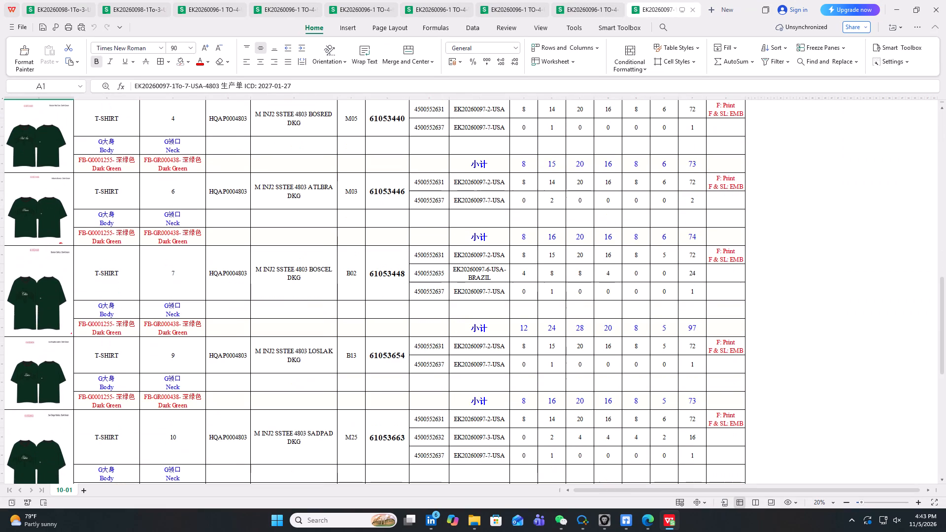
pyautogui.scroll(-17, 317, 309)
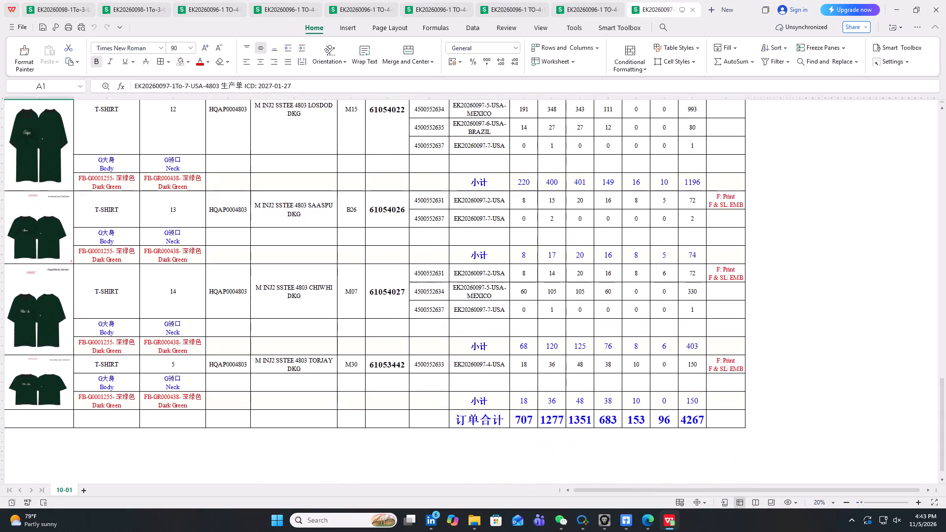
pyautogui.scroll(-3, 317, 309)
pyautogui.scroll(3, 317, 309)
pyautogui.scroll(18, 392, 308)
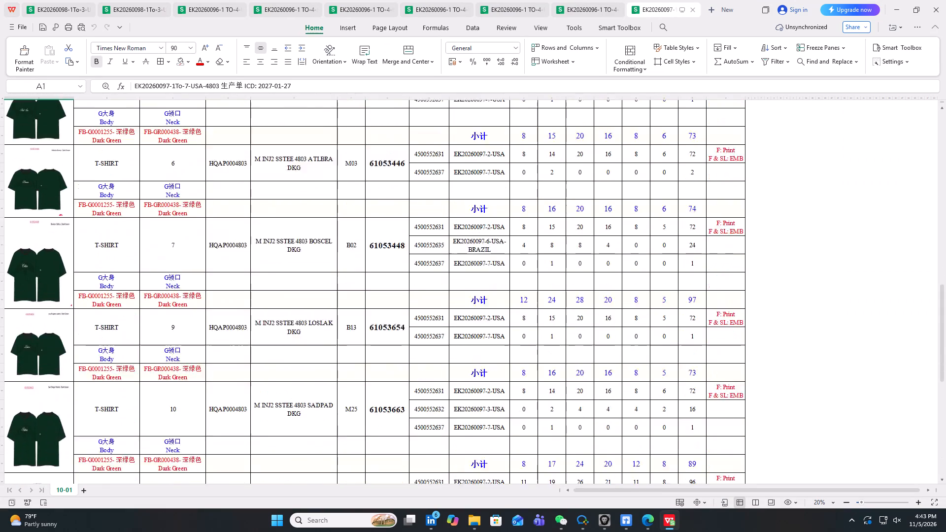
pyautogui.scroll(20, 243, 283)
pyautogui.scroll(12, 243, 283)
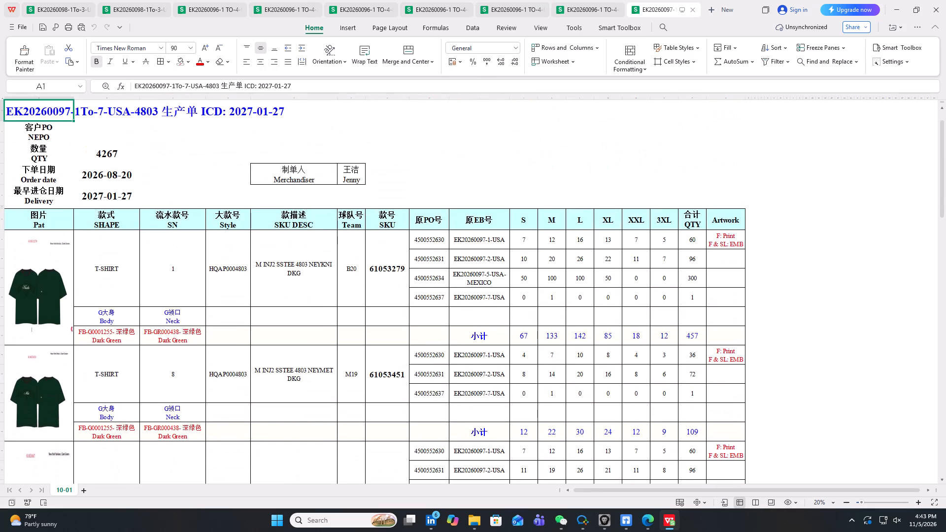
# Preview the printed pages of the style 4803 production list.
pyautogui.click(81, 28)
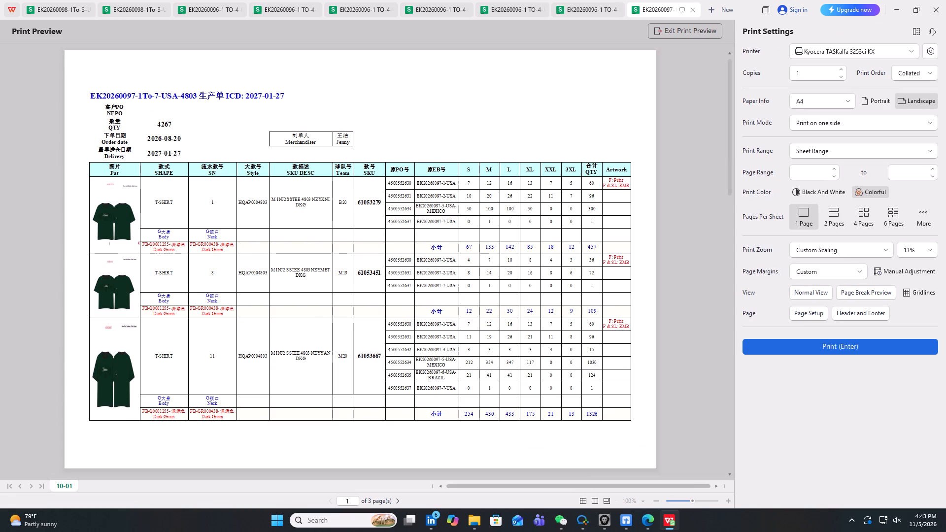
pyautogui.scroll(-2, 320, 370)
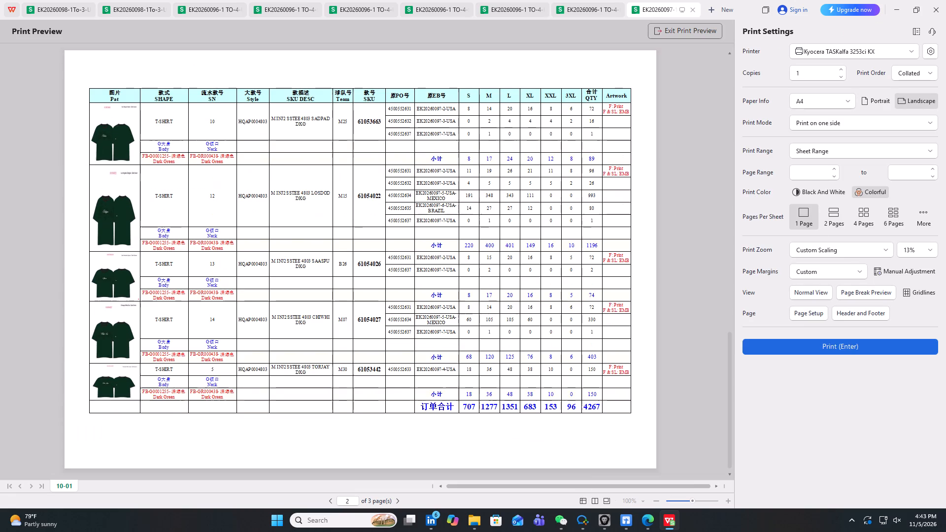
pyautogui.scroll(6, 320, 370)
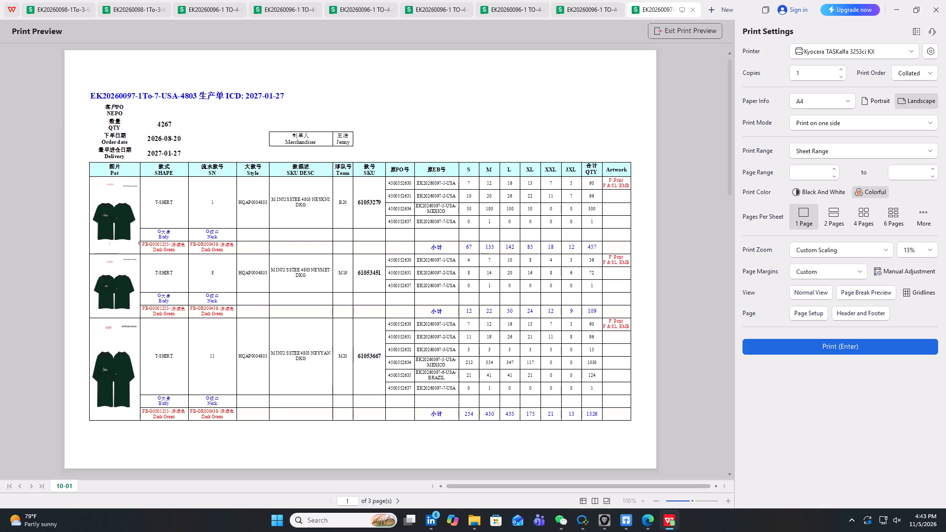
pyautogui.scroll(3, 320, 370)
pyautogui.click(703, 32)
# Enter "Production List Send On: 2026-11-05" in cell M2 of the style 4803 production list.
pyautogui.scroll(3, 460, 214)
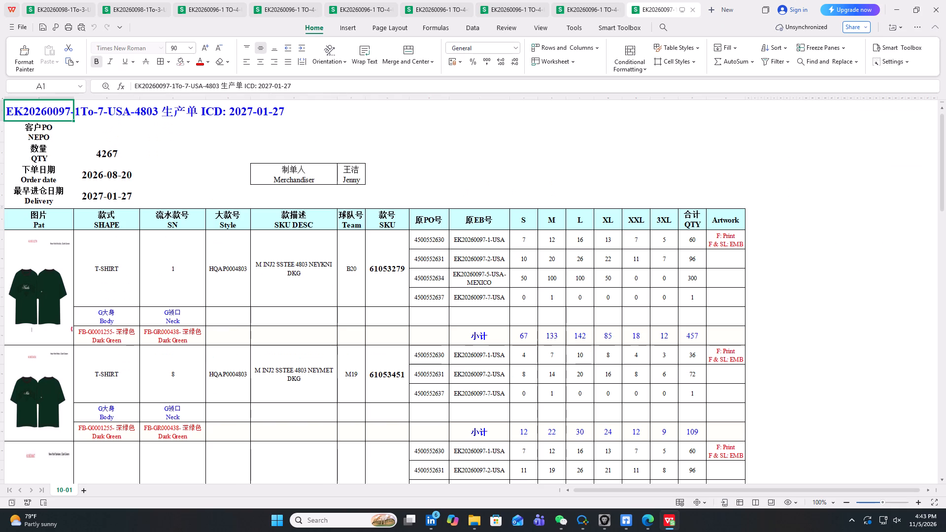
pyautogui.click(607, 132)
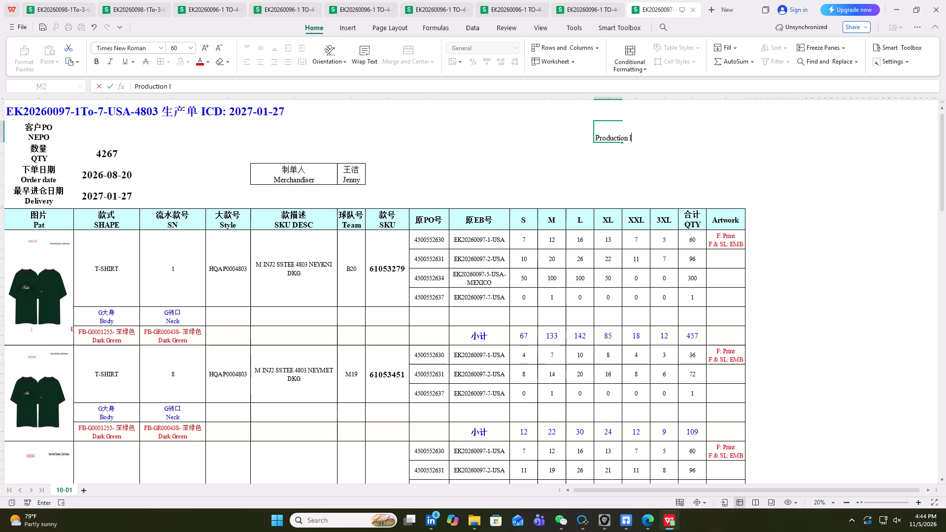
pyautogui.press('BackSpace')
pyautogui.press('BackSpace')
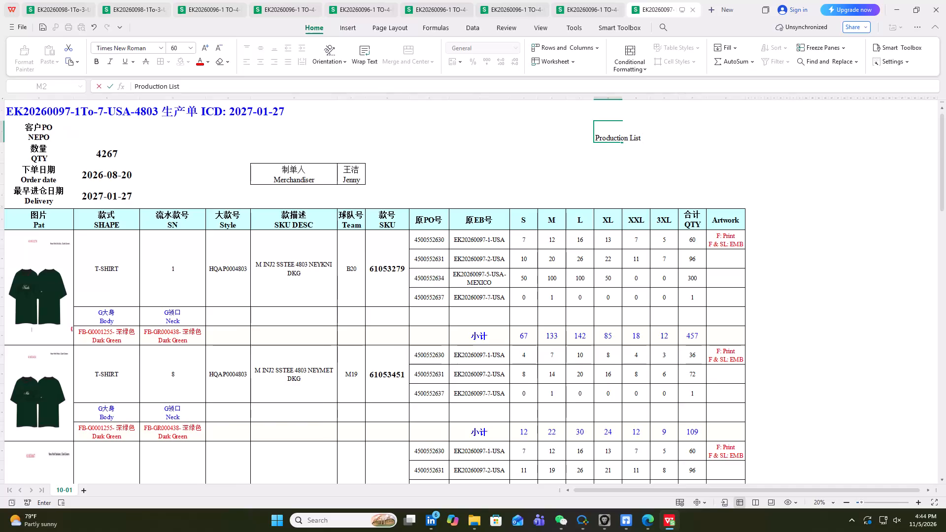
pyautogui.press('BackSpace')
pyautogui.press('BackSpace')
pyautogui.press('BackSpace')
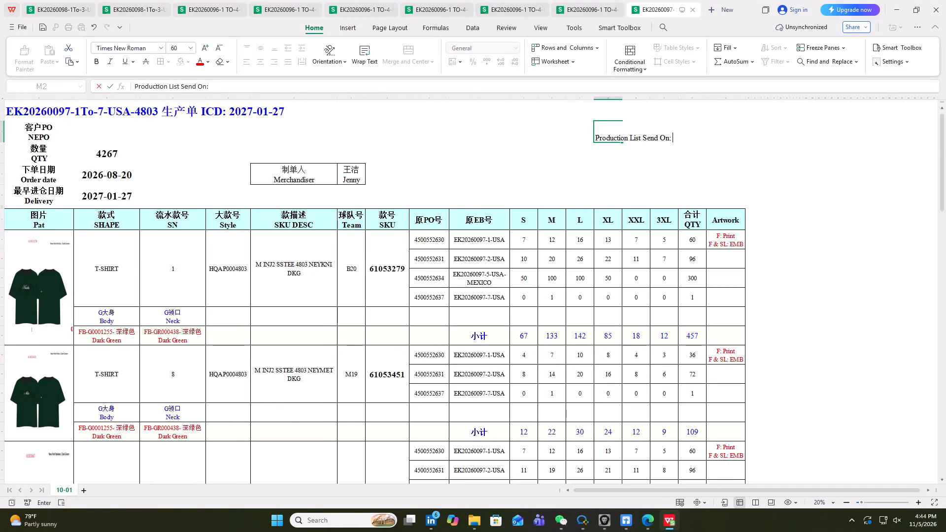
pyautogui.write('2026-')
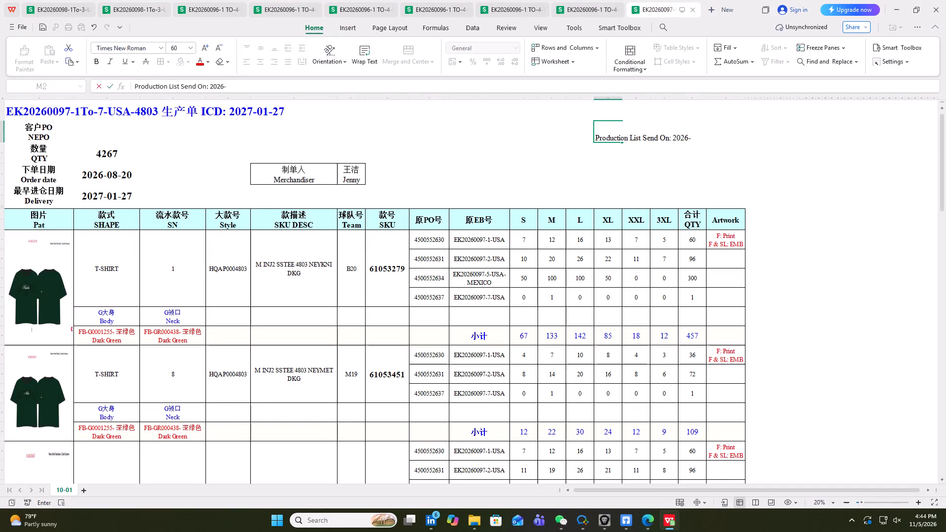
pyautogui.write('11-')
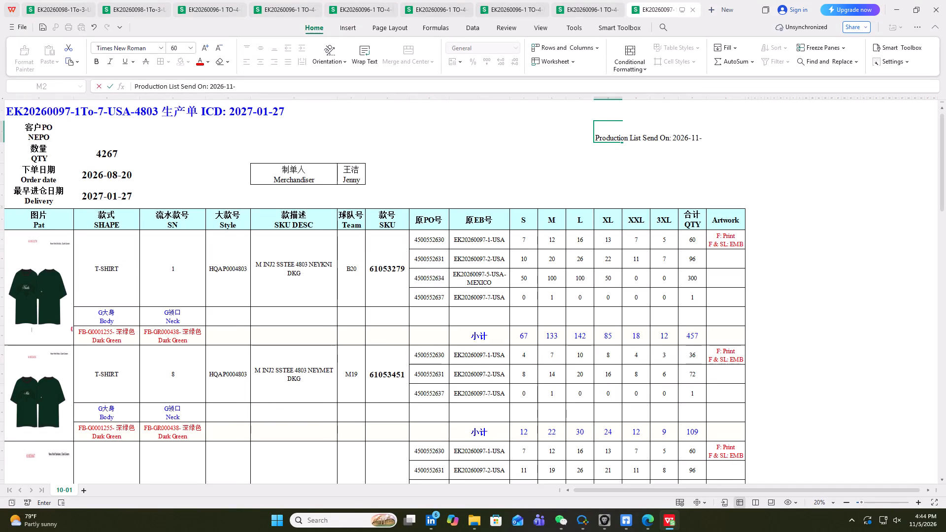
pyautogui.write('05')
pyautogui.press('Return')
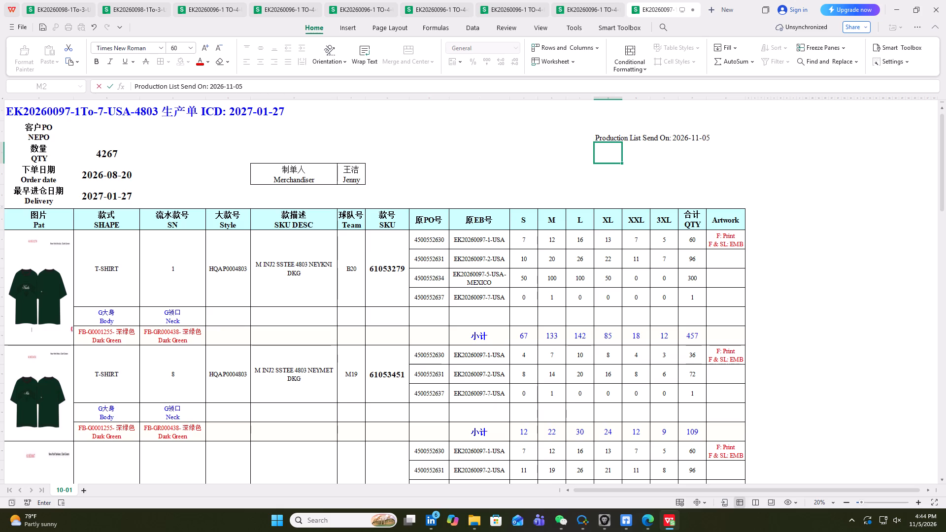
# Middle-align the send date note in row 2 vertically and set its font size to 70.
pyautogui.moveTo(602, 135); pyautogui.dragTo(721, 131)
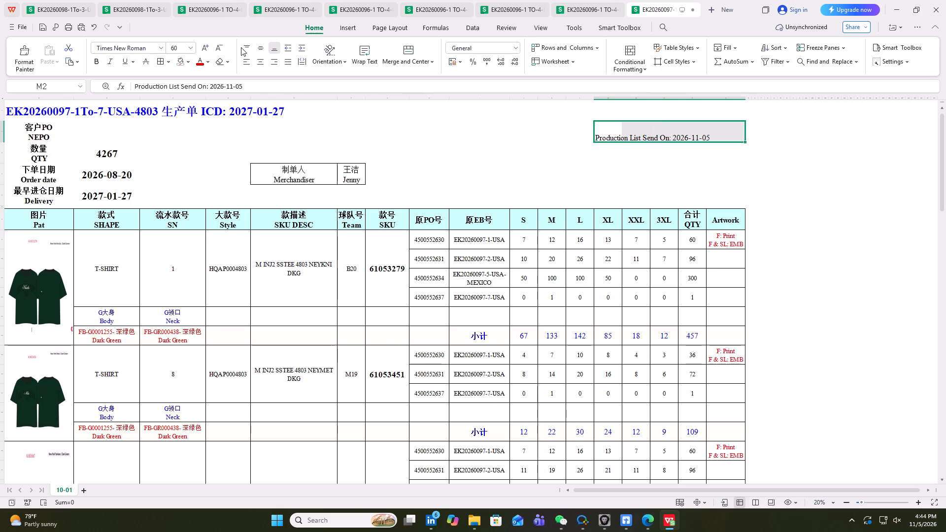
pyautogui.click(260, 46)
pyautogui.click(179, 48)
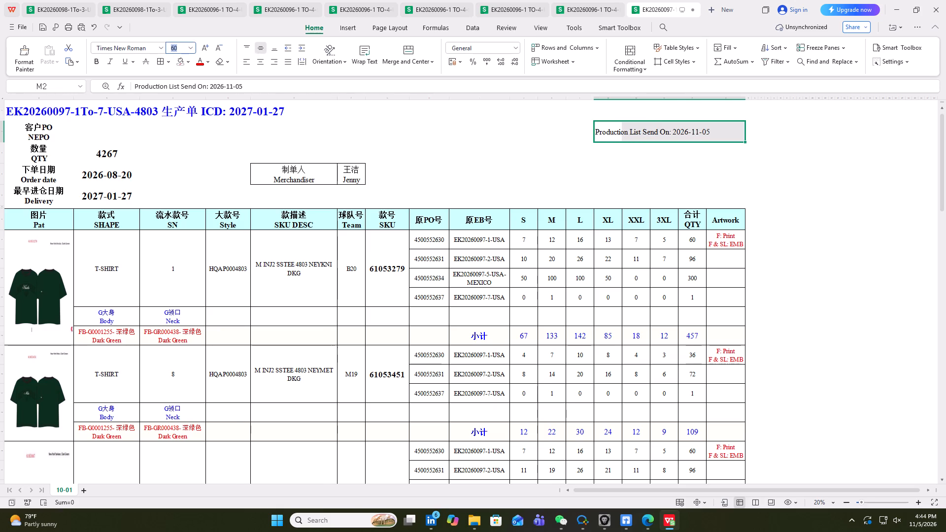
pyautogui.write('70')
pyautogui.press('Return')
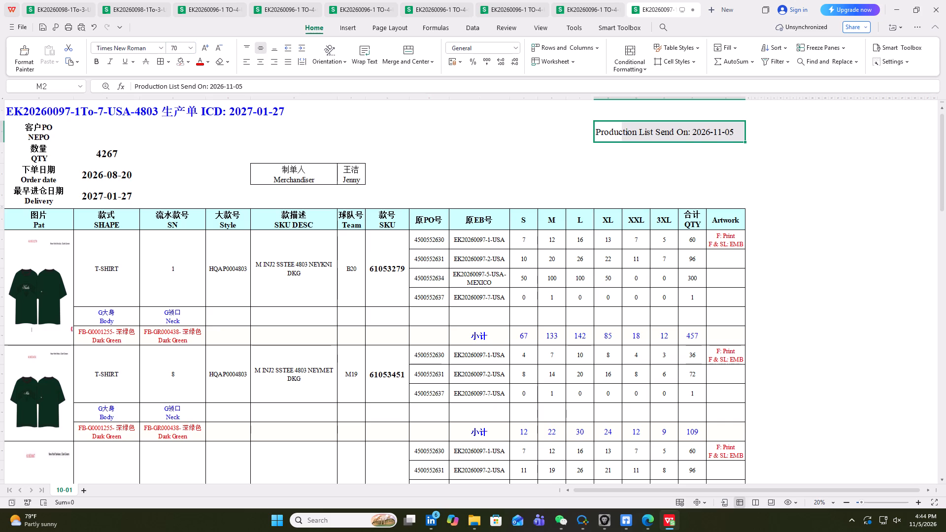
pyautogui.click(725, 260)
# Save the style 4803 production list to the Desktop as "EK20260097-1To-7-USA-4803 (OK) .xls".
pyautogui.scroll(4, 538, 292)
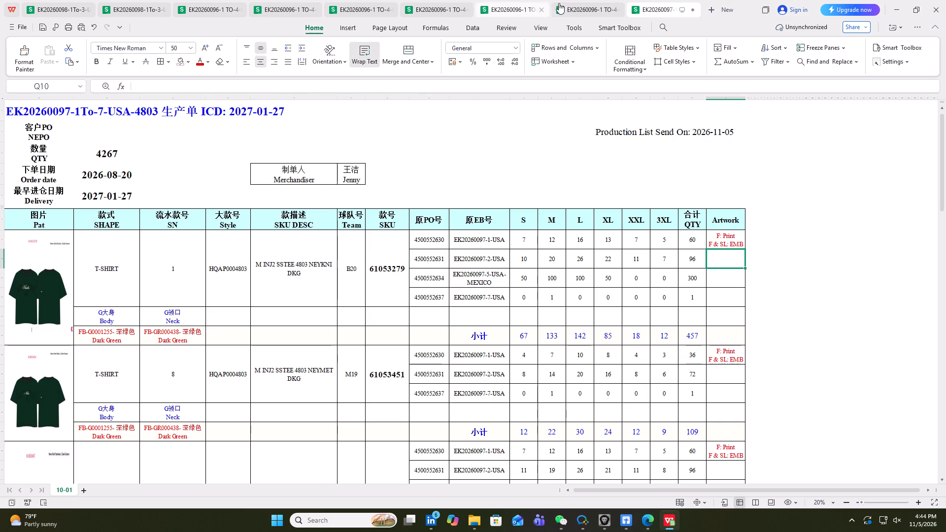
pyautogui.rightClick(654, 8)
pyautogui.click(777, 25)
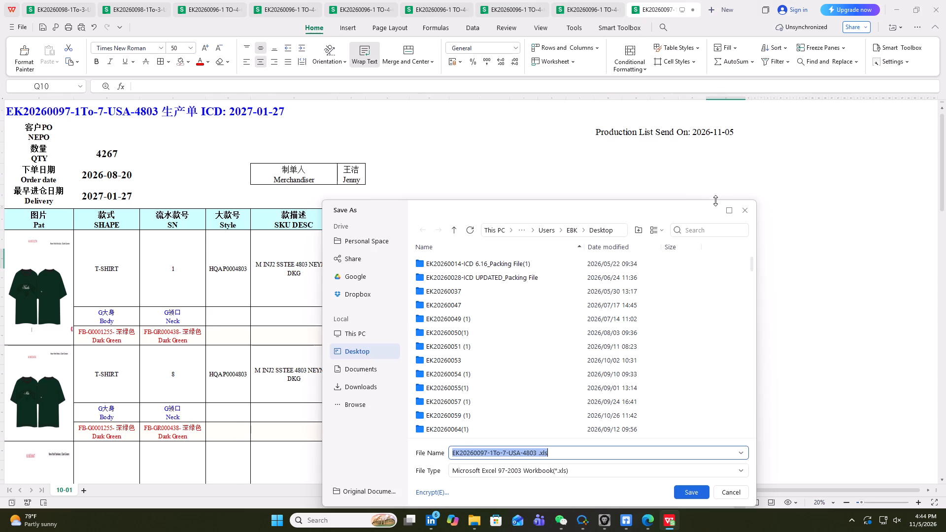
pyautogui.click(537, 448)
pyautogui.press('space')
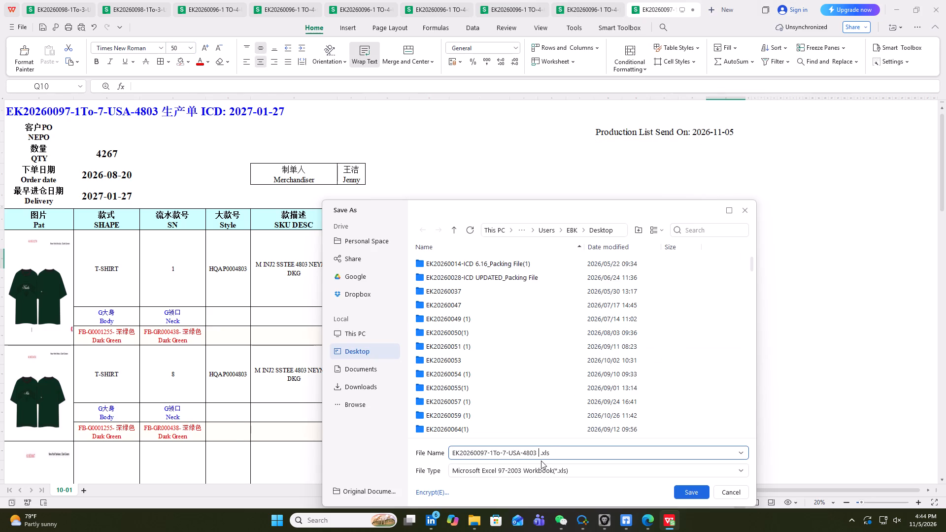
pyautogui.hotkey('shift', '(')
pyautogui.press('BackSpace')
pyautogui.press('k')
pyautogui.hotkey('shift', ')')
pyautogui.click(372, 349)
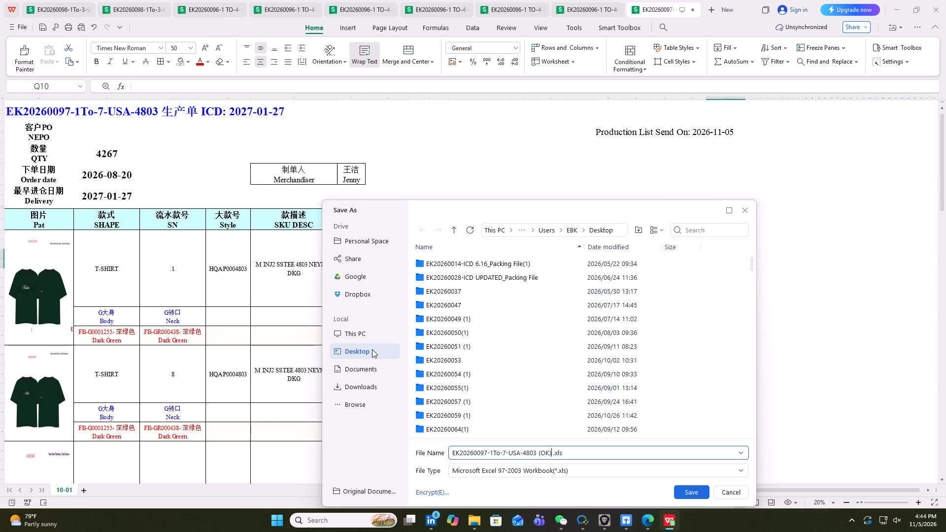
pyautogui.click(372, 349)
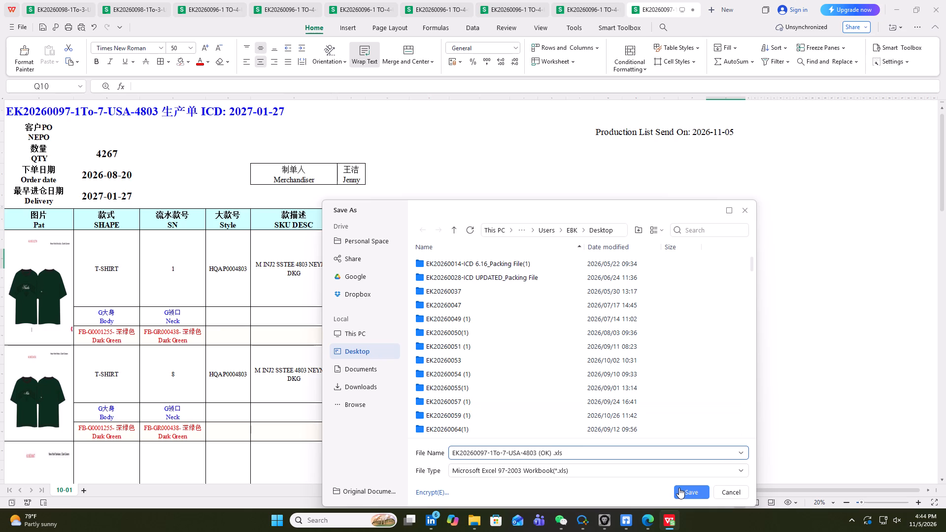
pyautogui.click(679, 488)
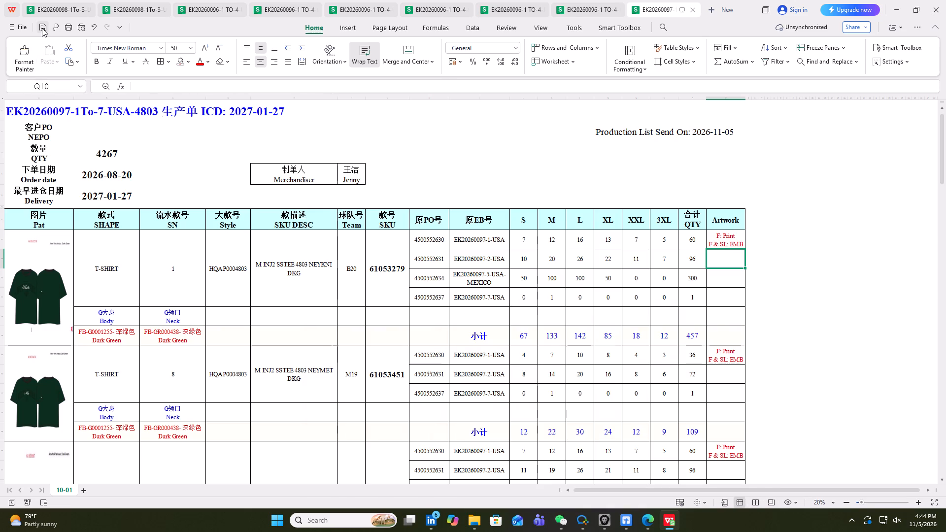
pyautogui.doubleClick(42, 28)
# Switch to Edge and open "MI#SS27 4803 MLB DKG.pdf" from the HQAP0004803 artwork folder of order EK20260097USA in 2026 BULK ORDERS.
pyautogui.scroll(7, 420, 225)
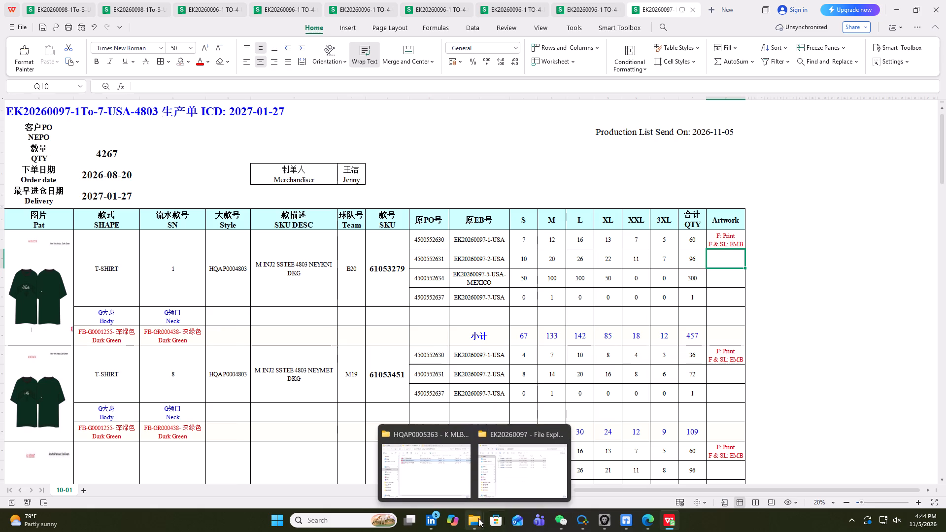
pyautogui.click(643, 519)
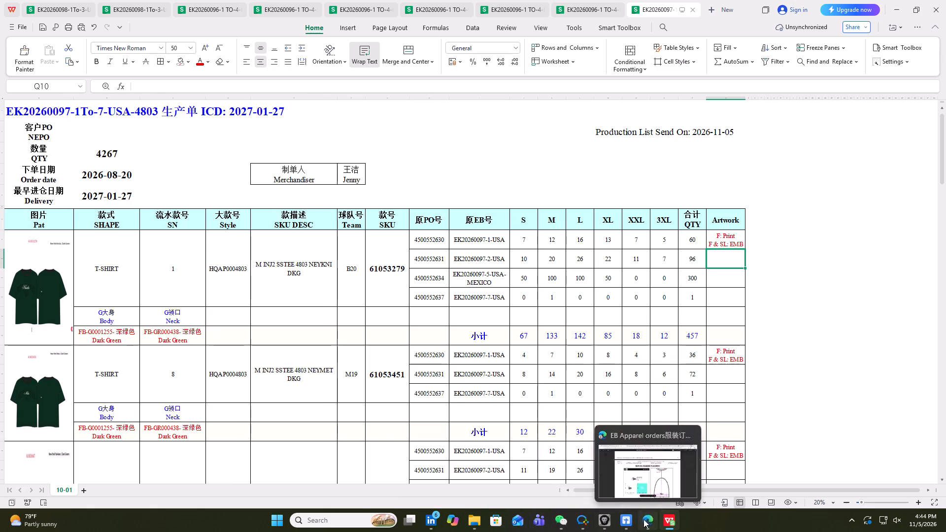
pyautogui.click(929, 55)
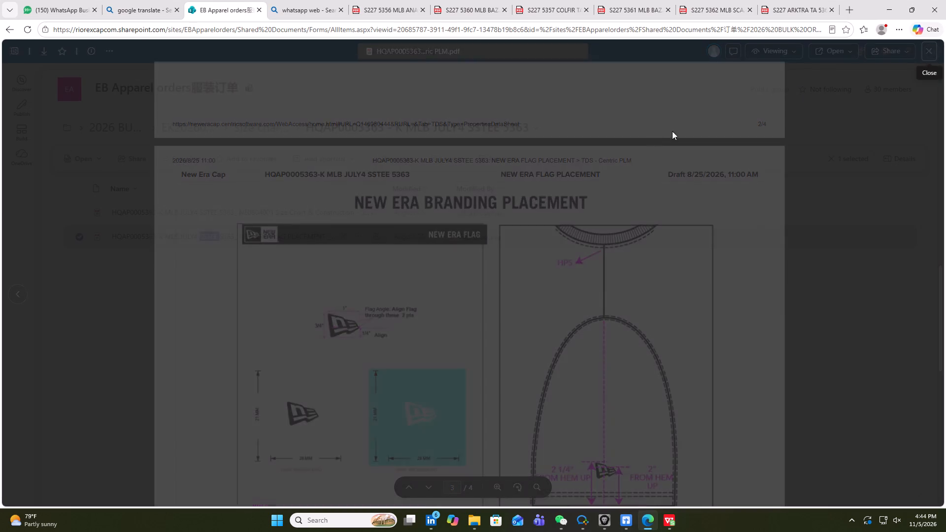
pyautogui.click(189, 129)
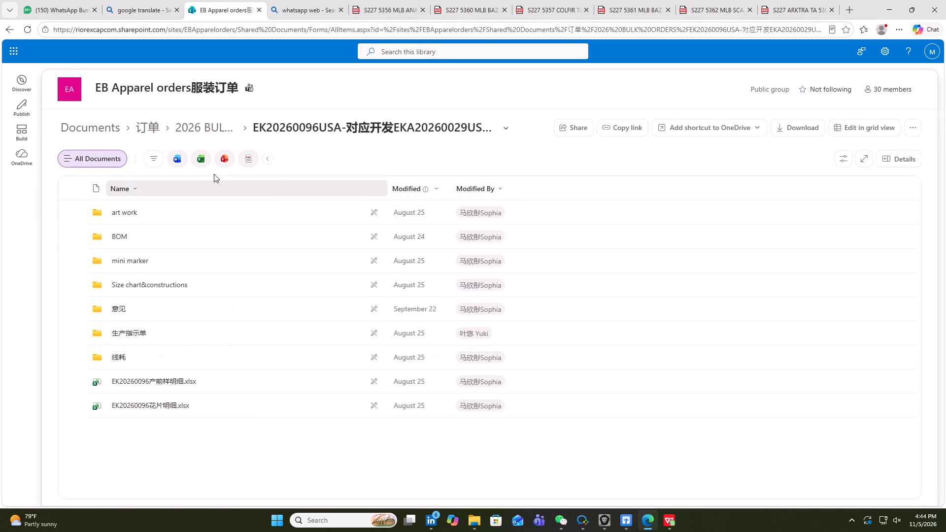
pyautogui.click(210, 124)
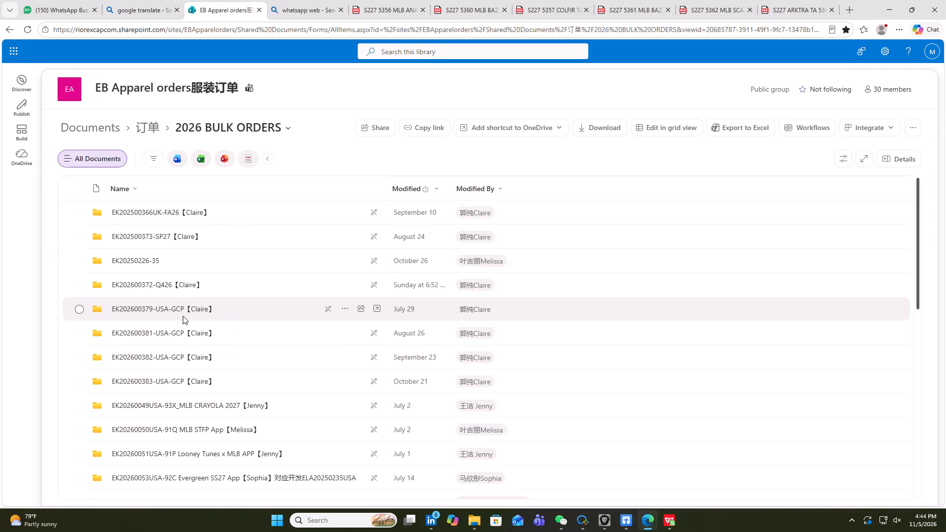
pyautogui.scroll(-6, 169, 377)
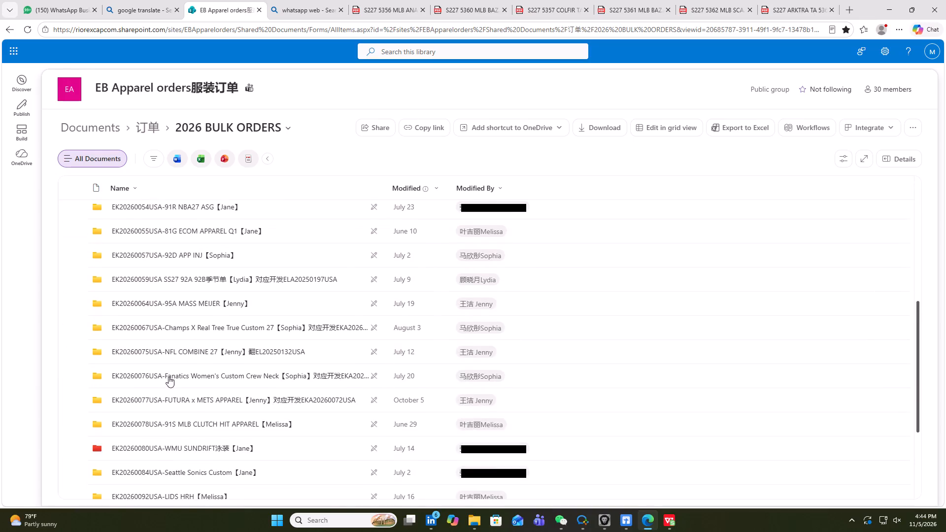
pyautogui.scroll(-4, 163, 420)
pyautogui.doubleClick(150, 420)
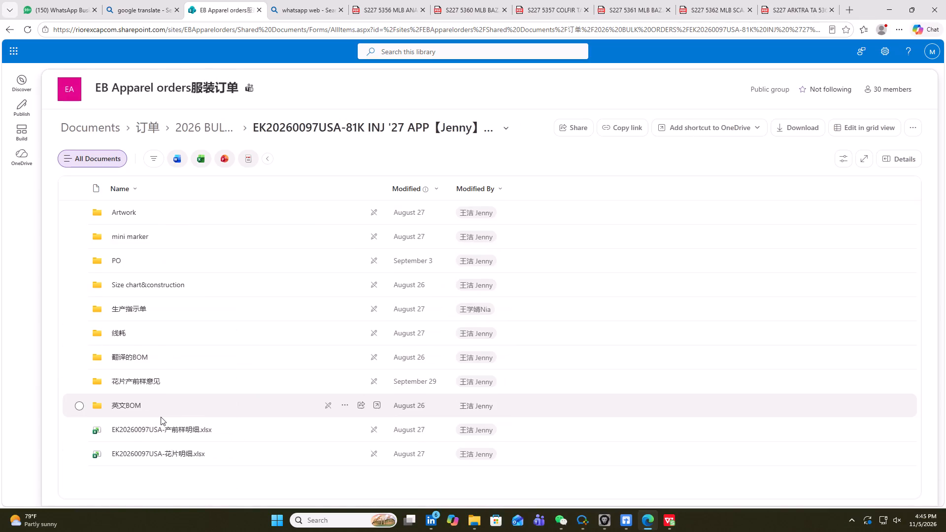
pyautogui.doubleClick(153, 214)
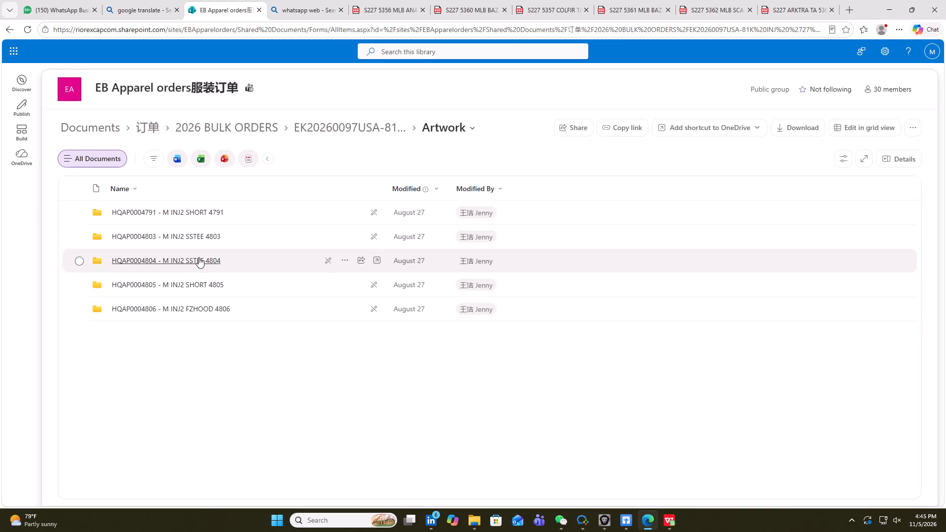
pyautogui.doubleClick(159, 239)
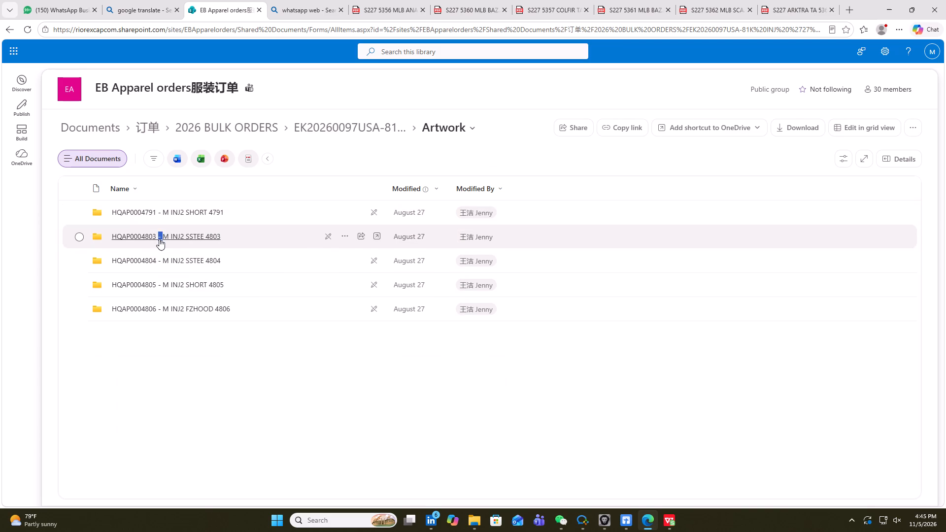
pyautogui.doubleClick(171, 215)
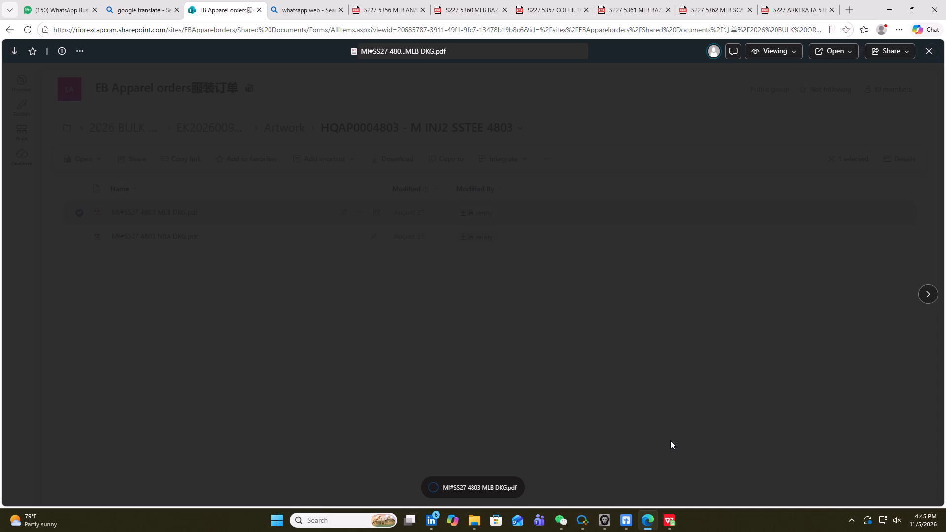
# Examine the opening artwork pages through Atlanta Braves for print and embroidery treatments, checking against the style 4803 production list's Artwork entries.
pyautogui.scroll(8, 544, 373)
pyautogui.scroll(-4, 544, 373)
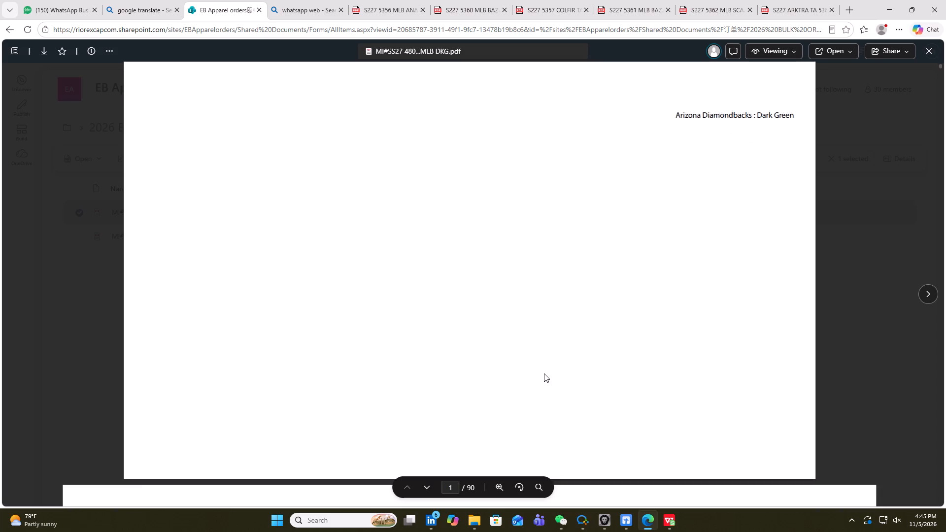
pyautogui.scroll(-20, 544, 373)
pyautogui.scroll(-20, 544, 373)
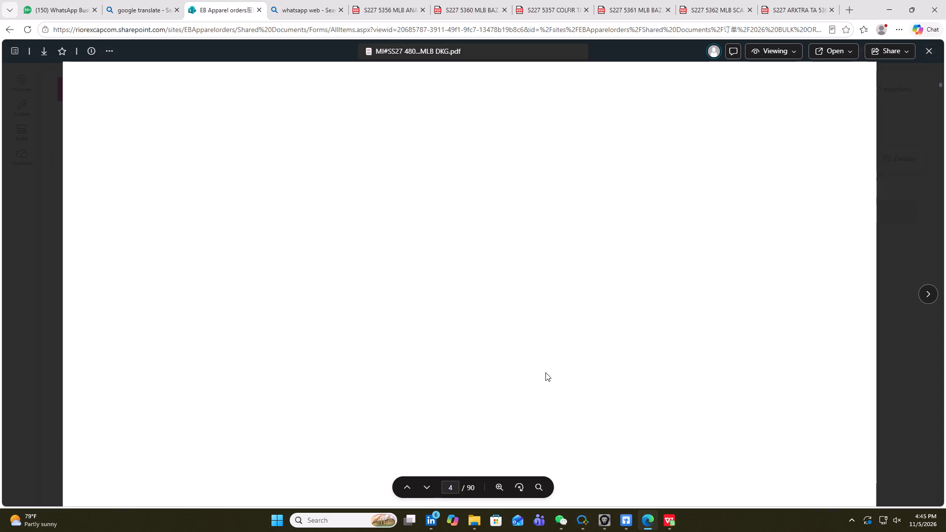
pyautogui.scroll(-12, 545, 372)
pyautogui.scroll(6, 545, 372)
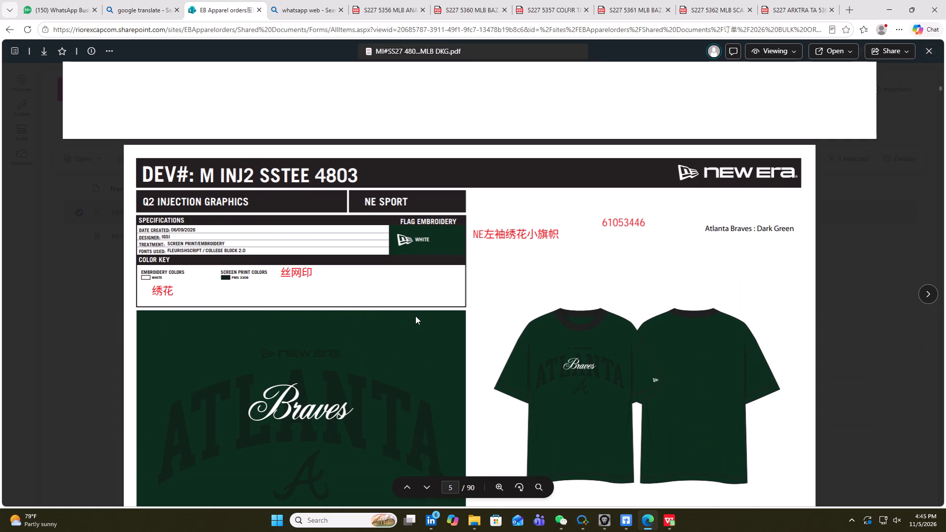
pyautogui.scroll(-7, 431, 317)
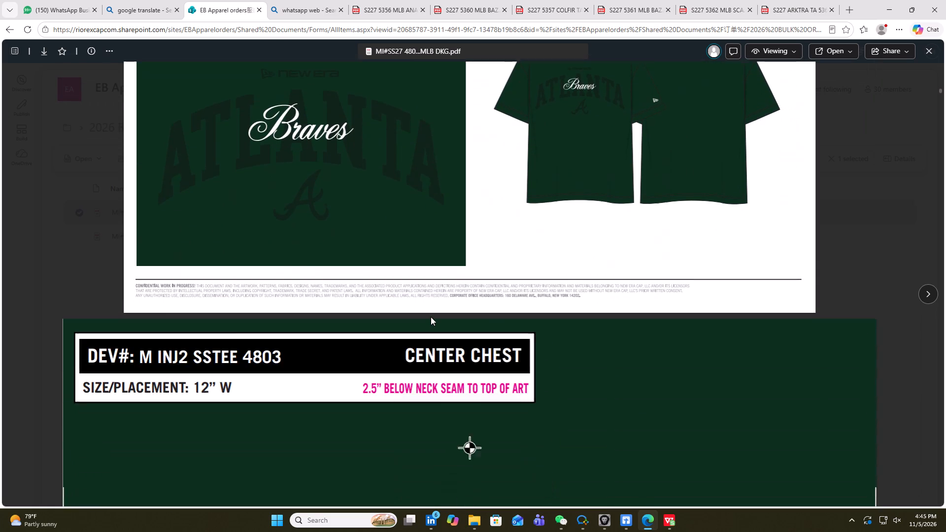
pyautogui.scroll(-8, 431, 317)
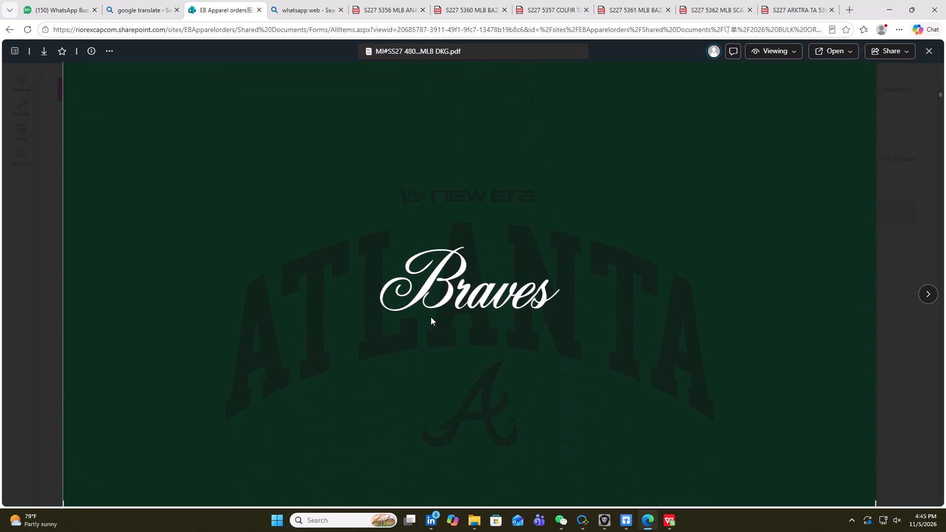
pyautogui.scroll(-4, 431, 317)
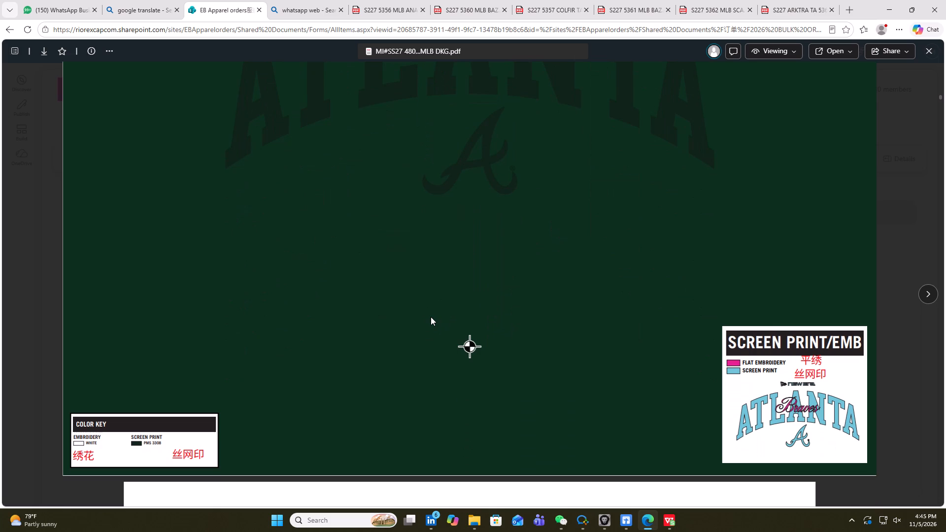
pyautogui.click(669, 517)
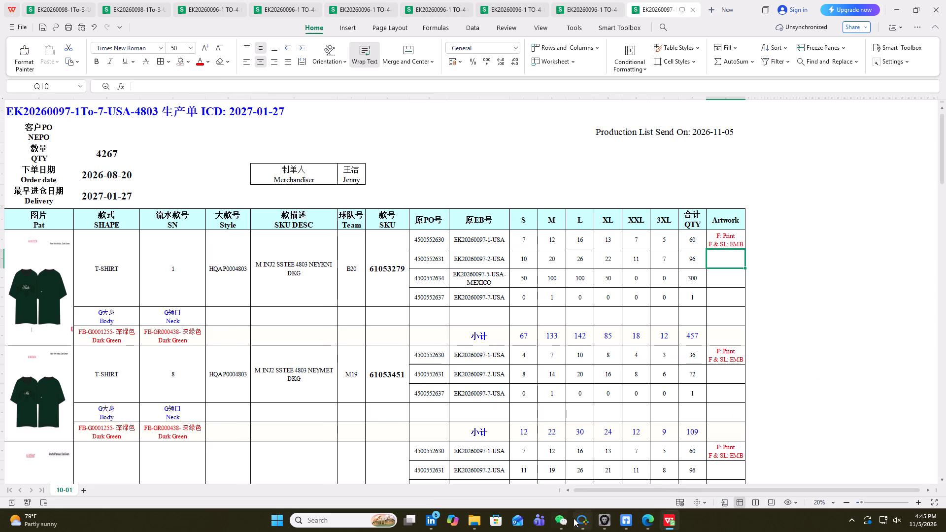
pyautogui.click(646, 519)
# Examine the remaining Atlanta Braves page and the Boston Red Sox pages for embroidery and screen print treatments, then close the artwork PDF.
pyautogui.scroll(-5, 487, 299)
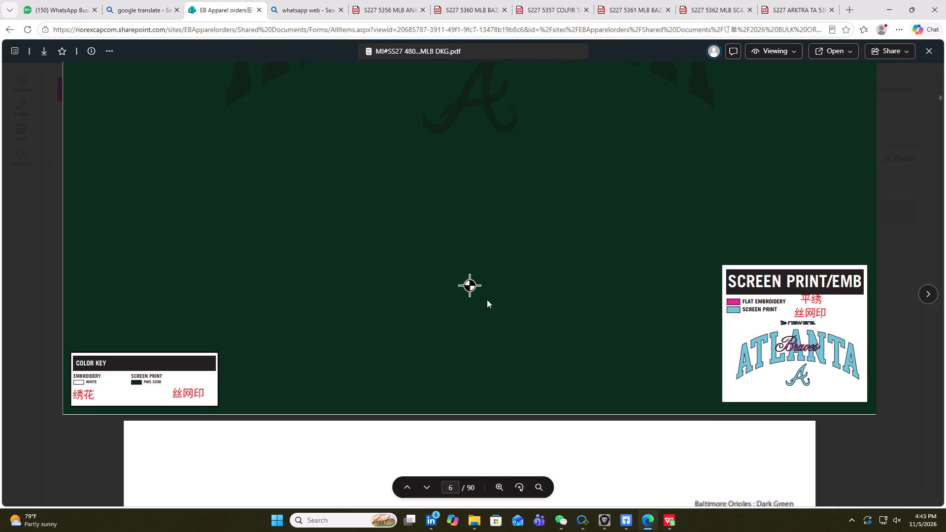
pyautogui.scroll(-20, 487, 299)
pyautogui.scroll(-11, 487, 299)
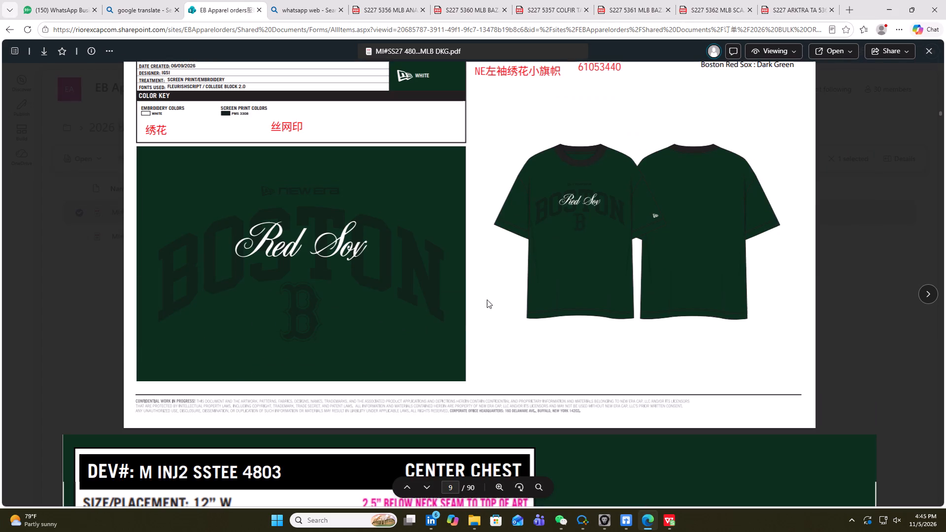
pyautogui.scroll(1, 487, 299)
pyautogui.scroll(-7, 487, 299)
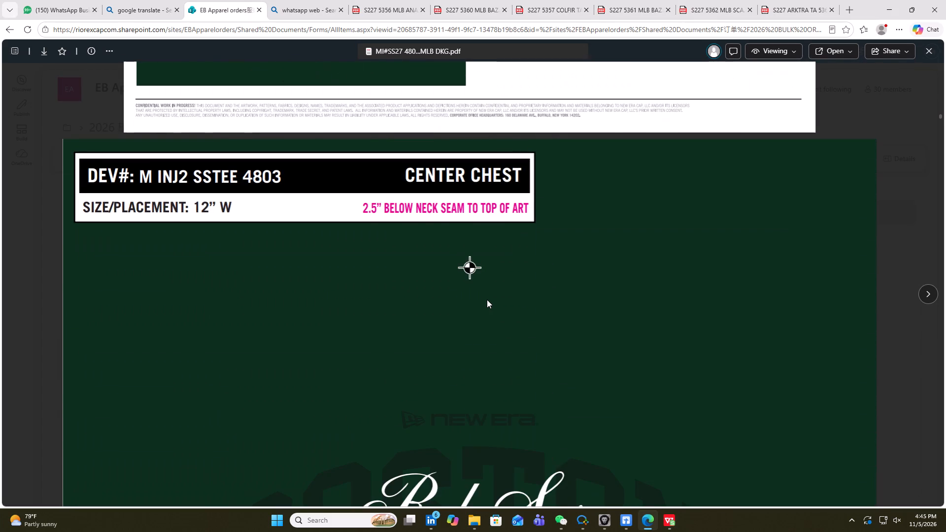
pyautogui.scroll(-10, 487, 299)
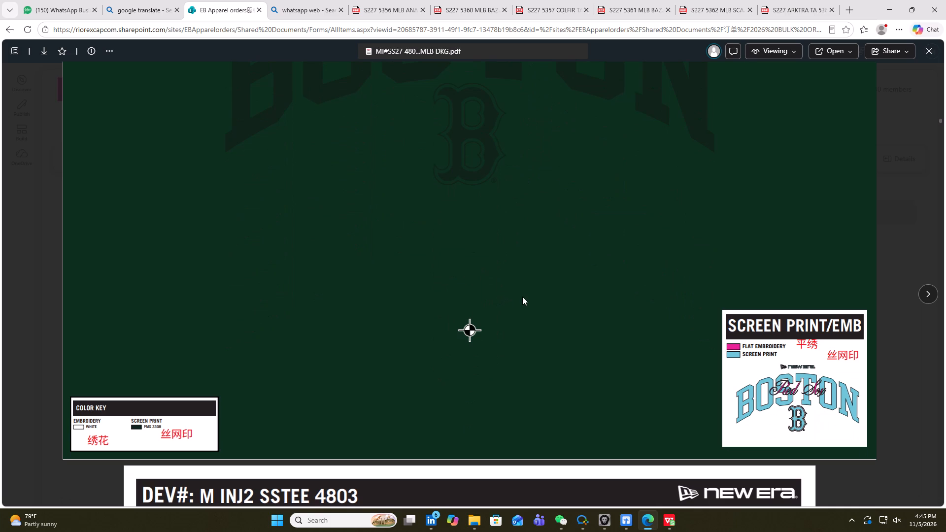
pyautogui.scroll(4, 522, 297)
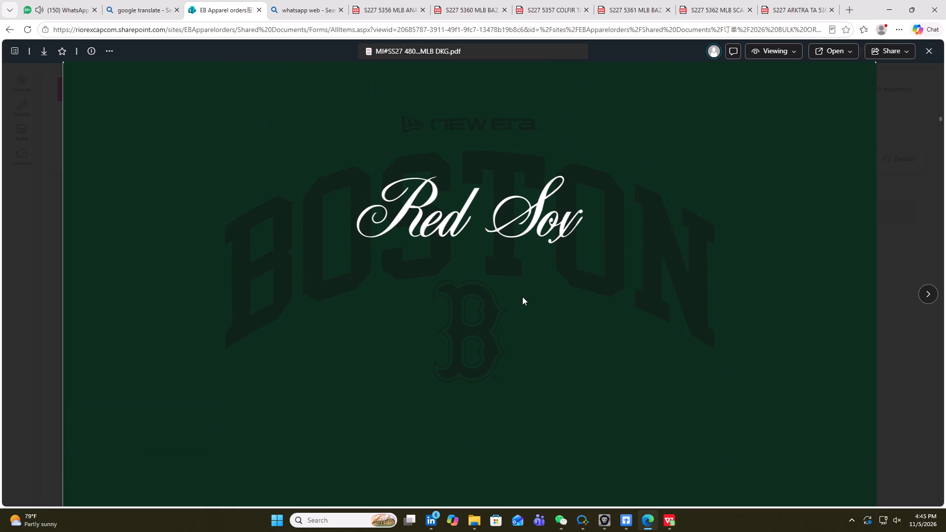
pyautogui.scroll(-4, 522, 297)
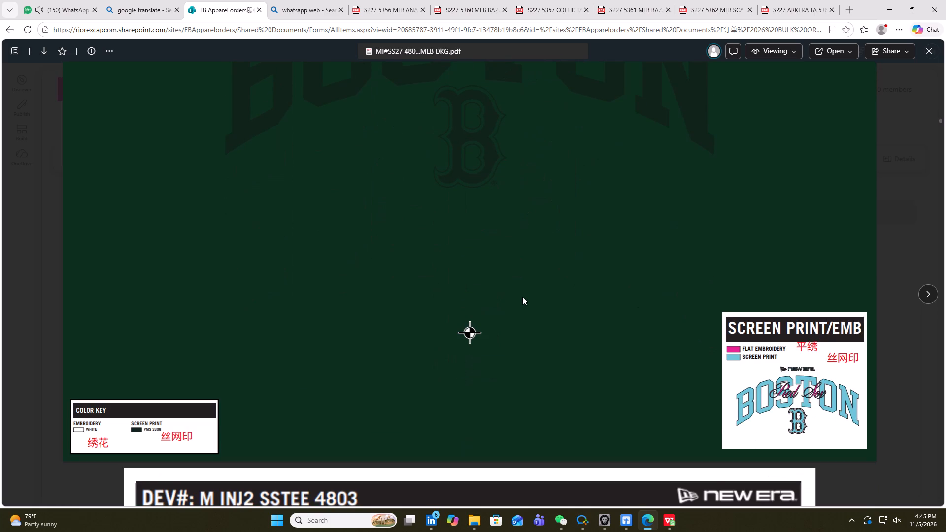
pyautogui.scroll(5, 522, 297)
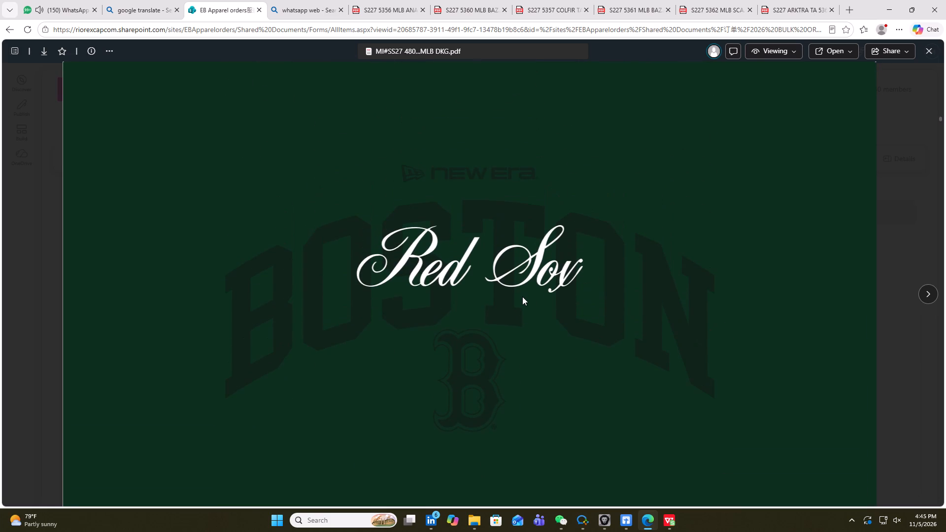
pyautogui.scroll(-6, 522, 297)
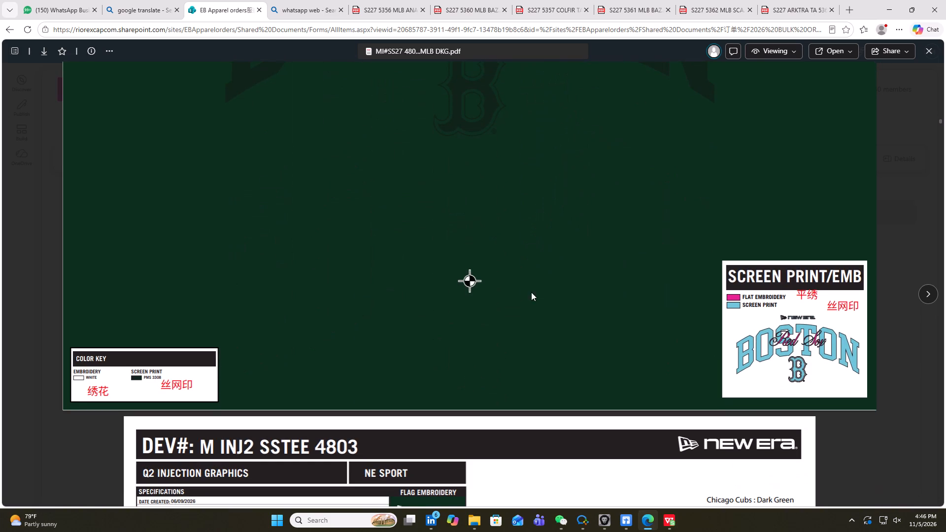
pyautogui.click(926, 49)
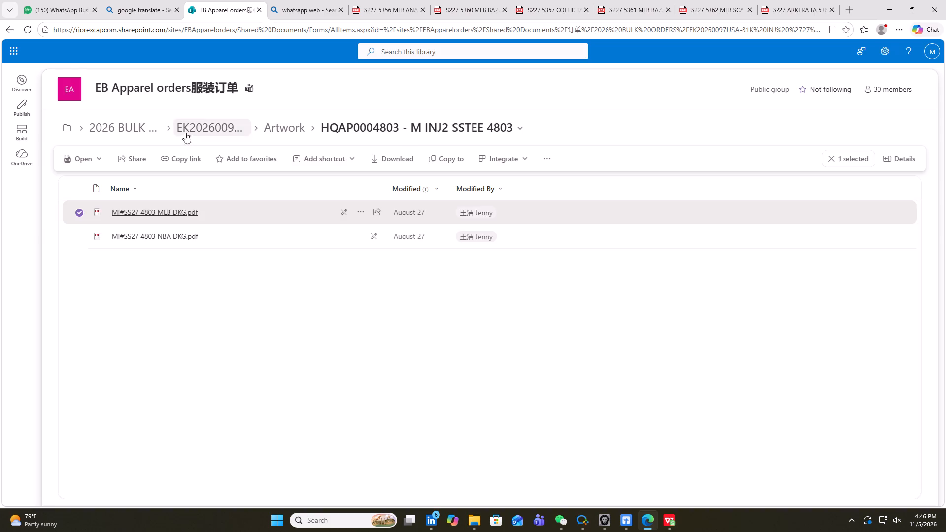
# Check the New Era Flag Placement PDF in the order's Size chart&construction folder for HQAP0004803, and close it.
pyautogui.click(295, 121)
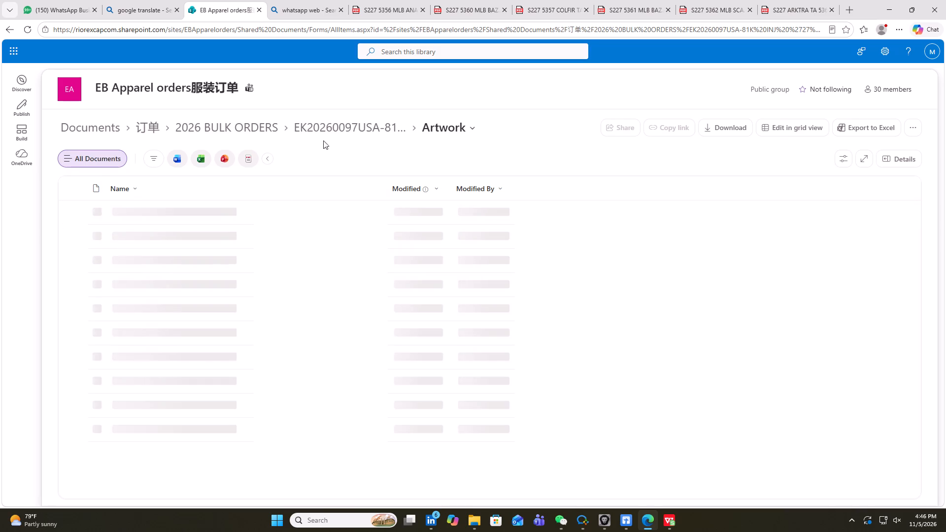
pyautogui.click(346, 120)
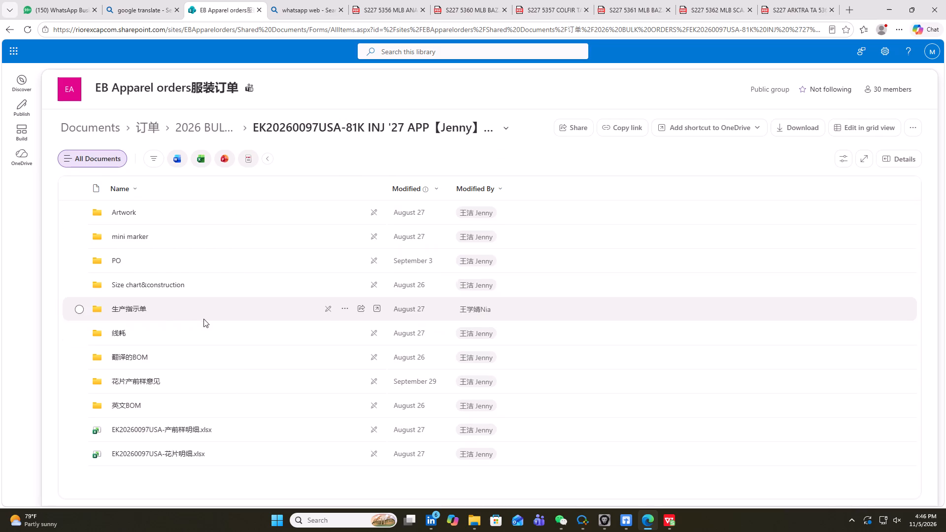
pyautogui.doubleClick(173, 283)
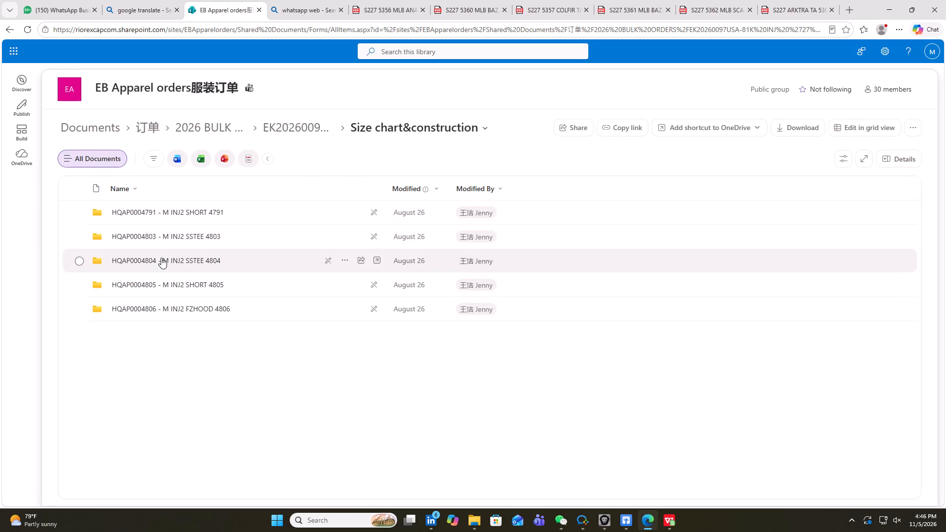
pyautogui.doubleClick(158, 239)
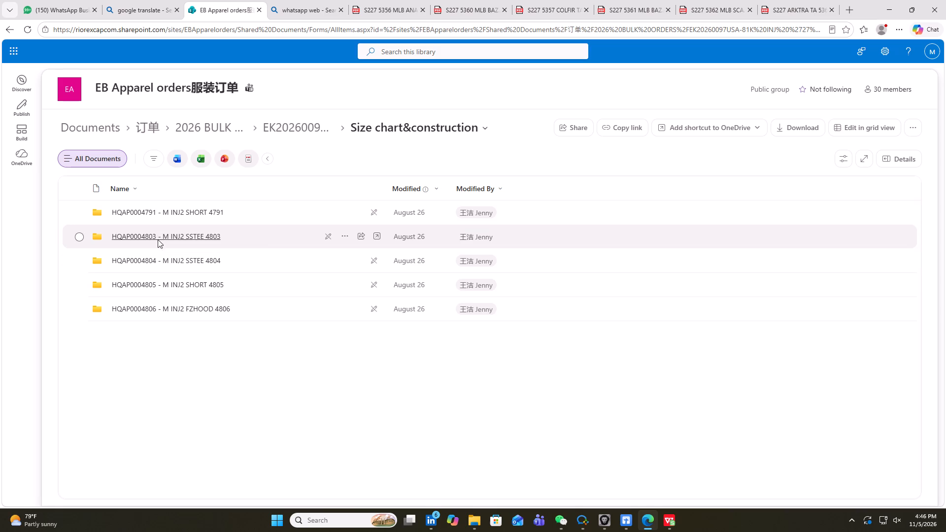
pyautogui.doubleClick(213, 236)
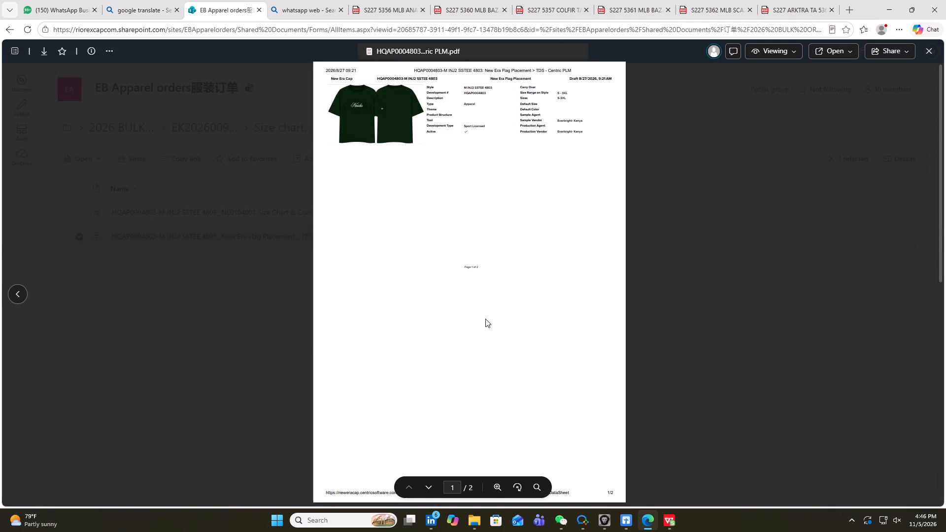
pyautogui.scroll(-16, 485, 319)
pyautogui.scroll(19, 486, 317)
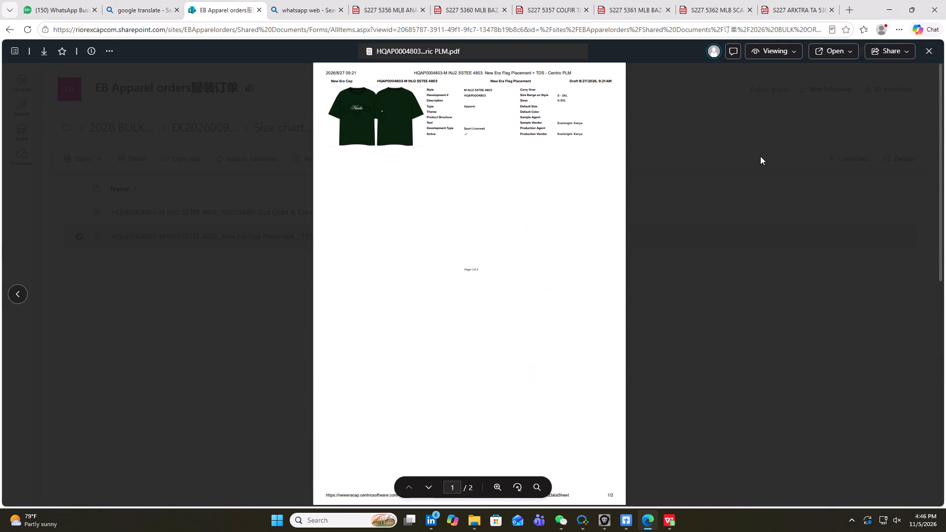
pyautogui.click(931, 52)
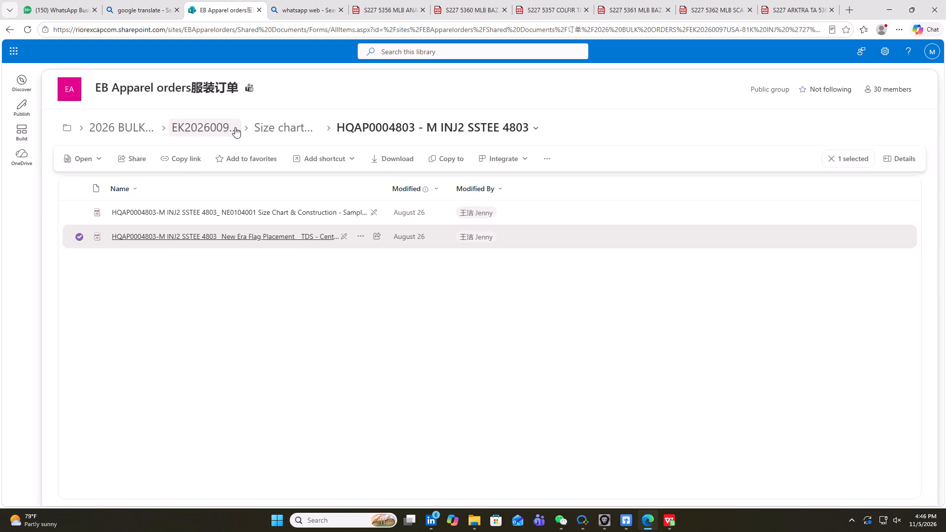
# Open the style 4803 BOM workbook from the EK20260097USA order's 生产指示单 folder in Excel.
pyautogui.click(225, 129)
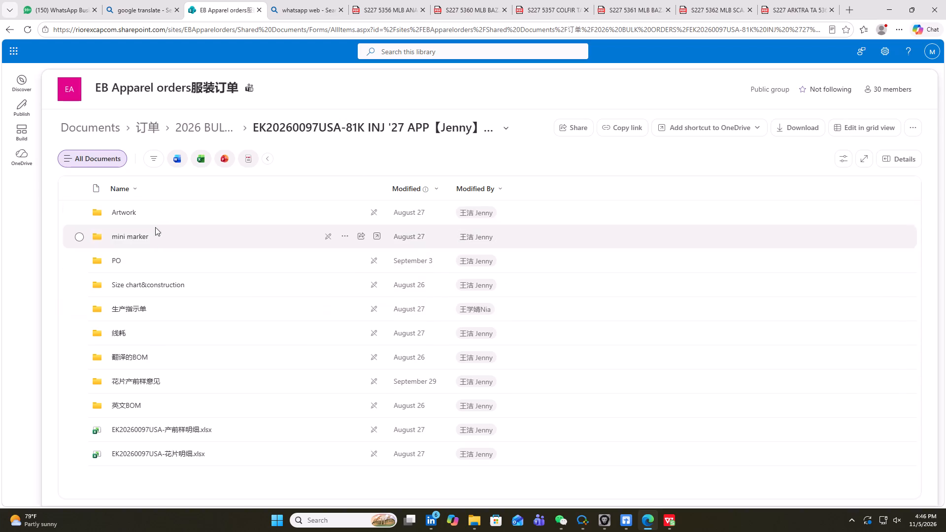
pyautogui.doubleClick(147, 302)
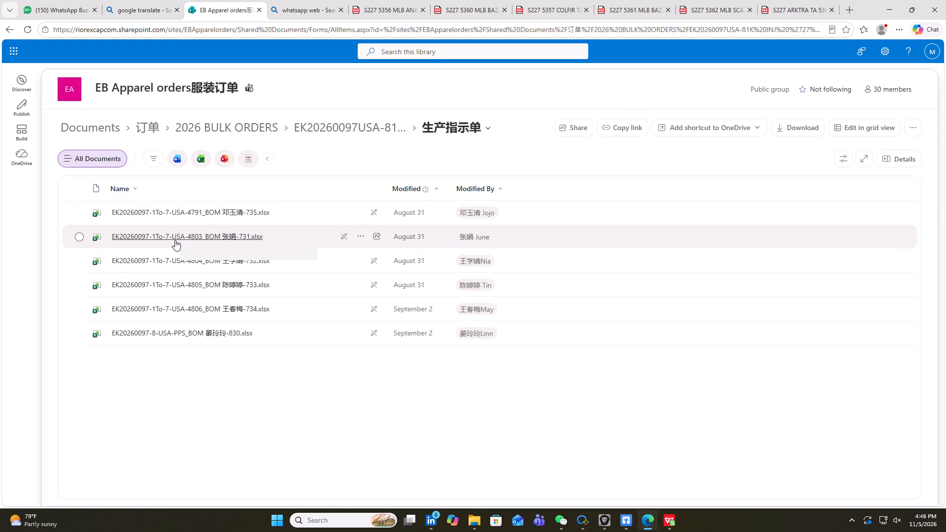
pyautogui.doubleClick(175, 240)
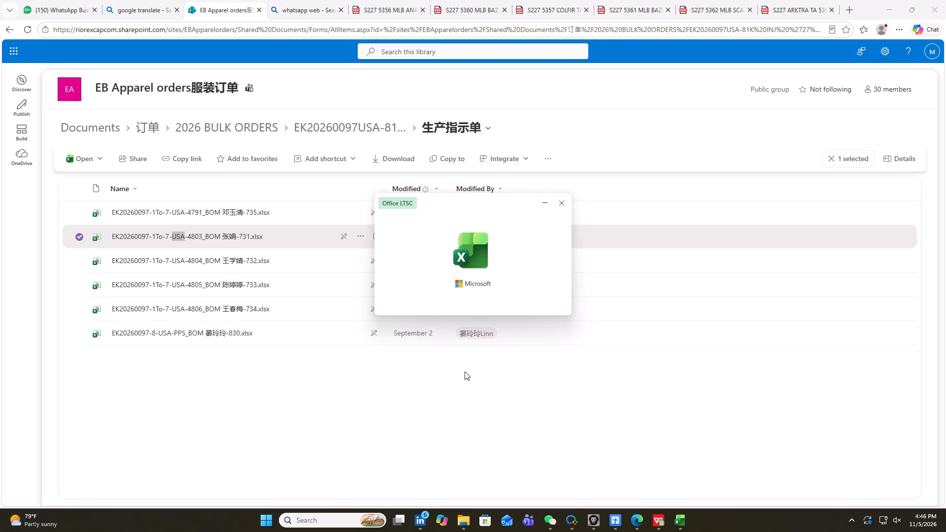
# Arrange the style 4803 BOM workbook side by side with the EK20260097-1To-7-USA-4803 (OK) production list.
pyautogui.scroll(4, 223, 341)
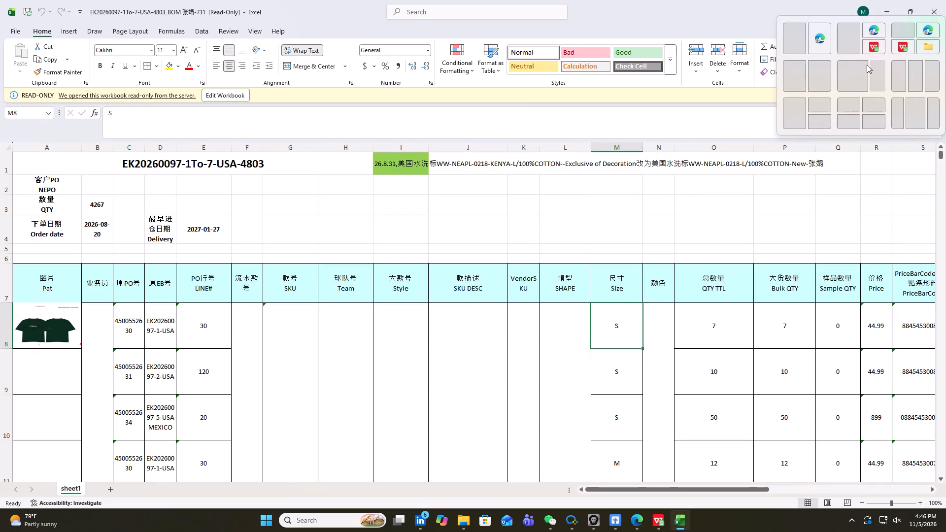
pyautogui.click(795, 72)
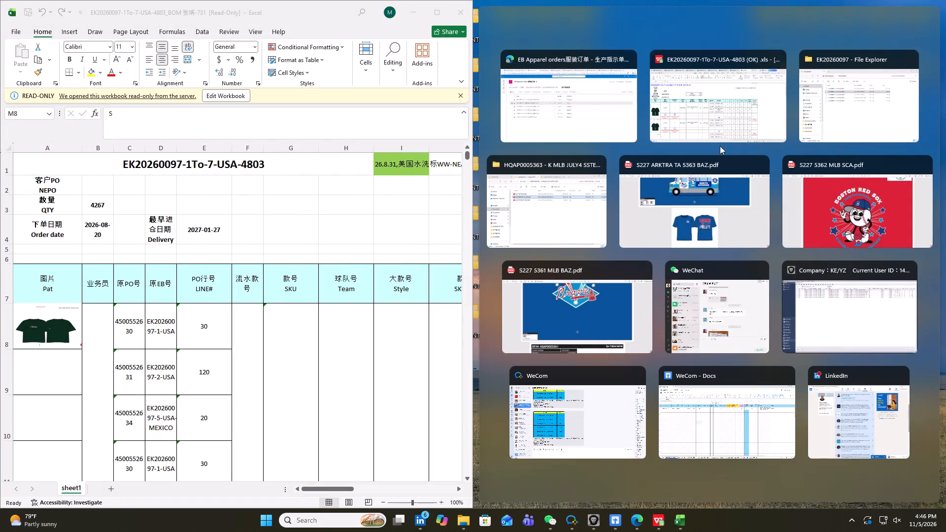
pyautogui.click(718, 120)
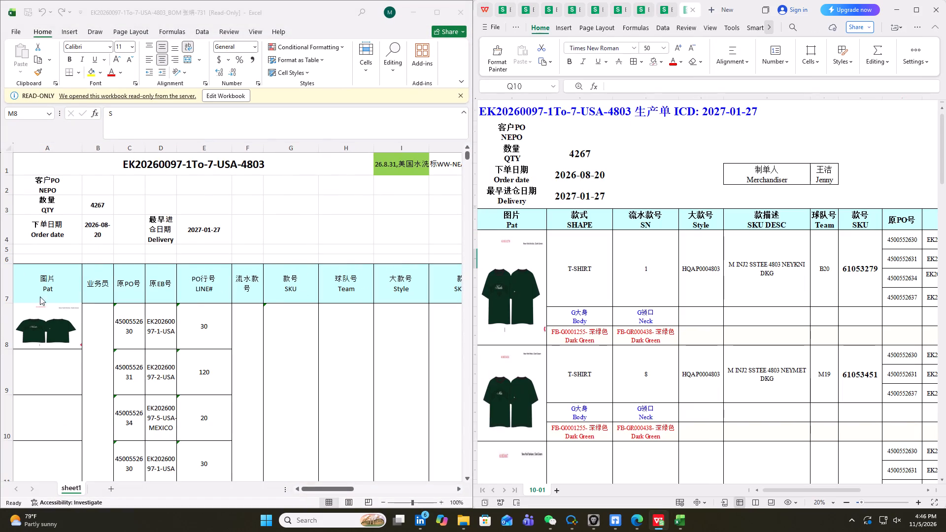
pyautogui.scroll(3, 54, 282)
# Add filters to the BOM's header row 7.
pyautogui.click(2, 279)
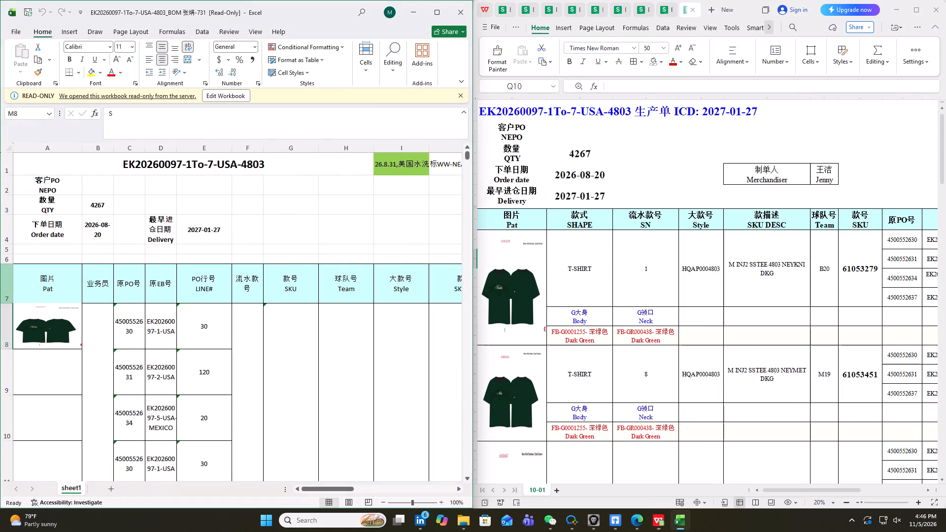
pyautogui.click(2, 282)
pyautogui.click(199, 30)
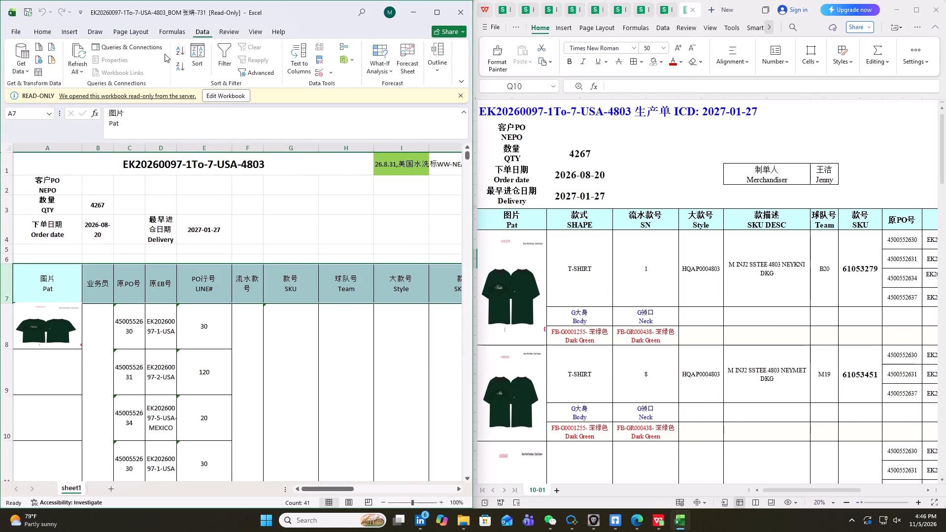
pyautogui.click(227, 47)
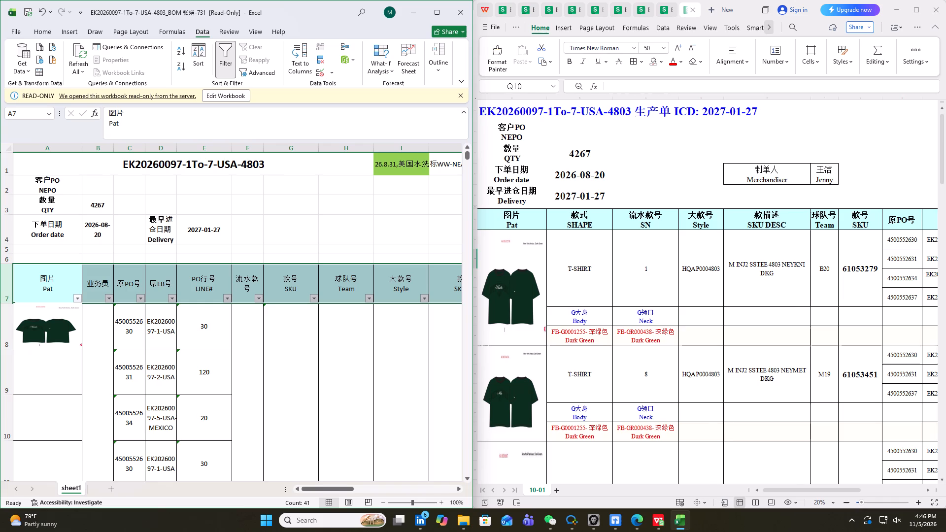
pyautogui.scroll(3, 194, 349)
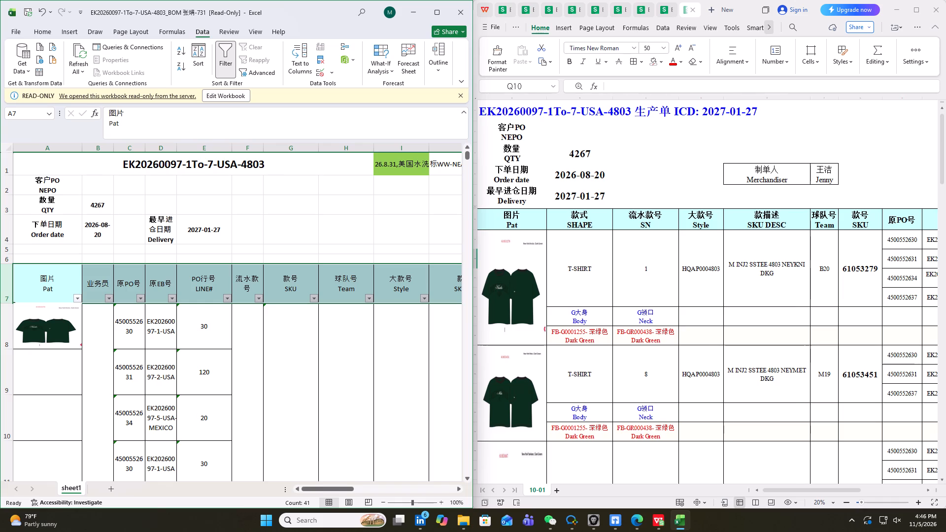
pyautogui.click(139, 299)
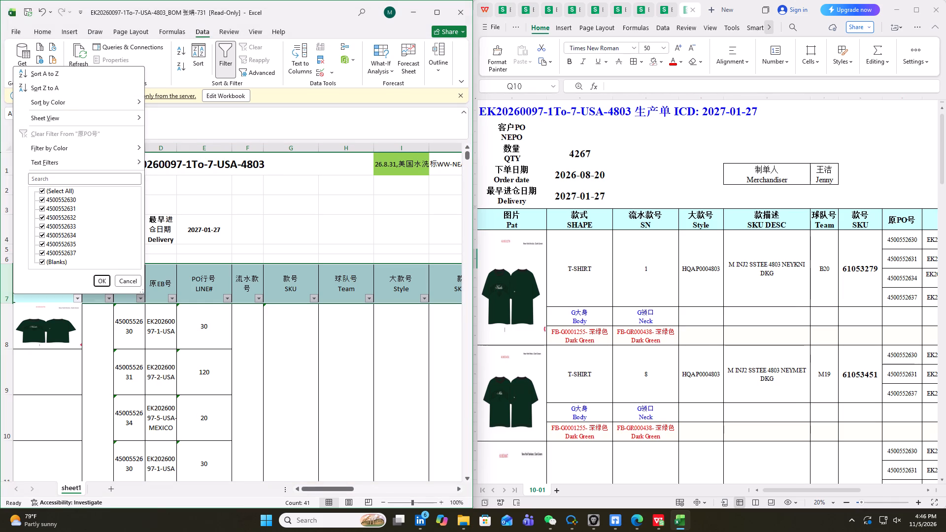
pyautogui.scroll(-4, 849, 420)
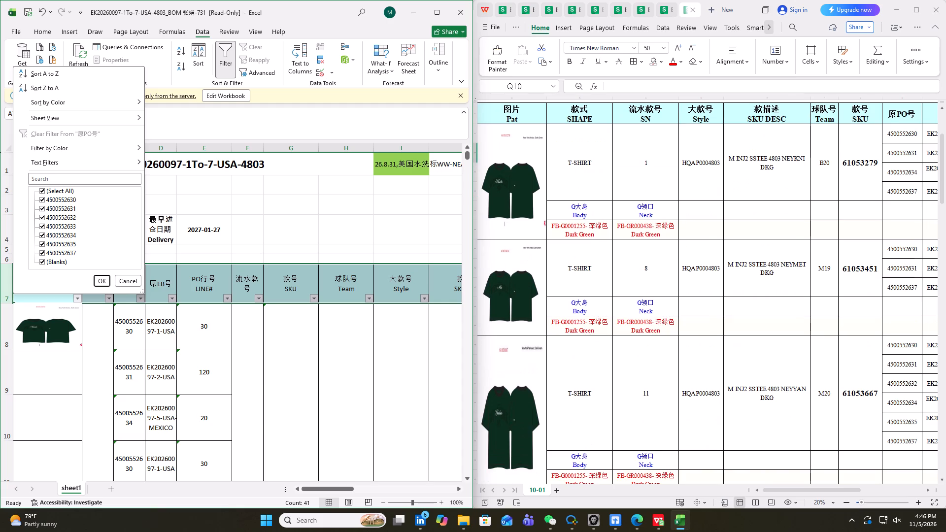
pyautogui.scroll(-5, 849, 420)
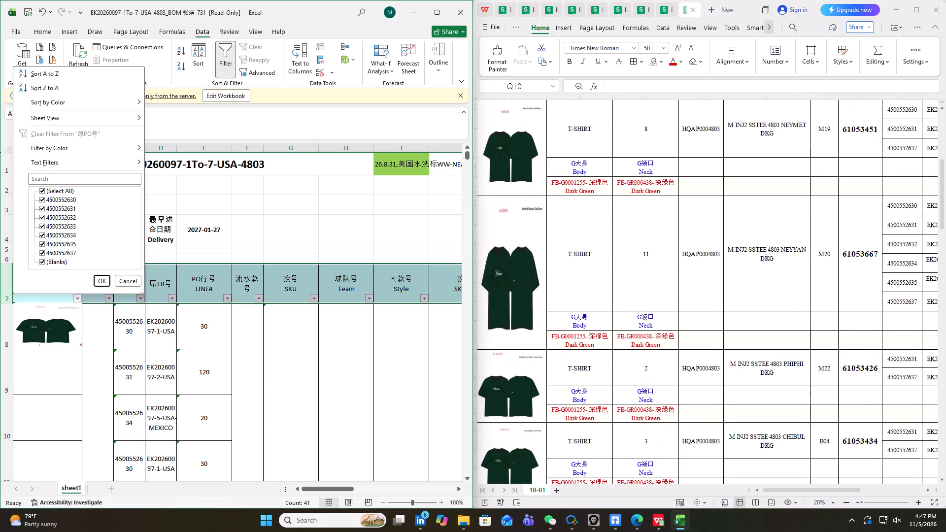
pyautogui.scroll(-10, 849, 420)
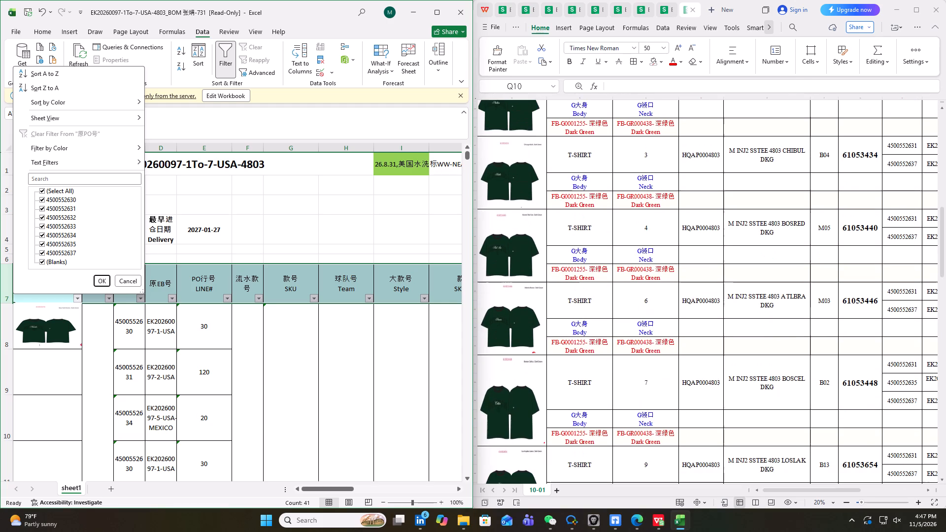
pyautogui.scroll(-10, 849, 420)
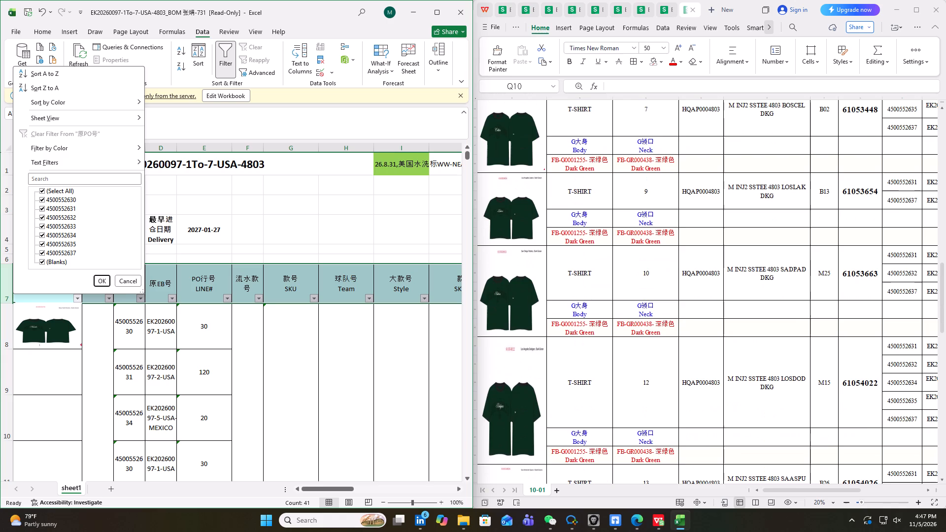
pyautogui.scroll(-10, 849, 420)
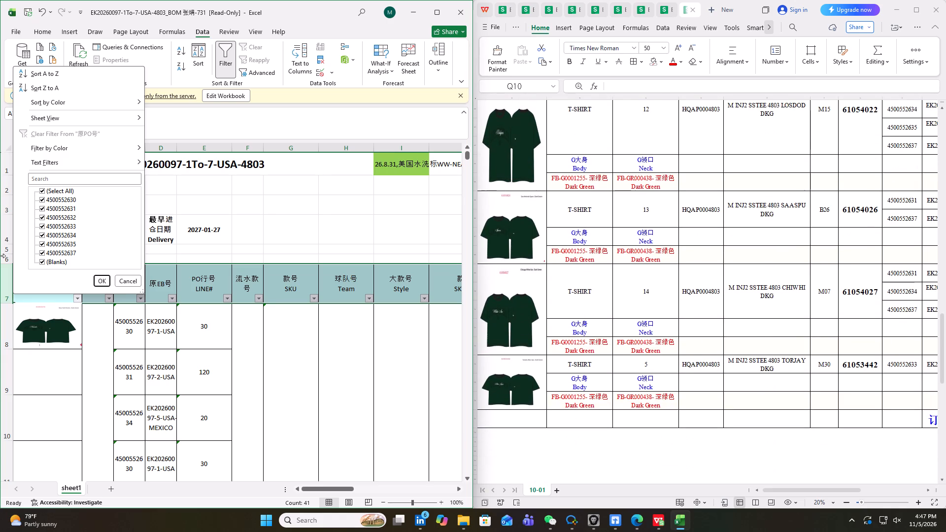
pyautogui.click(41, 189)
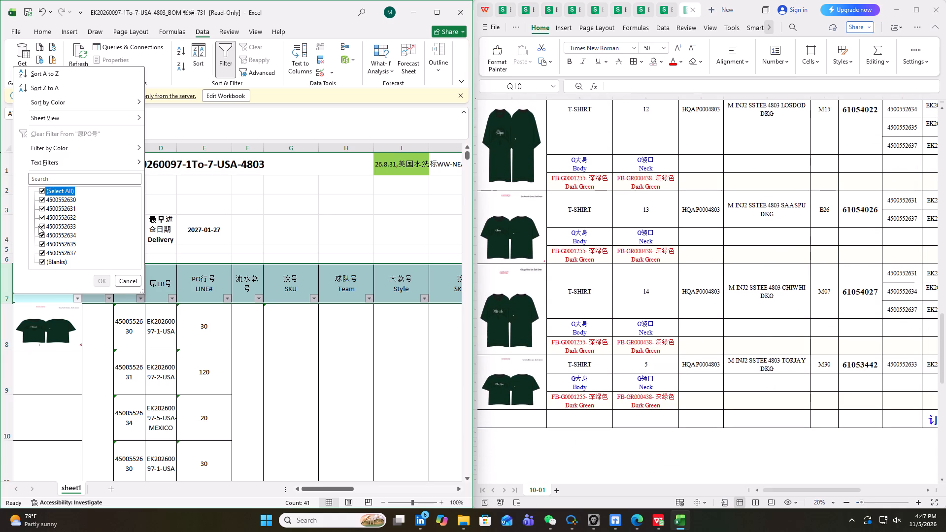
pyautogui.click(38, 226)
pyautogui.click(43, 227)
pyautogui.click(96, 275)
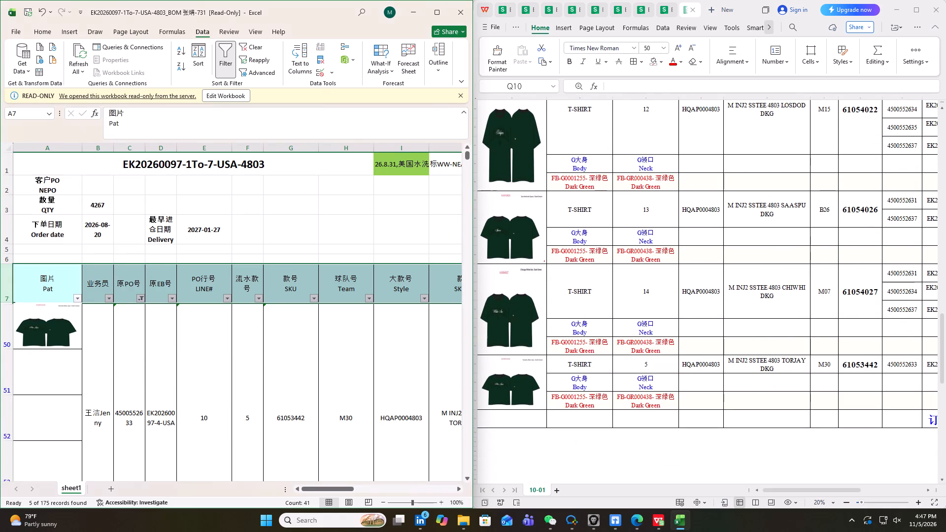
# Clear the filter on the BOM's 原PO号 column so all PO rows are listed again.
pyautogui.scroll(-5, 170, 357)
pyautogui.scroll(4, 171, 357)
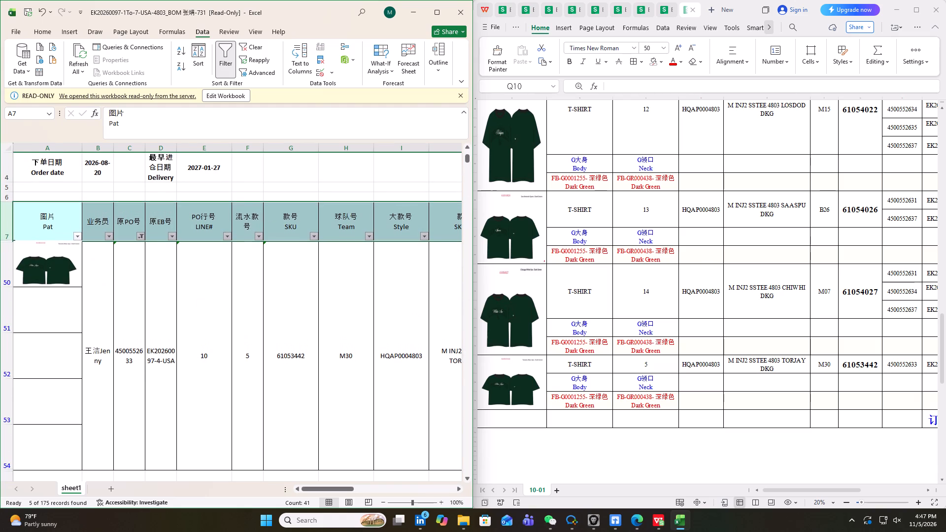
pyautogui.click(141, 236)
pyautogui.click(41, 365)
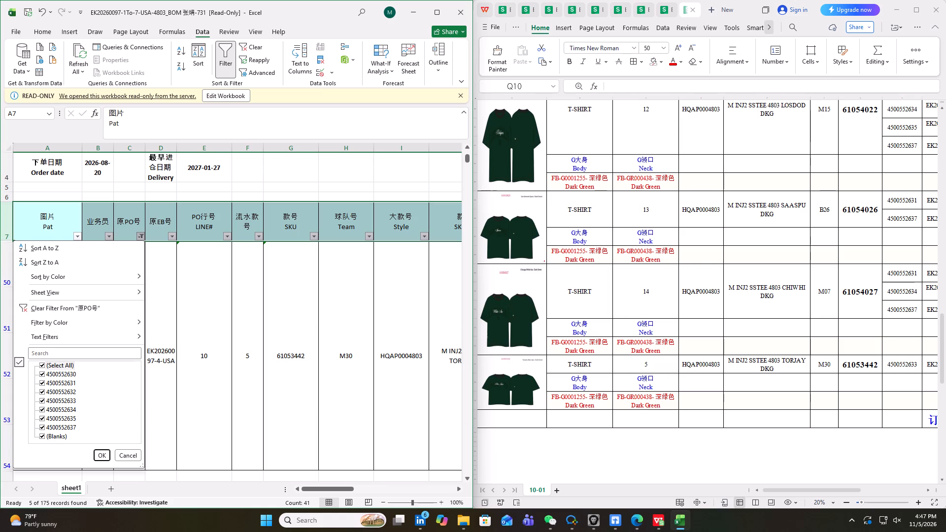
pyautogui.scroll(12, 687, 366)
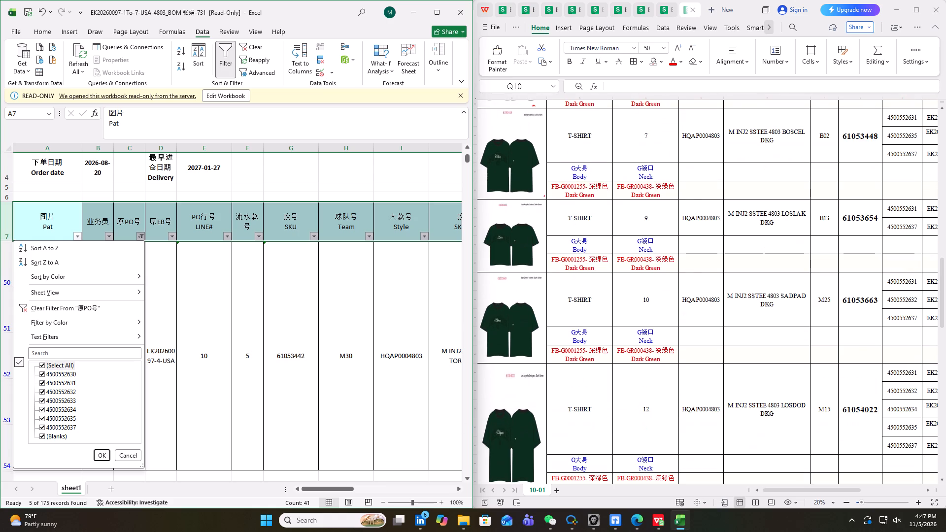
pyautogui.scroll(2, 687, 366)
pyautogui.scroll(-3, 687, 366)
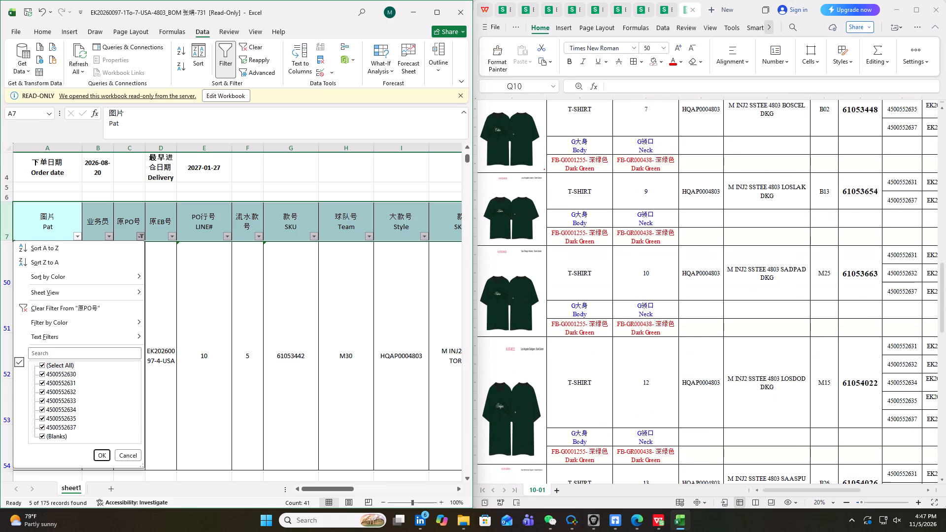
pyautogui.click(204, 389)
pyautogui.click(138, 235)
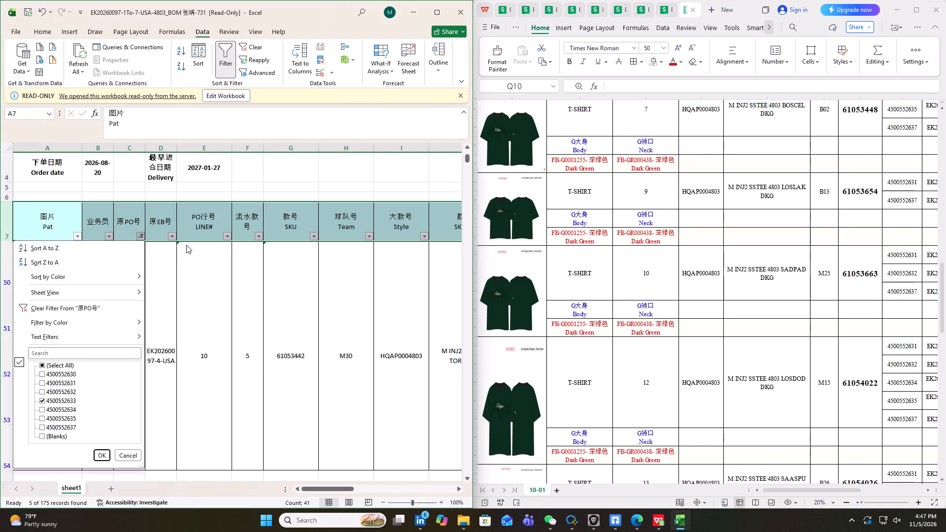
pyautogui.click(78, 309)
# Freeze the BOM's header row 7 as the top row of the view.
pyautogui.scroll(4, 192, 361)
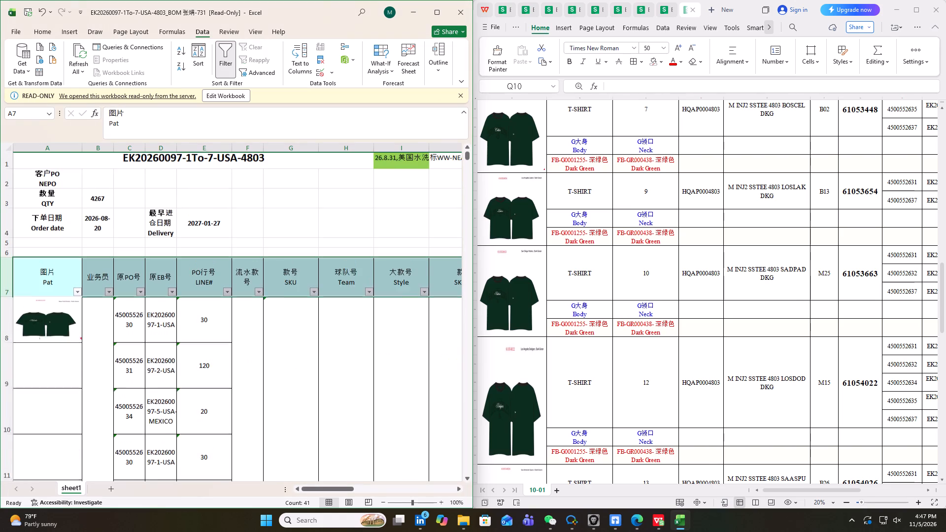
pyautogui.scroll(4, 192, 361)
pyautogui.scroll(-2, 198, 356)
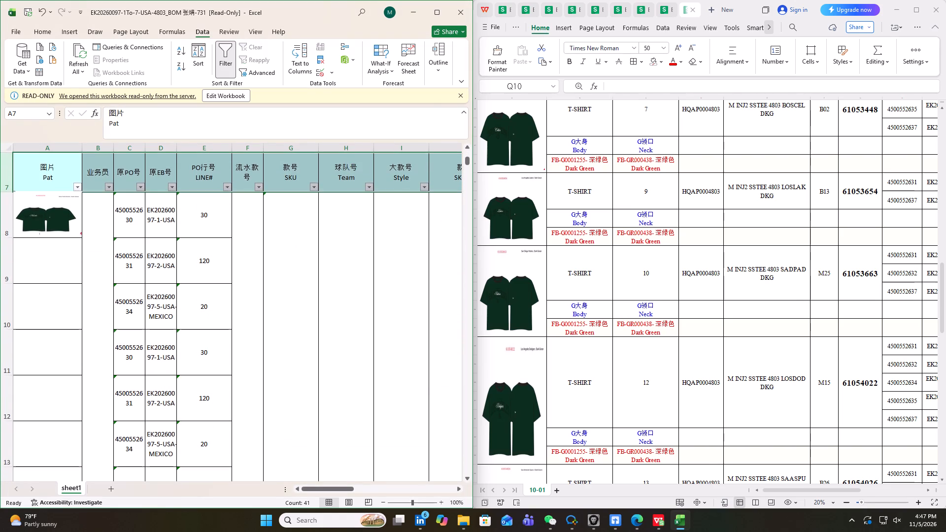
pyautogui.click(296, 274)
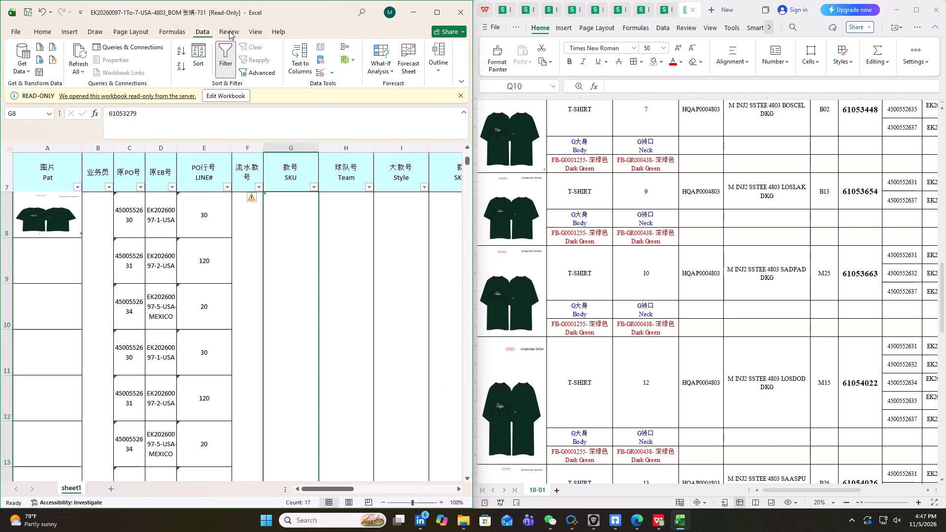
pyautogui.click(251, 30)
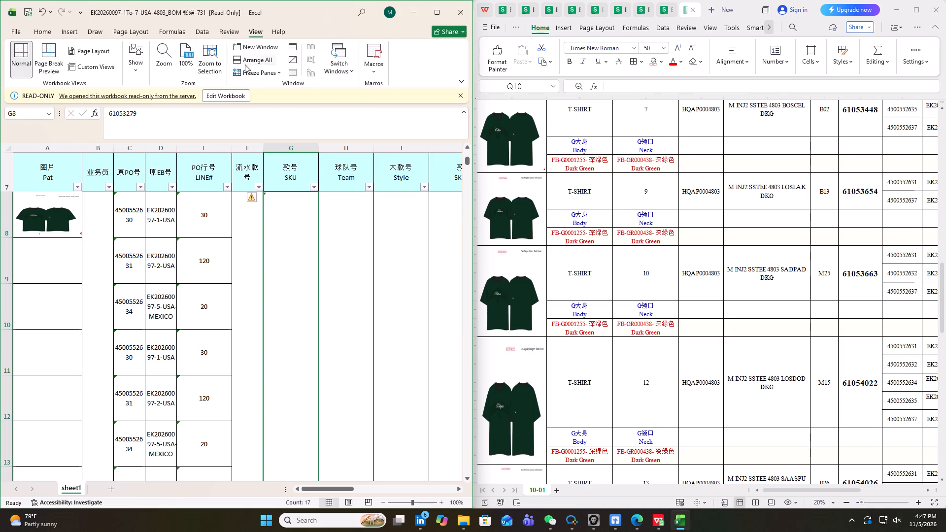
pyautogui.click(256, 68)
pyautogui.click(288, 120)
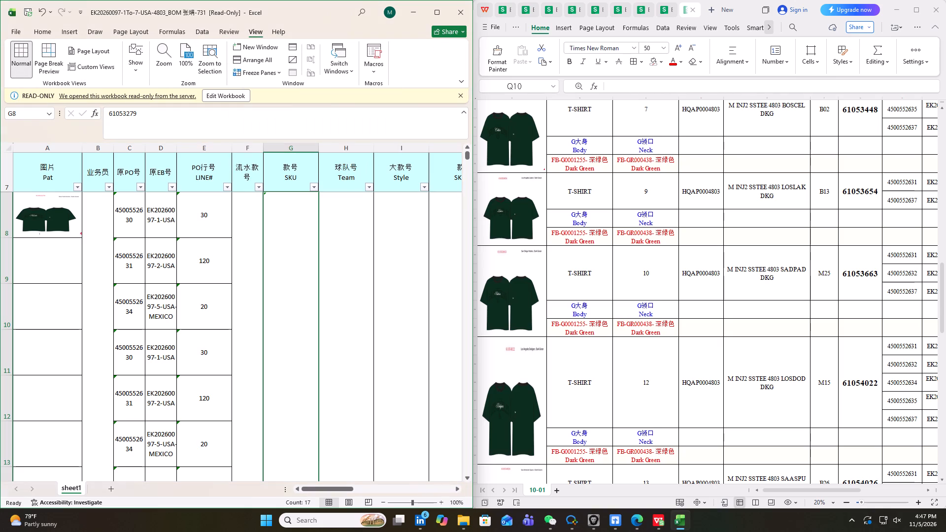
# Hide the BOM's columns B to F and H to N, keeping the 款号 SKU column.
pyautogui.moveTo(257, 146); pyautogui.dragTo(97, 171)
pyautogui.rightClick(175, 236)
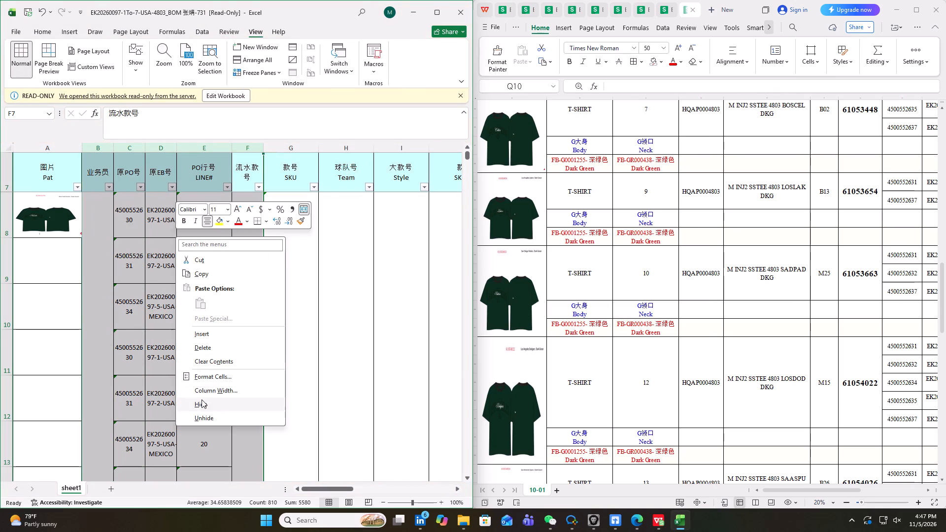
pyautogui.click(202, 400)
pyautogui.moveTo(171, 148); pyautogui.dragTo(361, 164)
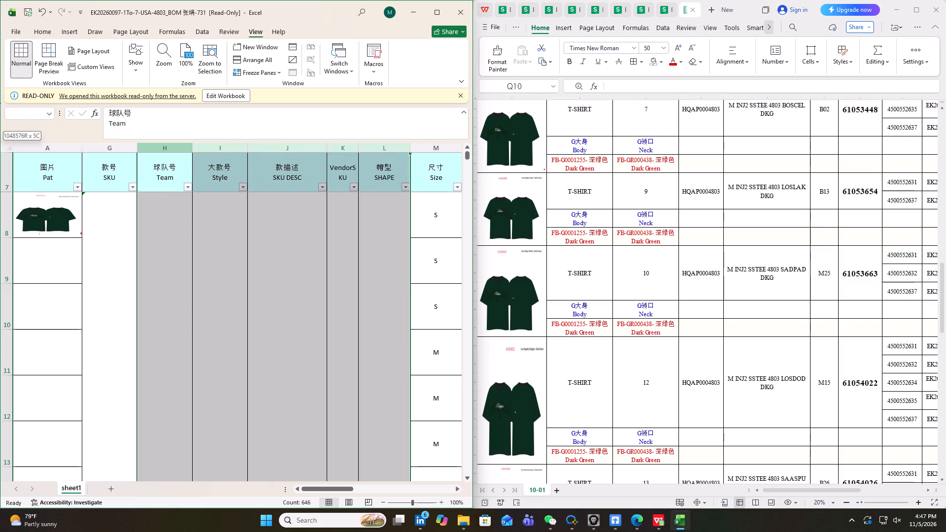
pyautogui.moveTo(361, 164); pyautogui.dragTo(407, 179)
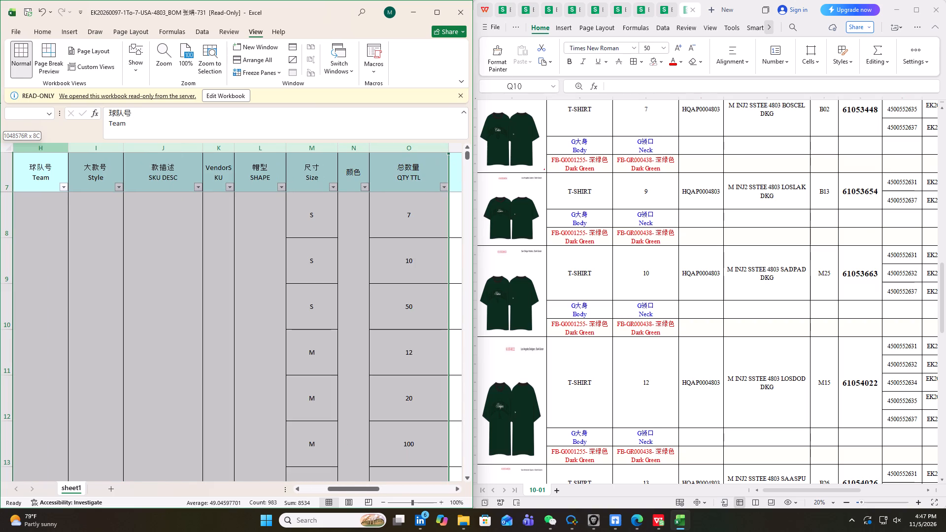
pyautogui.moveTo(407, 179); pyautogui.dragTo(350, 187)
pyautogui.rightClick(193, 252)
pyautogui.click(227, 421)
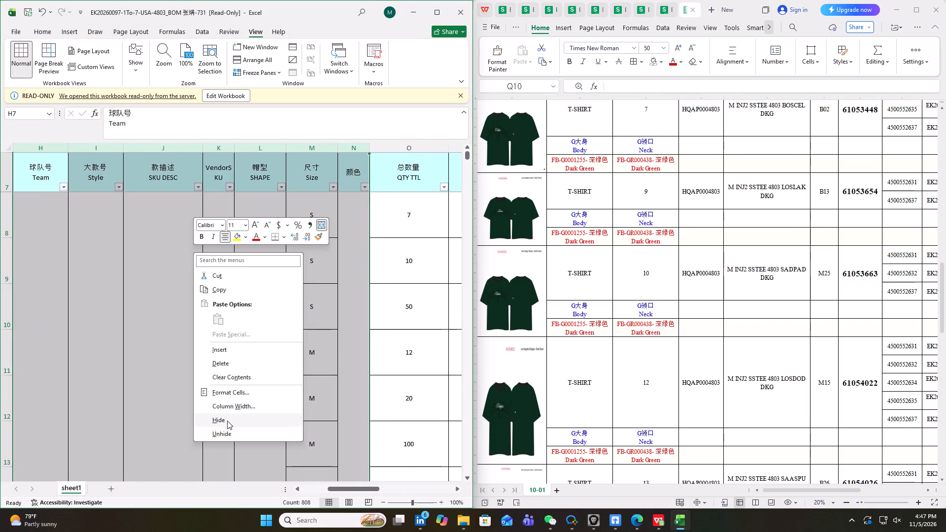
# Hide the BOM's columns O to AE, from 总数量 QTY TTL through U_SortValue.
pyautogui.moveTo(350, 489); pyautogui.dragTo(276, 477)
pyautogui.scroll(4, 207, 304)
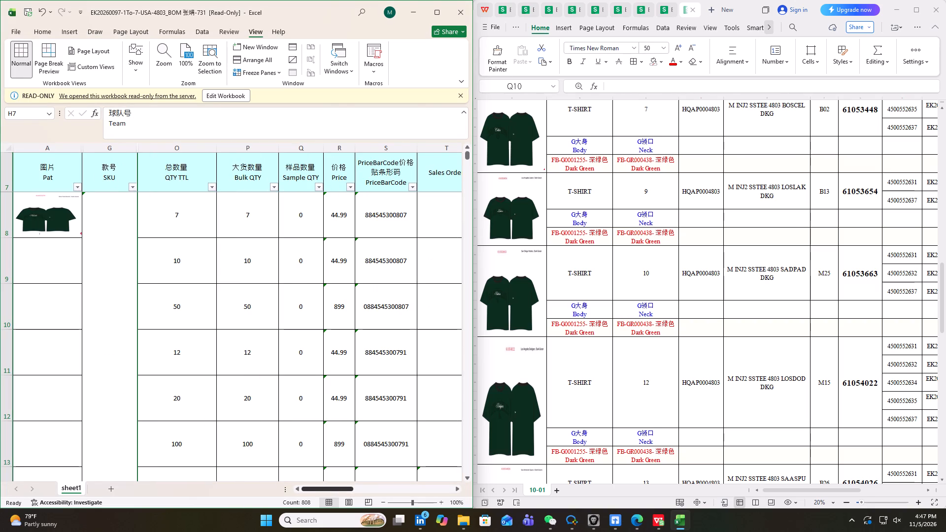
pyautogui.click(297, 146)
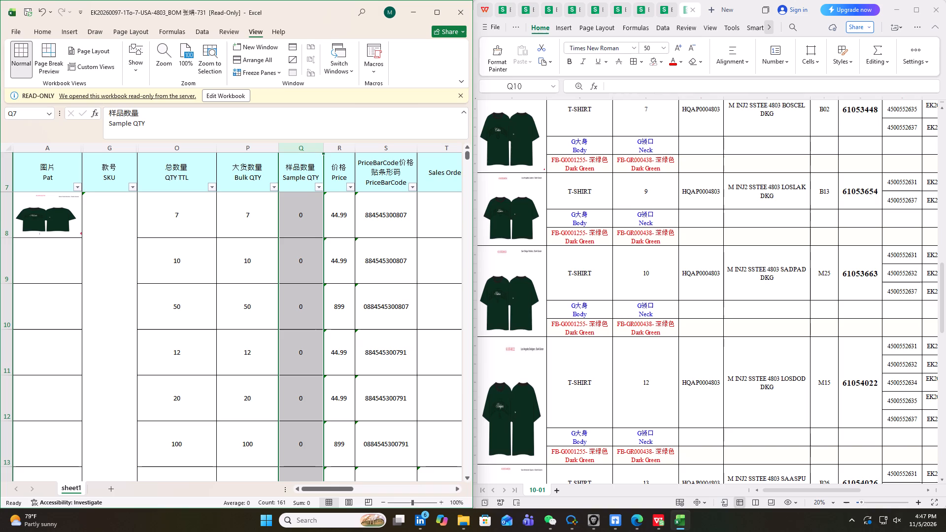
pyautogui.scroll(3, 242, 360)
pyautogui.click(251, 152)
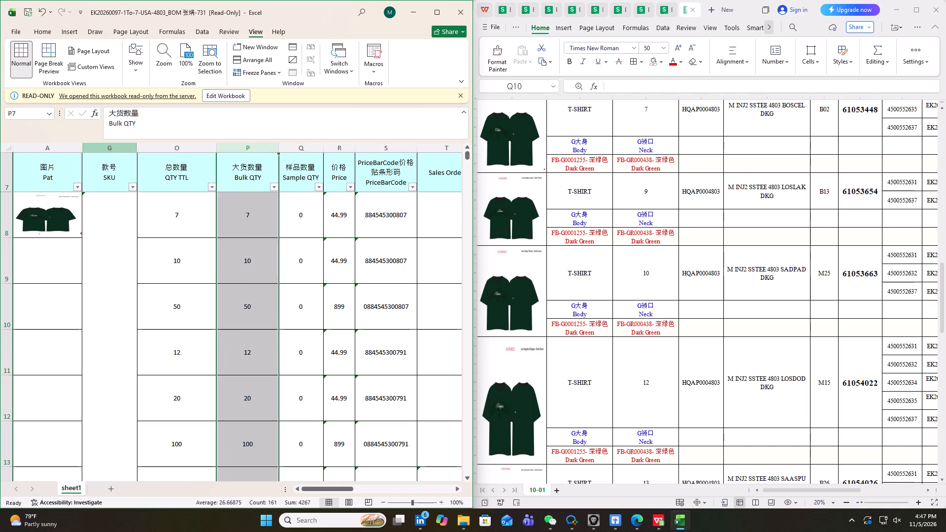
pyautogui.moveTo(176, 150); pyautogui.dragTo(508, 193)
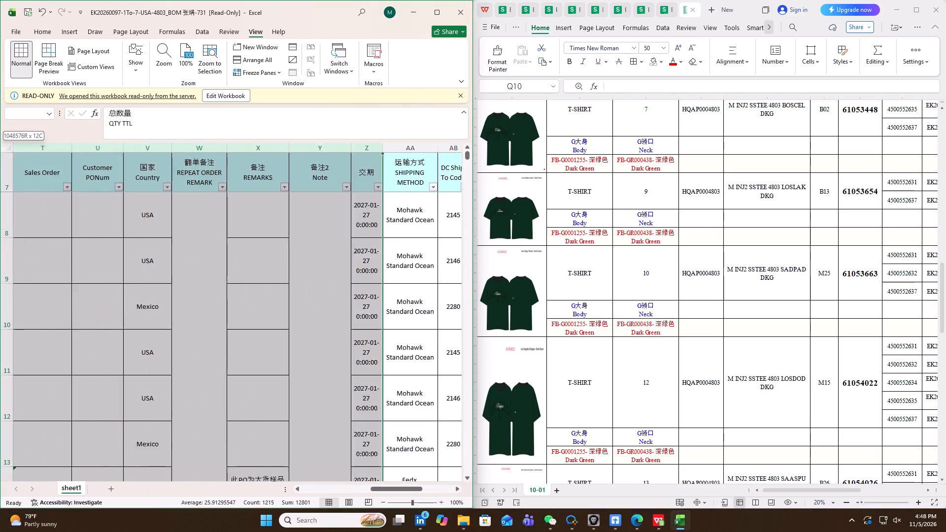
pyautogui.moveTo(508, 193); pyautogui.dragTo(269, 204)
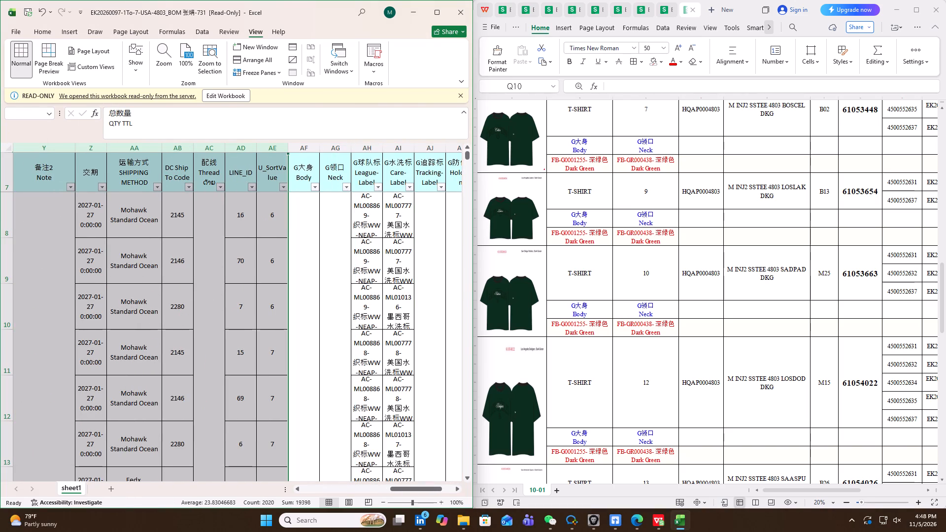
pyautogui.rightClick(140, 245)
pyautogui.click(167, 412)
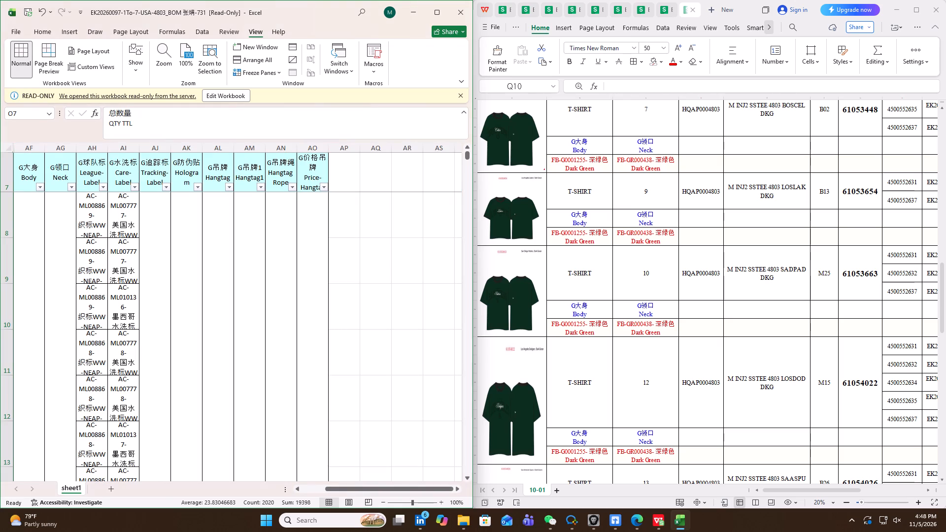
# Widen the BOM's G球队标 League-Label and G水洗标 Care-Label columns together.
pyautogui.scroll(2, 119, 279)
pyautogui.moveTo(350, 488); pyautogui.dragTo(269, 477)
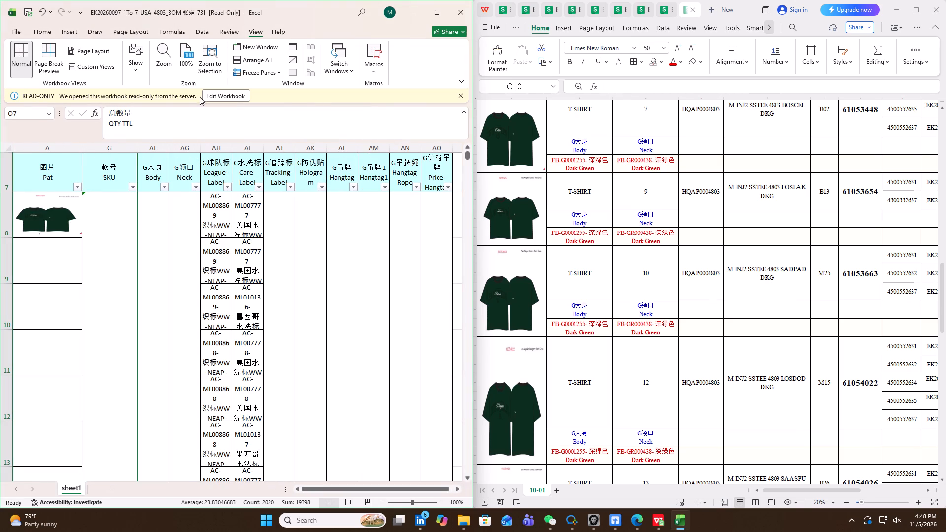
pyautogui.moveTo(213, 150); pyautogui.dragTo(241, 150)
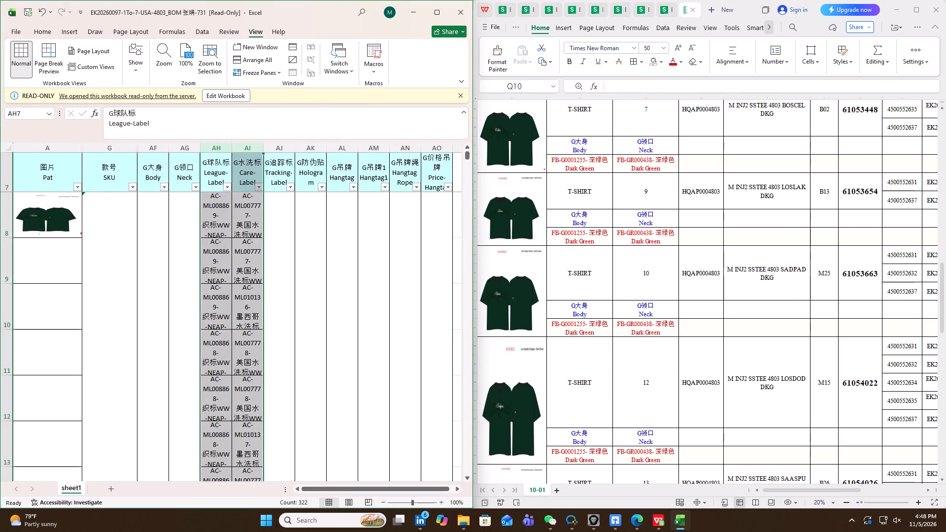
pyautogui.moveTo(231, 148); pyautogui.dragTo(242, 150)
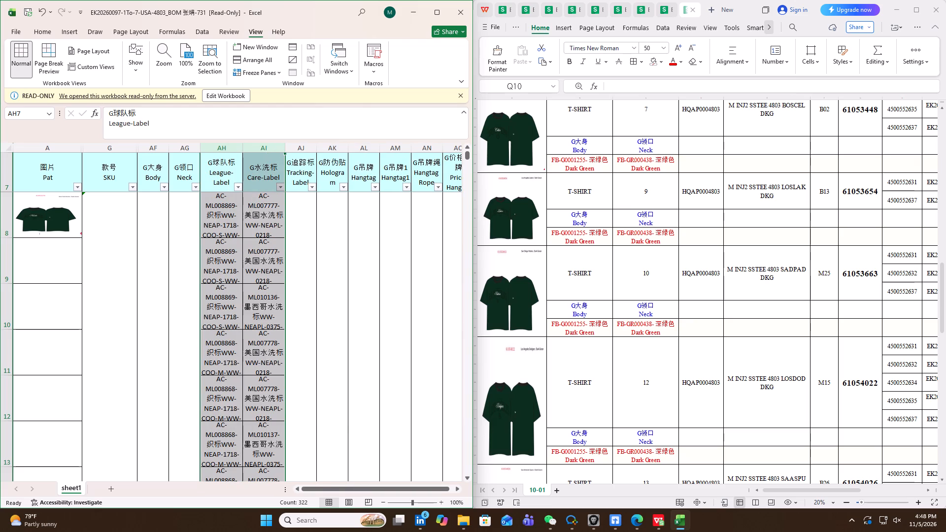
# Review the distinct label codes in the filter lists of the G球队标 League-Label and G水洗标 Care-Label columns.
pyautogui.click(238, 185)
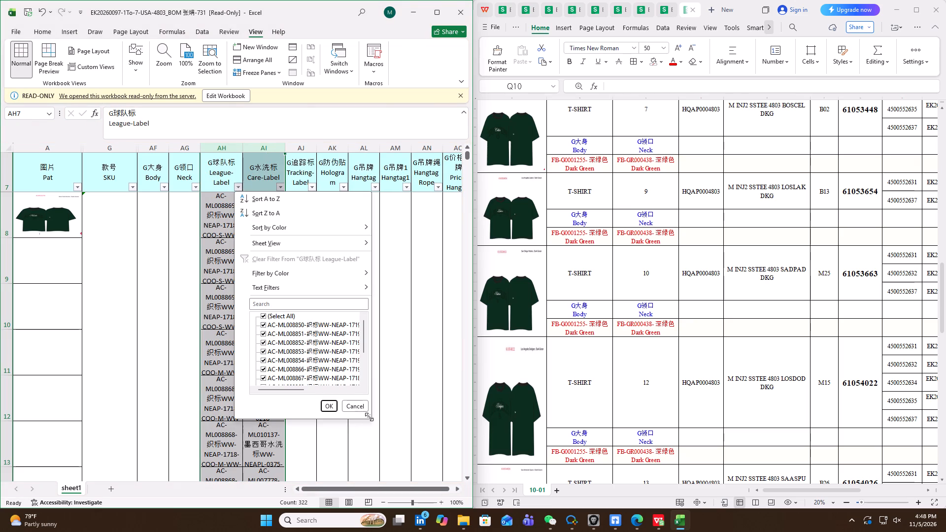
pyautogui.moveTo(371, 416); pyautogui.dragTo(487, 480)
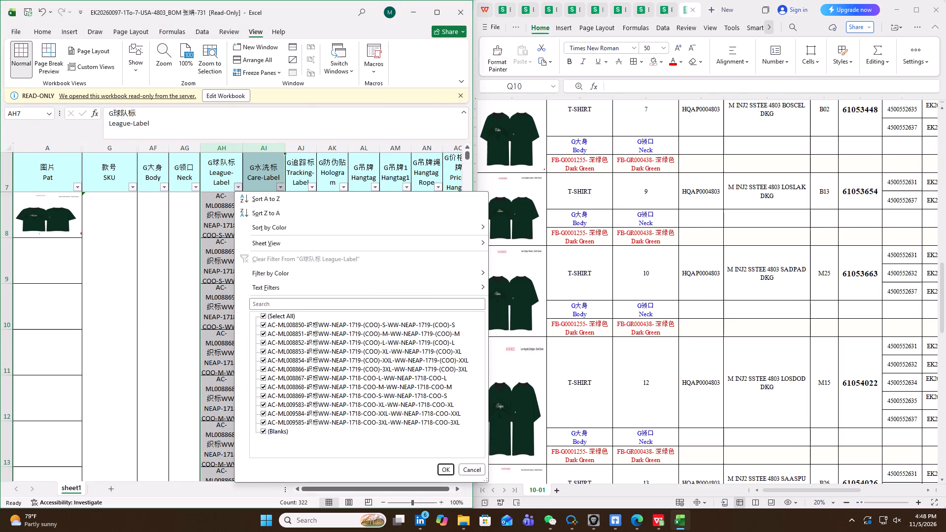
pyautogui.click(211, 299)
pyautogui.click(278, 187)
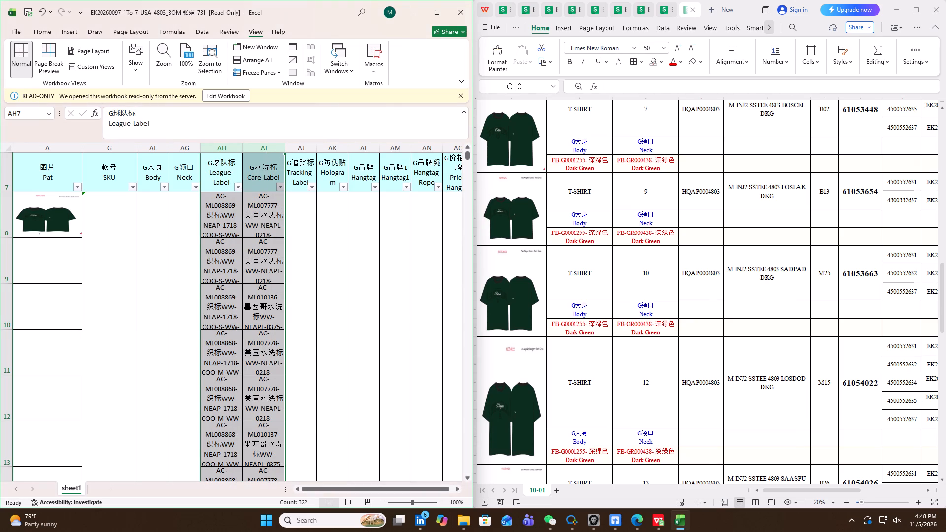
pyautogui.moveTo(405, 417); pyautogui.dragTo(450, 440)
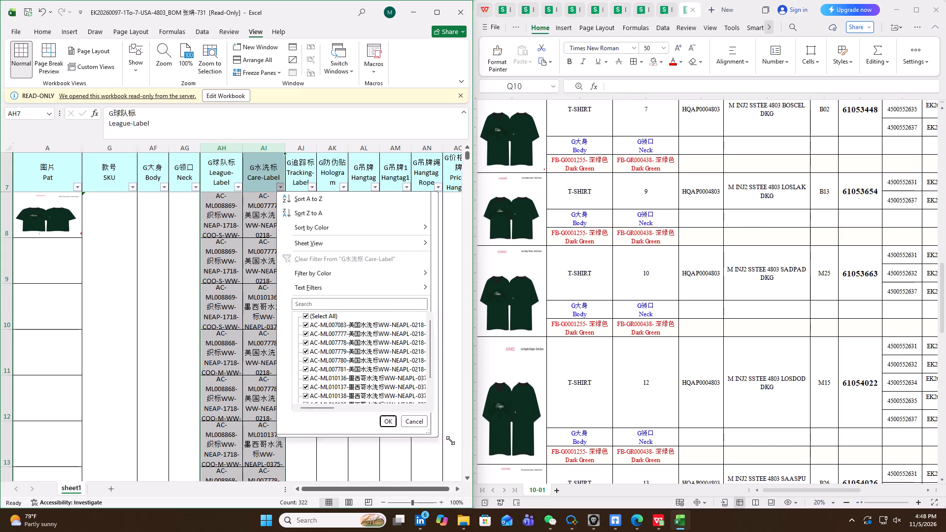
pyautogui.moveTo(450, 440); pyautogui.dragTo(570, 467)
pyautogui.click(244, 322)
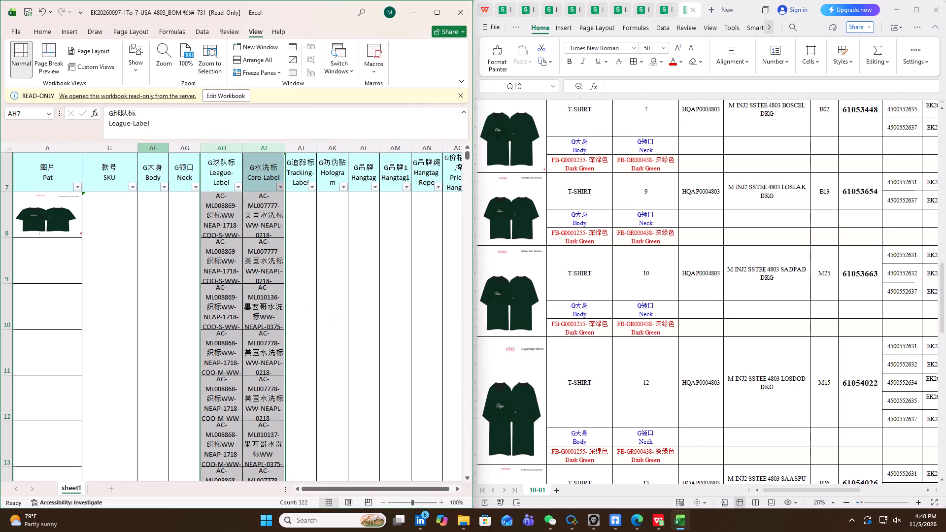
# Widen the BOM's G大身 Body and G领口 Neck columns together.
pyautogui.moveTo(159, 147); pyautogui.dragTo(184, 150)
pyautogui.moveTo(169, 148); pyautogui.dragTo(182, 151)
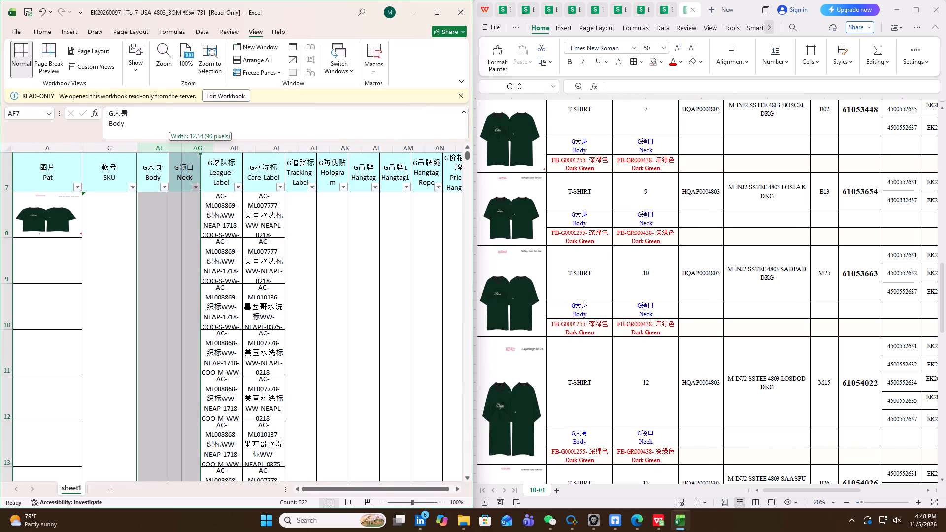
pyautogui.moveTo(182, 151); pyautogui.dragTo(188, 154)
# Check the fabric codes in the filter lists of the G大身 Body and G领口 Neck columns against the production list.
pyautogui.scroll(-4, 189, 306)
pyautogui.scroll(2, 193, 305)
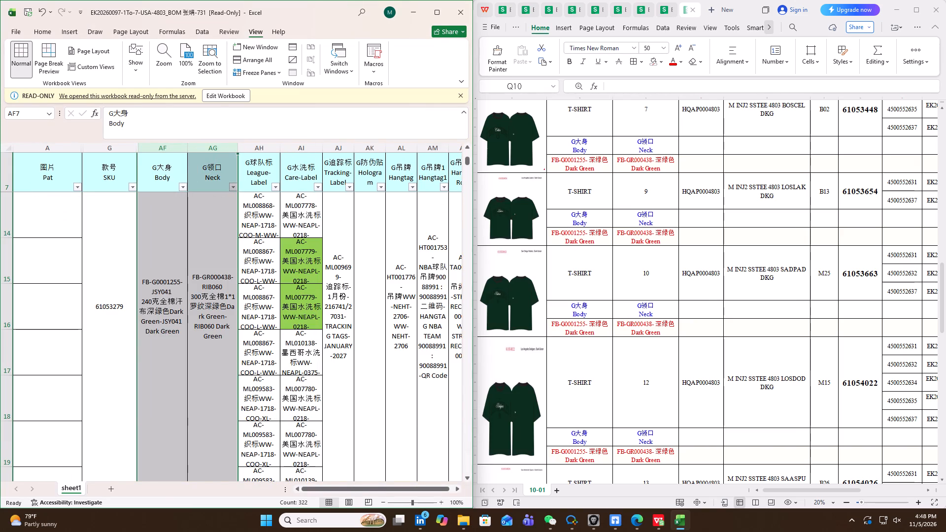
pyautogui.click(198, 320)
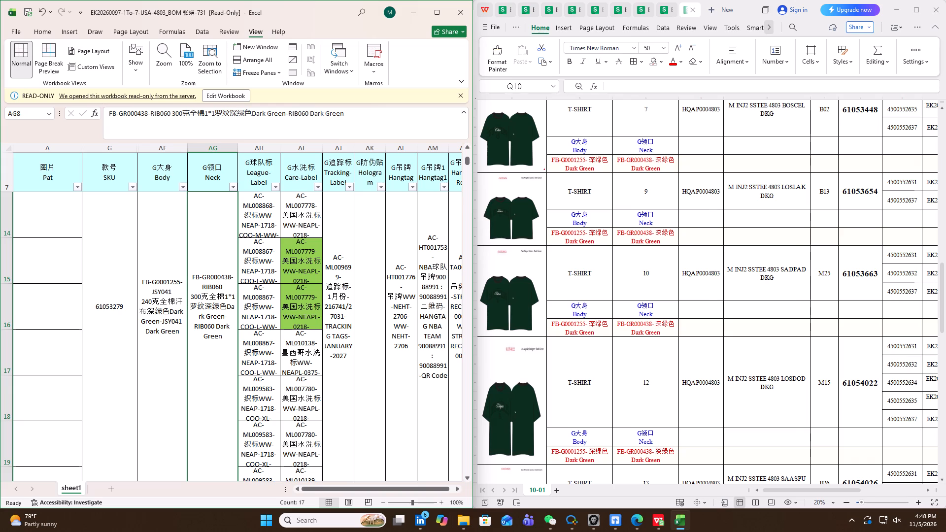
pyautogui.click(182, 187)
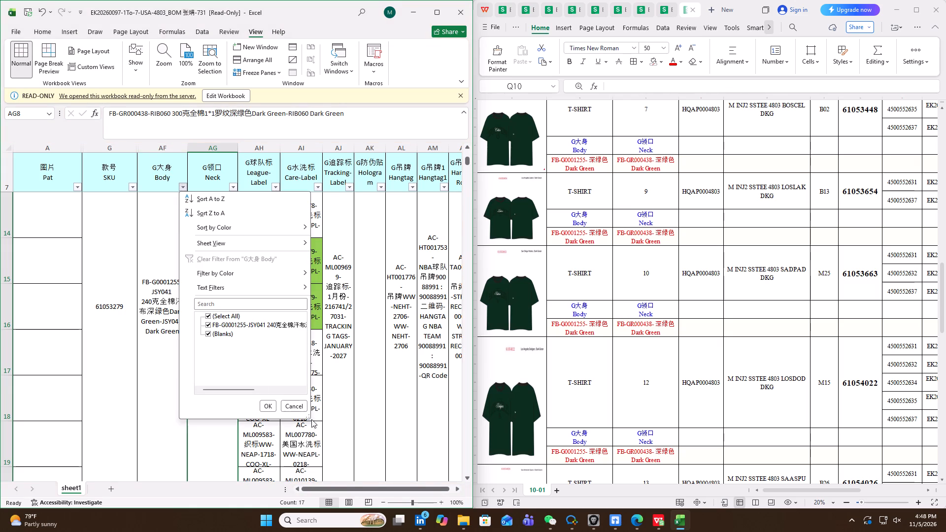
pyautogui.moveTo(309, 417); pyautogui.dragTo(421, 437)
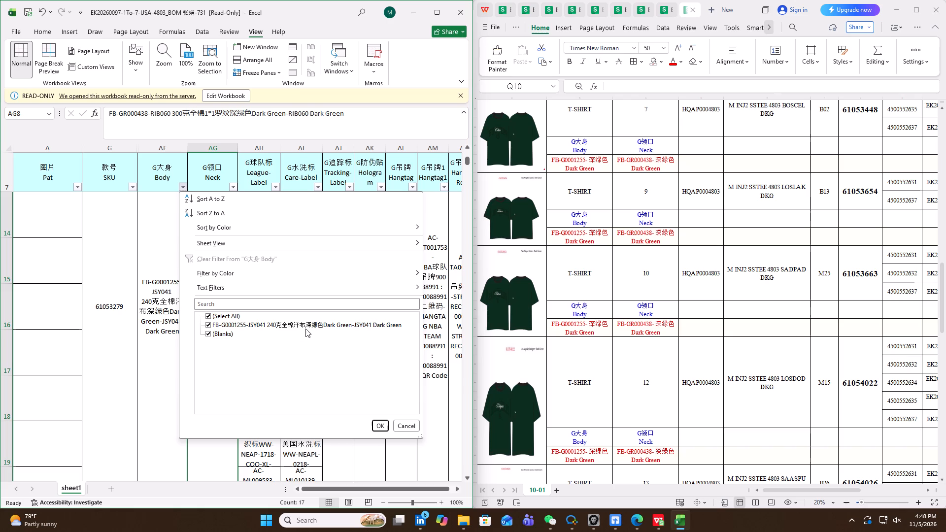
pyautogui.click(159, 326)
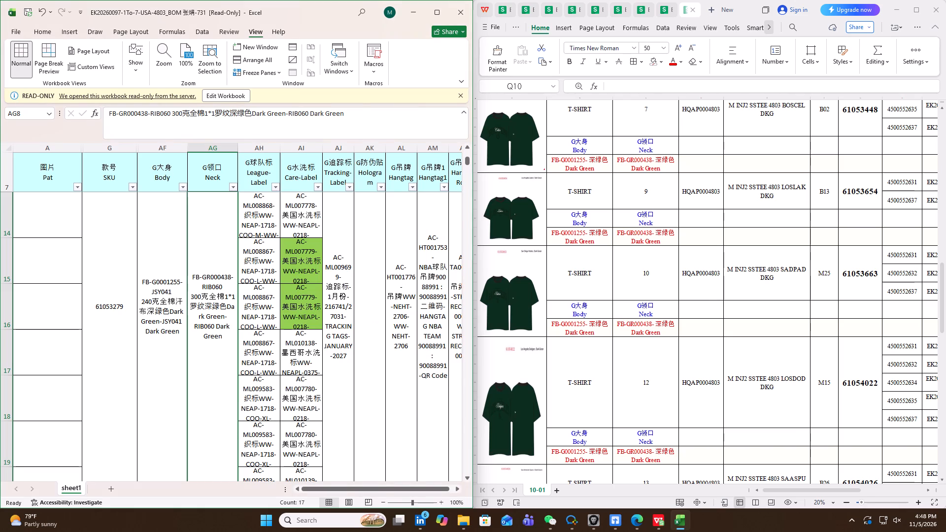
pyautogui.click(235, 188)
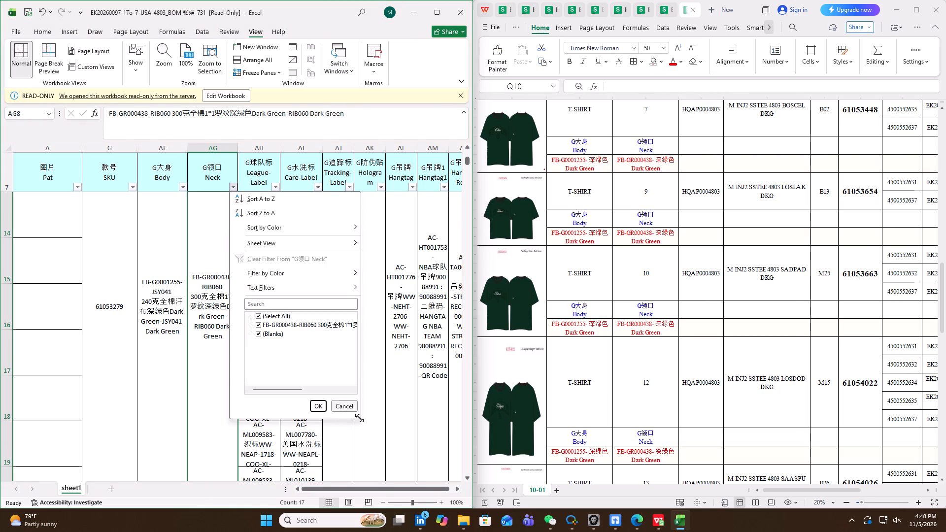
pyautogui.moveTo(359, 418); pyautogui.dragTo(499, 438)
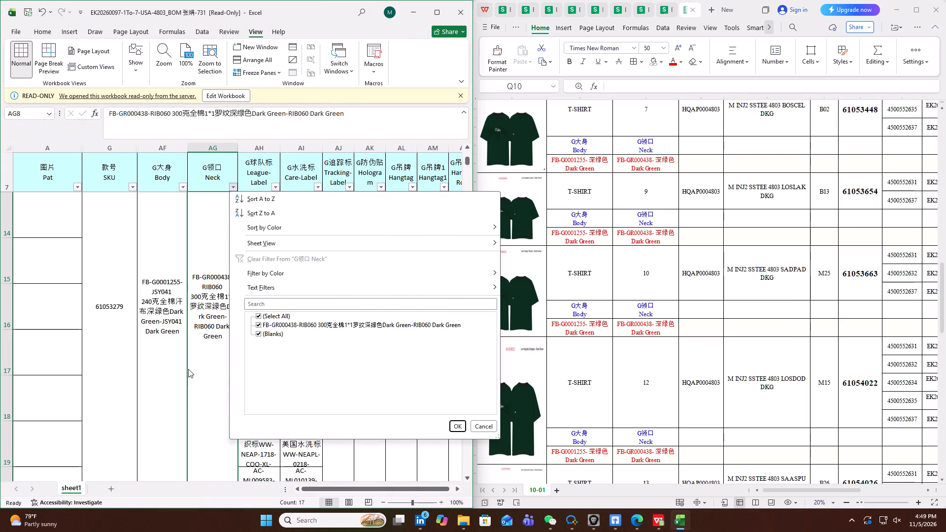
pyautogui.click(165, 354)
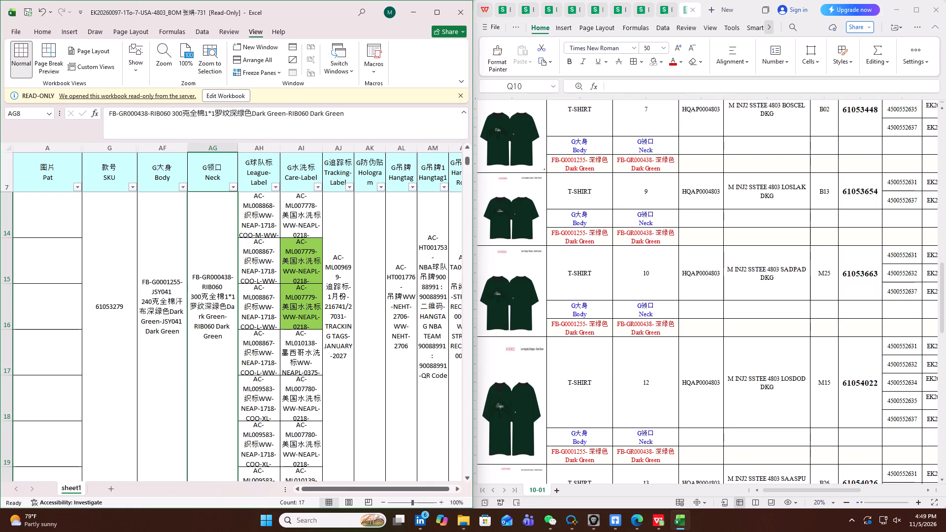